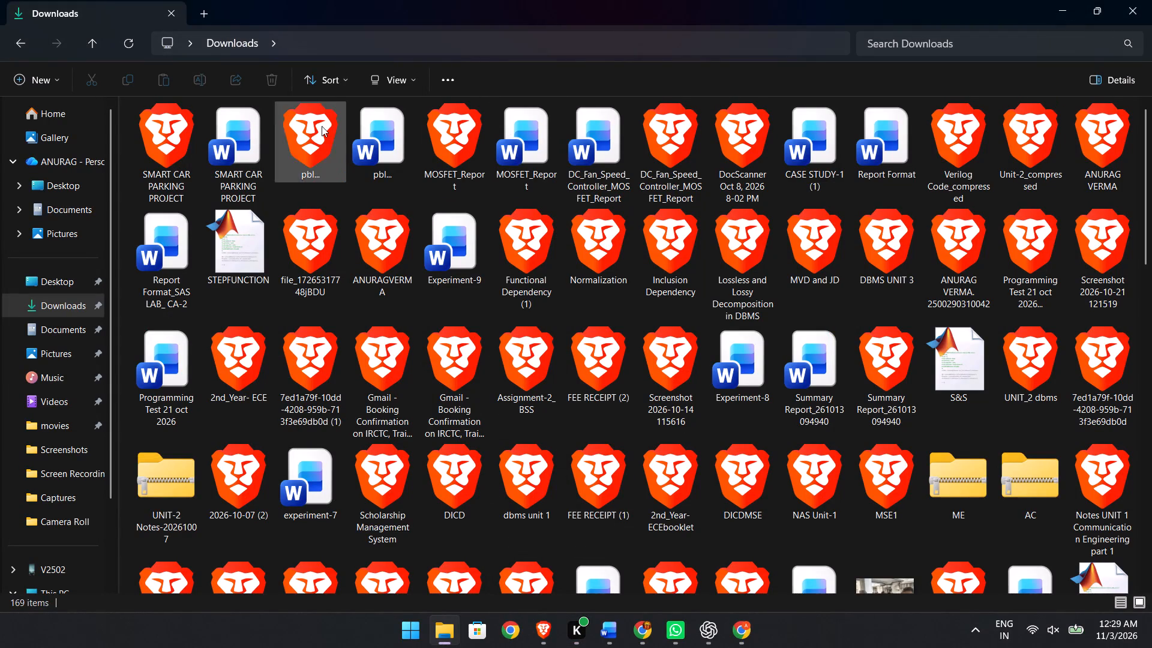
Open the SMART CAR PARKING PROJECT Word document from the Downloads folder.
double_click(226, 162)
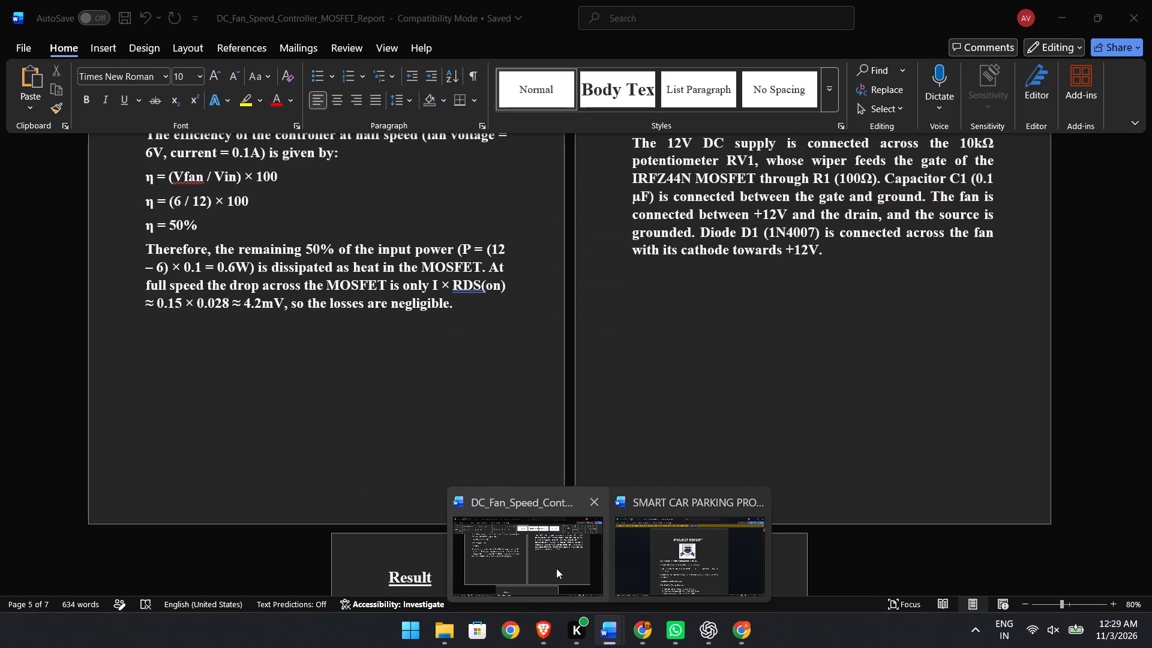
Close the DC_Fan_Speed_Controller_MOSFET_Report document.
click(556, 568)
click(1142, 0)
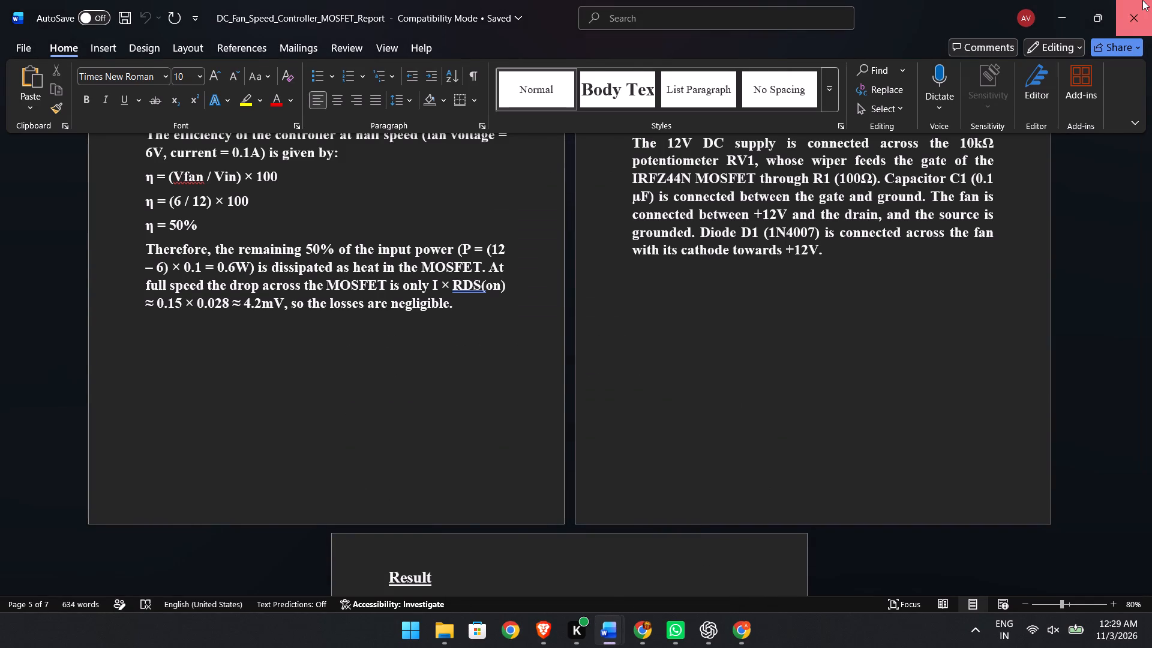
Look over the opening pages of the SMART CAR PARKING PROJECT report and take it out of Protected View for editing.
scroll(618, 389, down, 1)
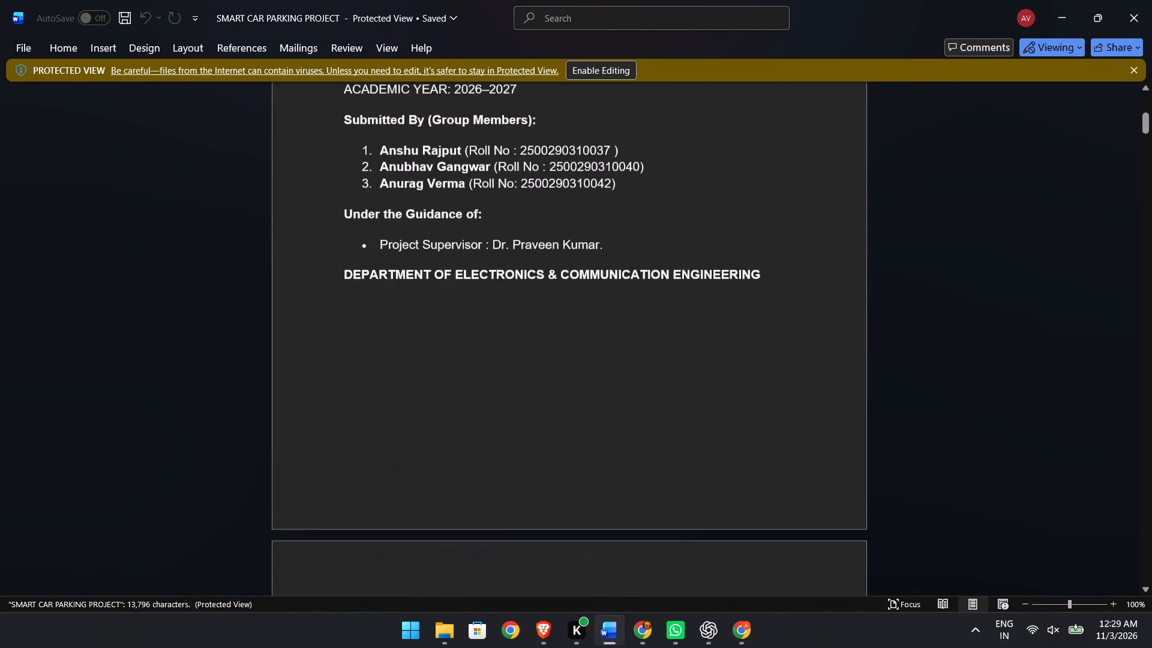
scroll(618, 389, down, 5)
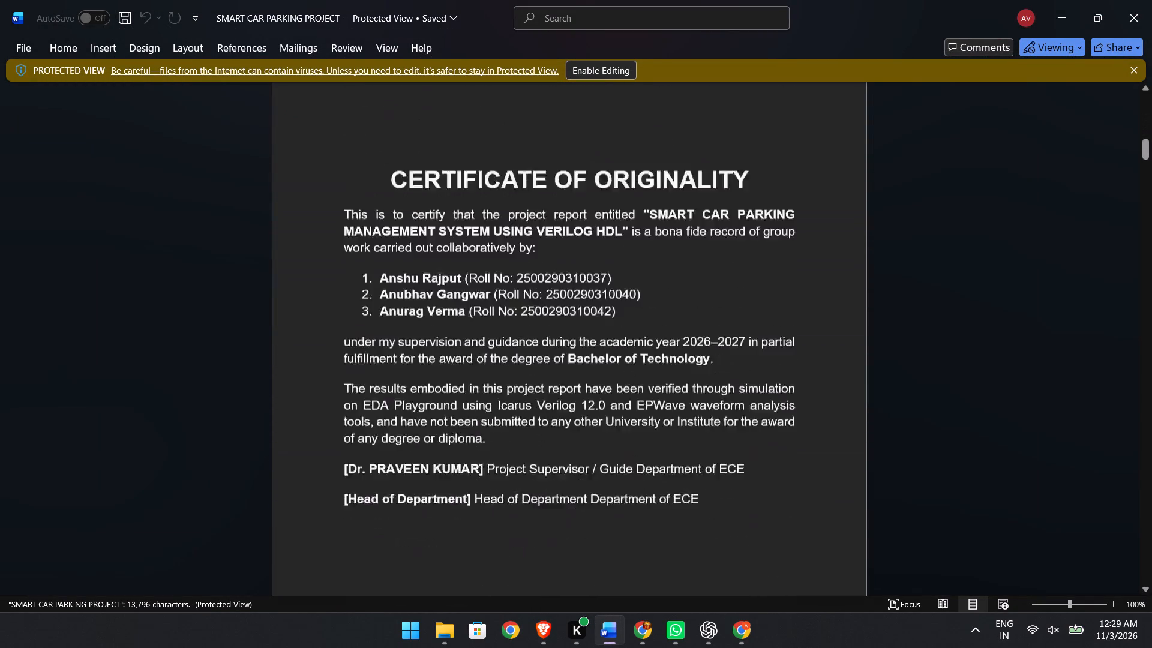
scroll(618, 389, down, 1)
click(604, 67)
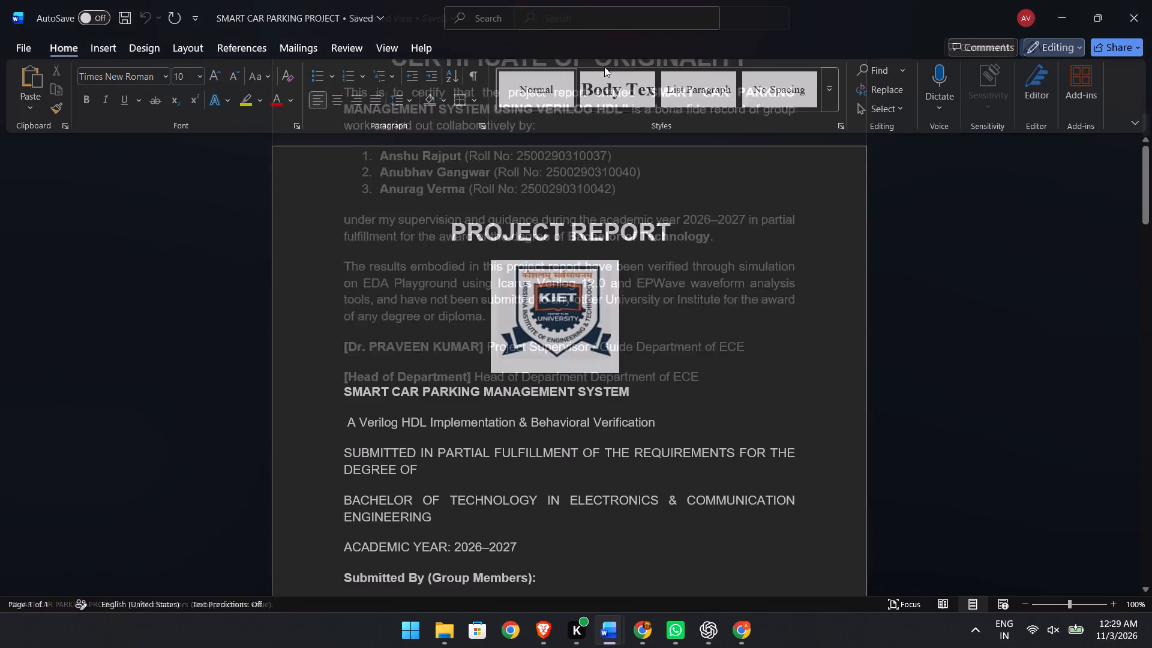
scroll(581, 320, down, 3)
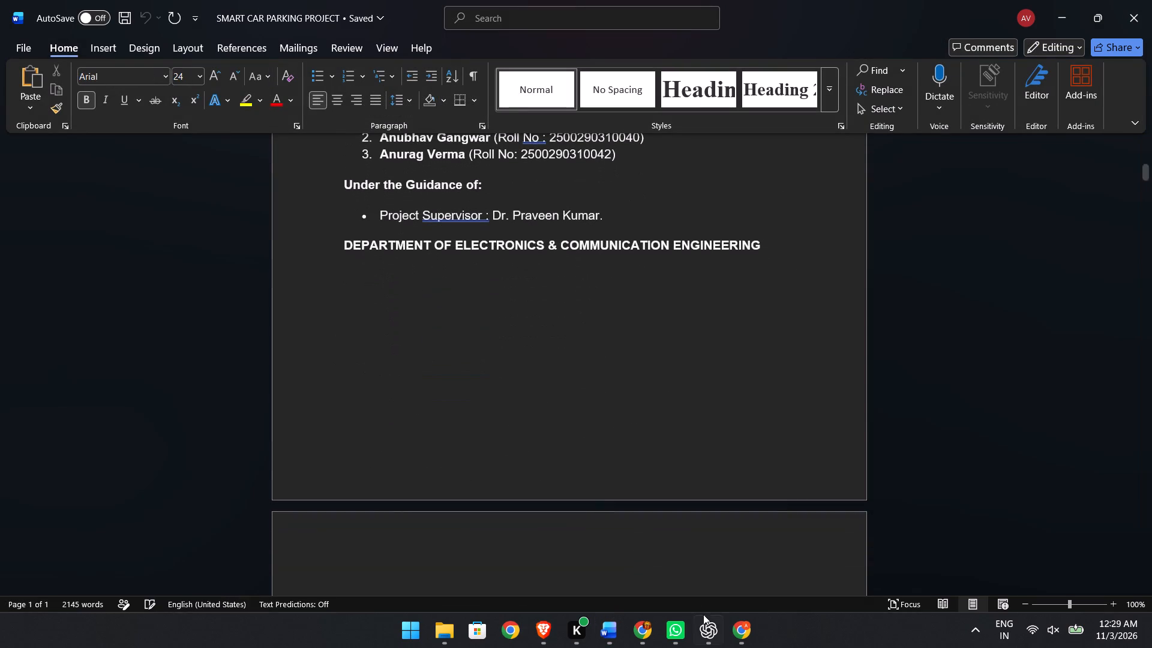
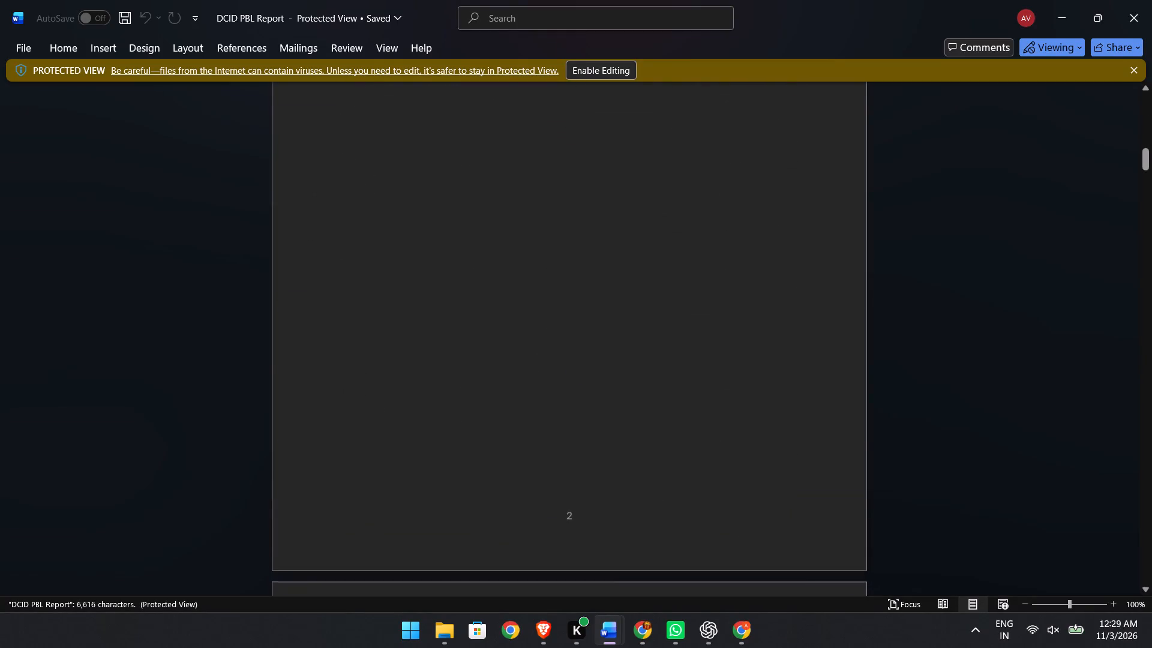
Look through the DCID PBL Report from the Verilog RTL code to the testbench explanation and simulation waveforms.
scroll(565, 377, down, 5)
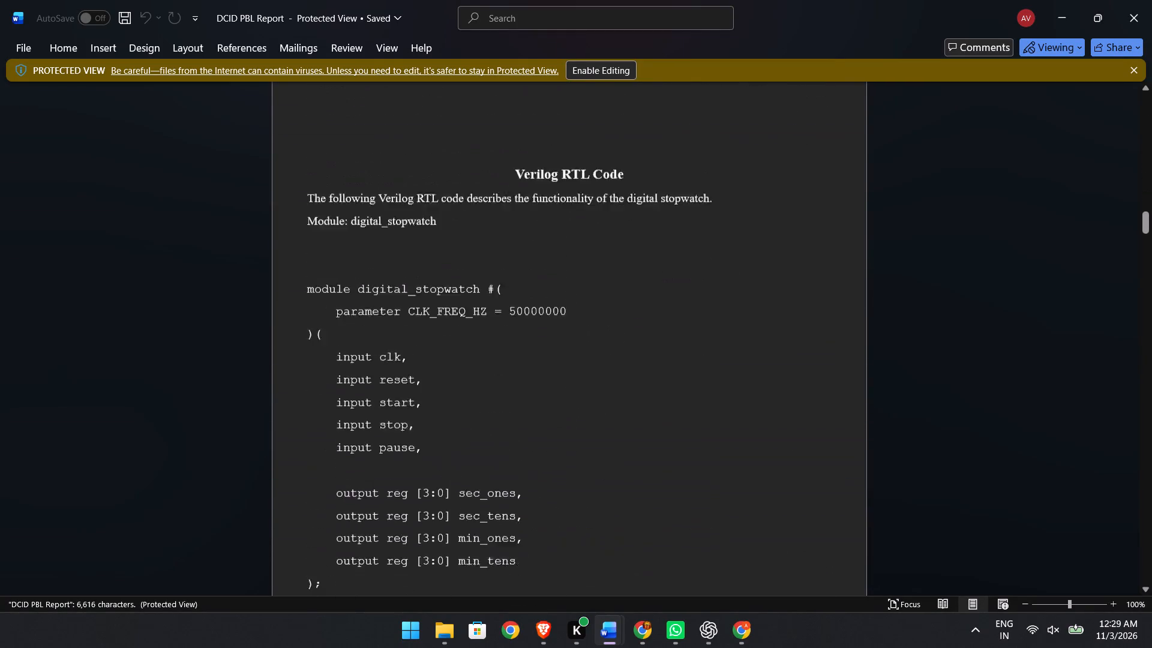
scroll(565, 377, down, 13)
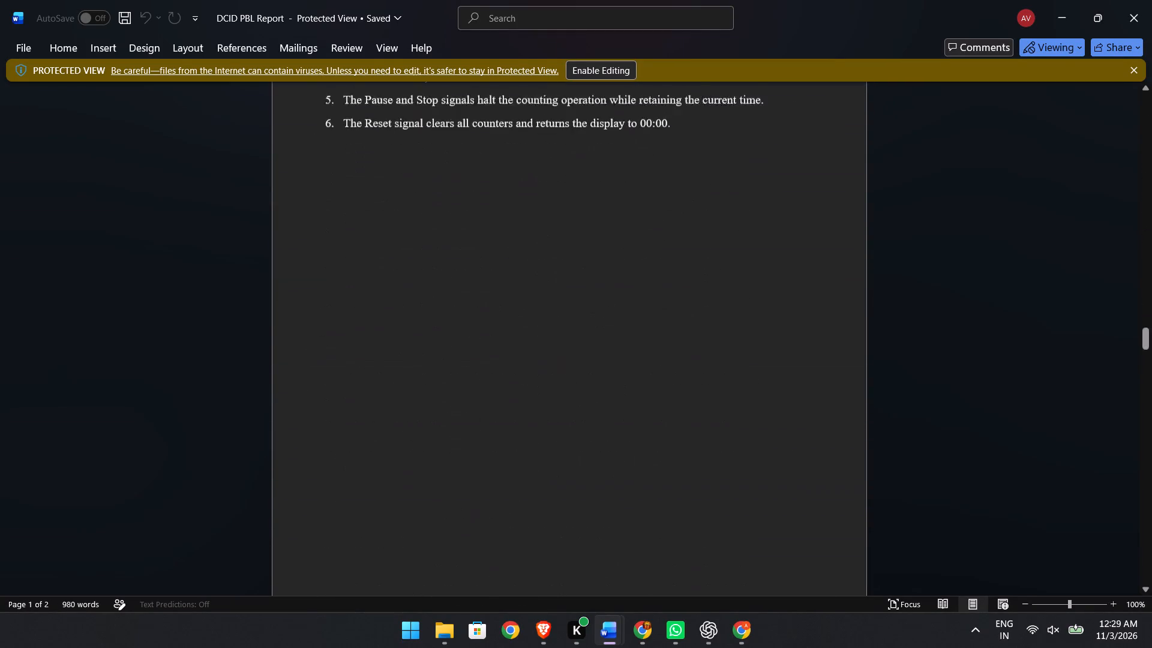
scroll(565, 377, down, 5)
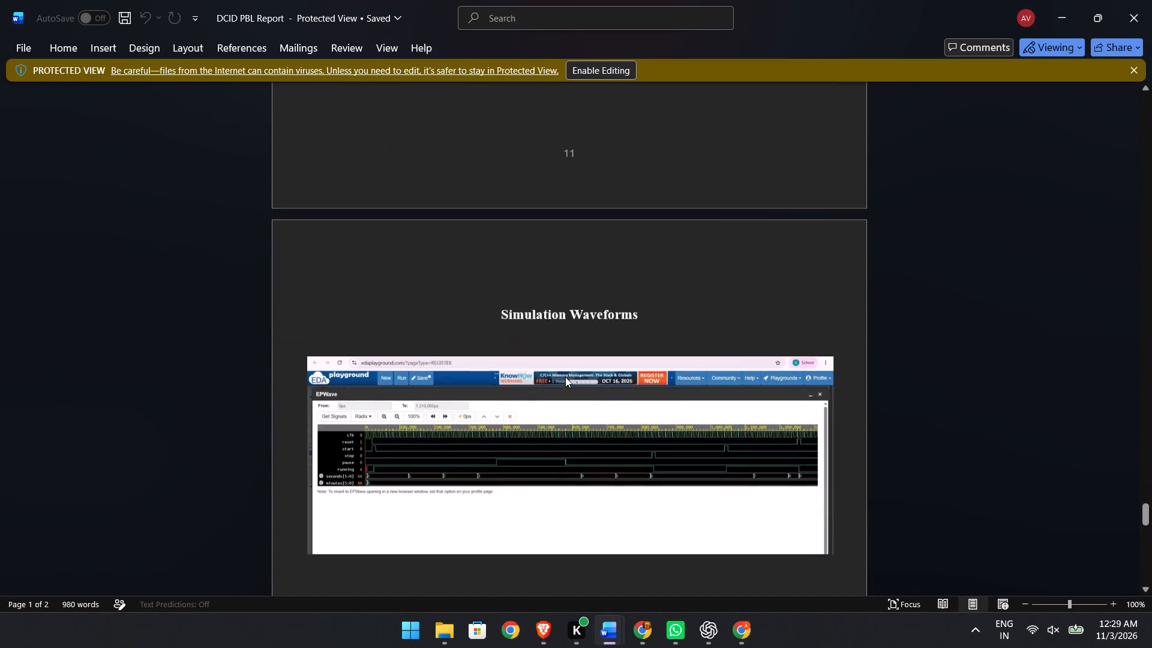
scroll(565, 377, down, 1)
scroll(565, 377, up, 2)
scroll(565, 377, down, 2)
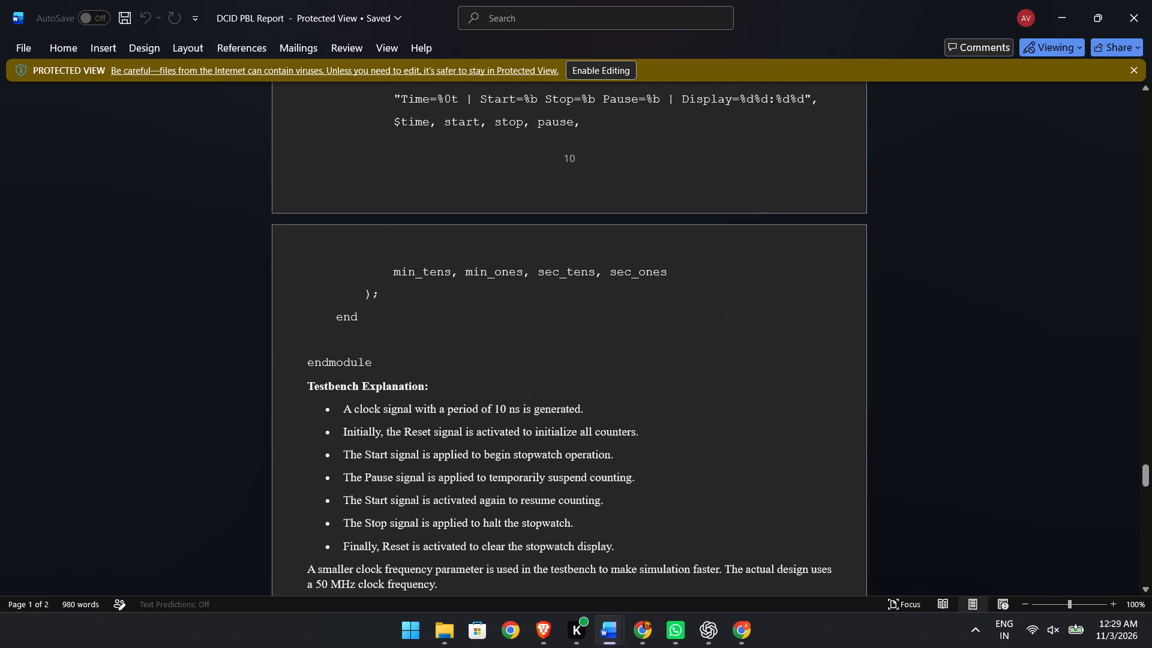
scroll(565, 377, down, 1)
Close the DCID PBL Report document.
click(1151, 0)
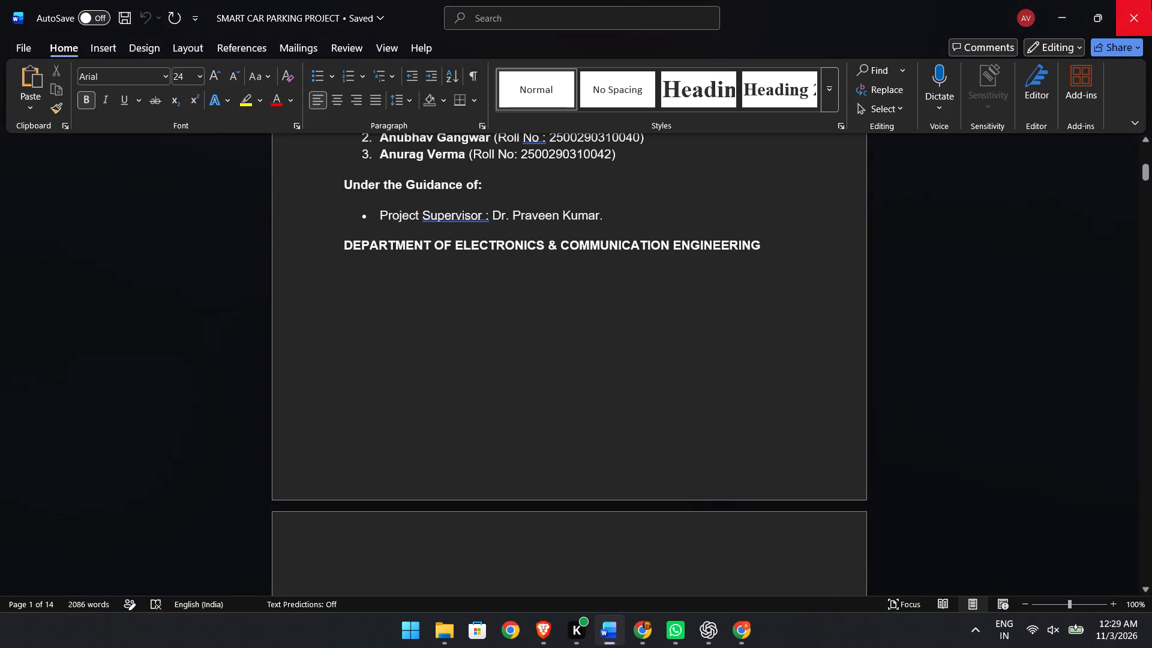
Check the cover page and the Certificate of Originality page of the SMART CAR PARKING PROJECT report.
scroll(622, 383, up, 3)
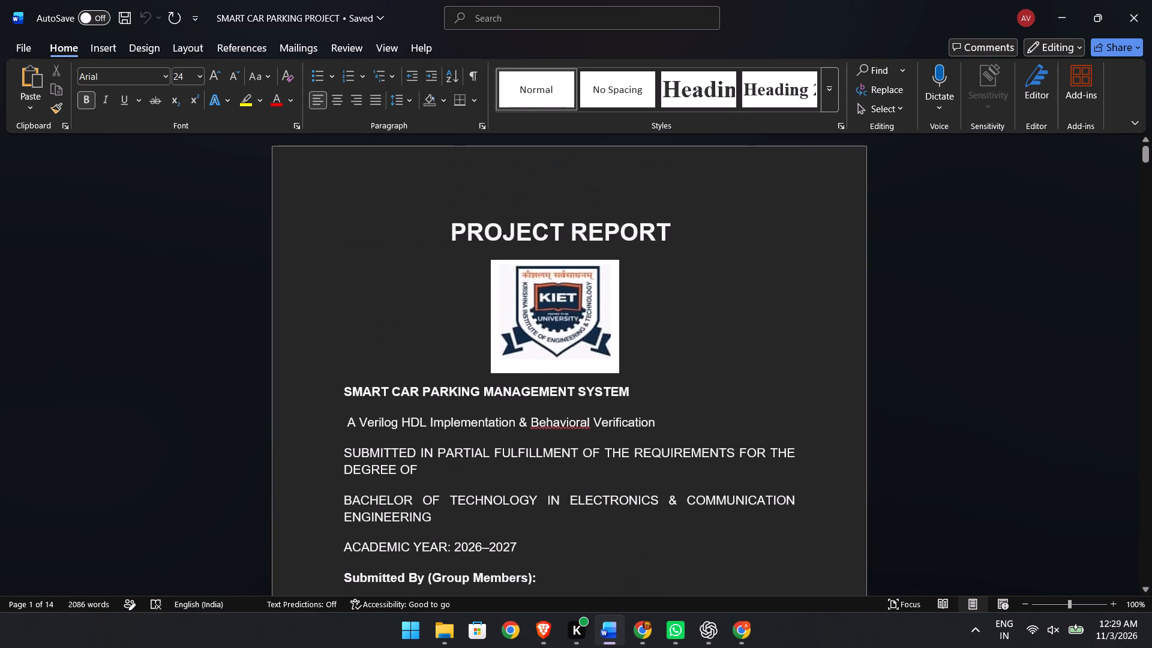
scroll(622, 383, up, 1)
scroll(474, 406, down, 1)
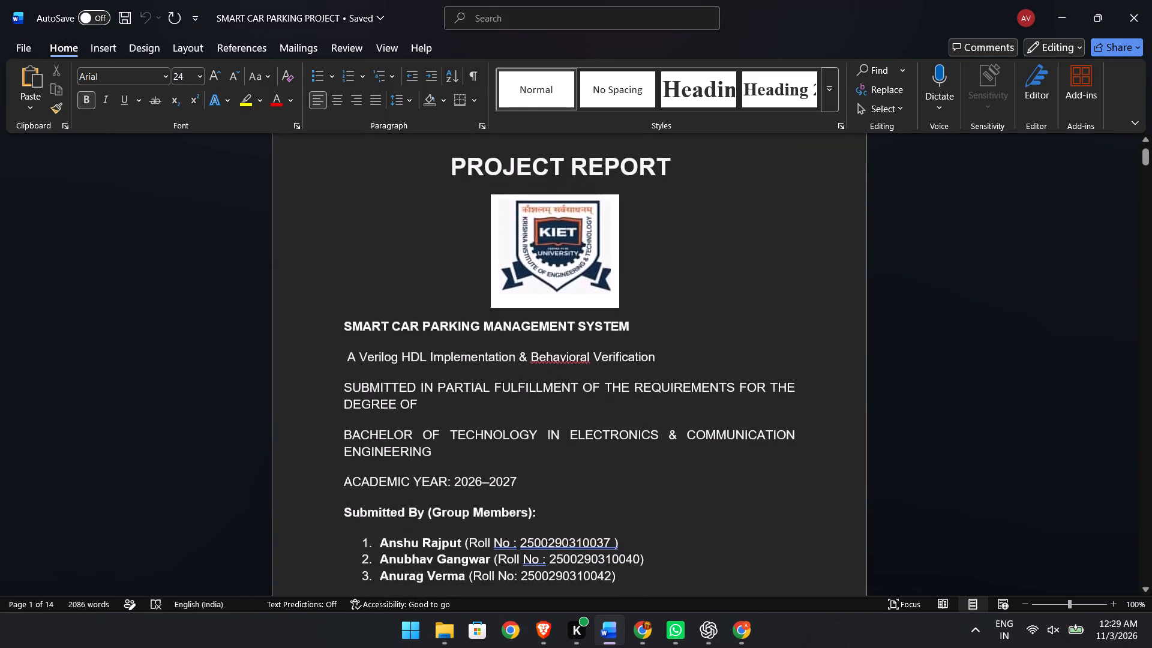
scroll(474, 406, down, 3)
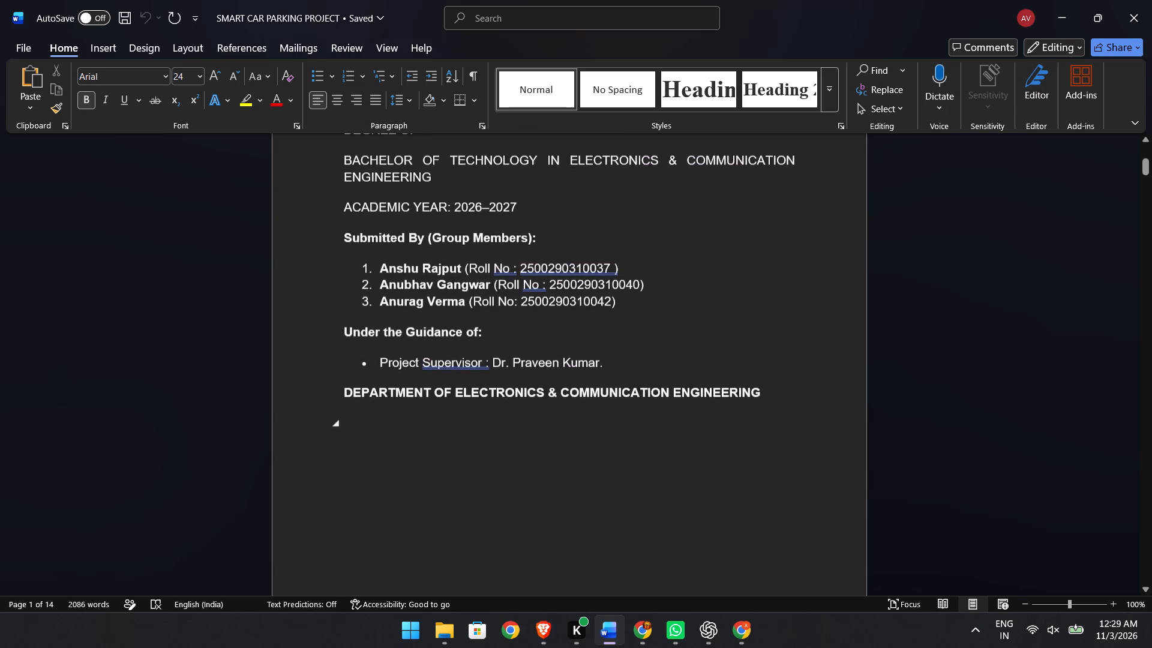
scroll(431, 471, down, 4)
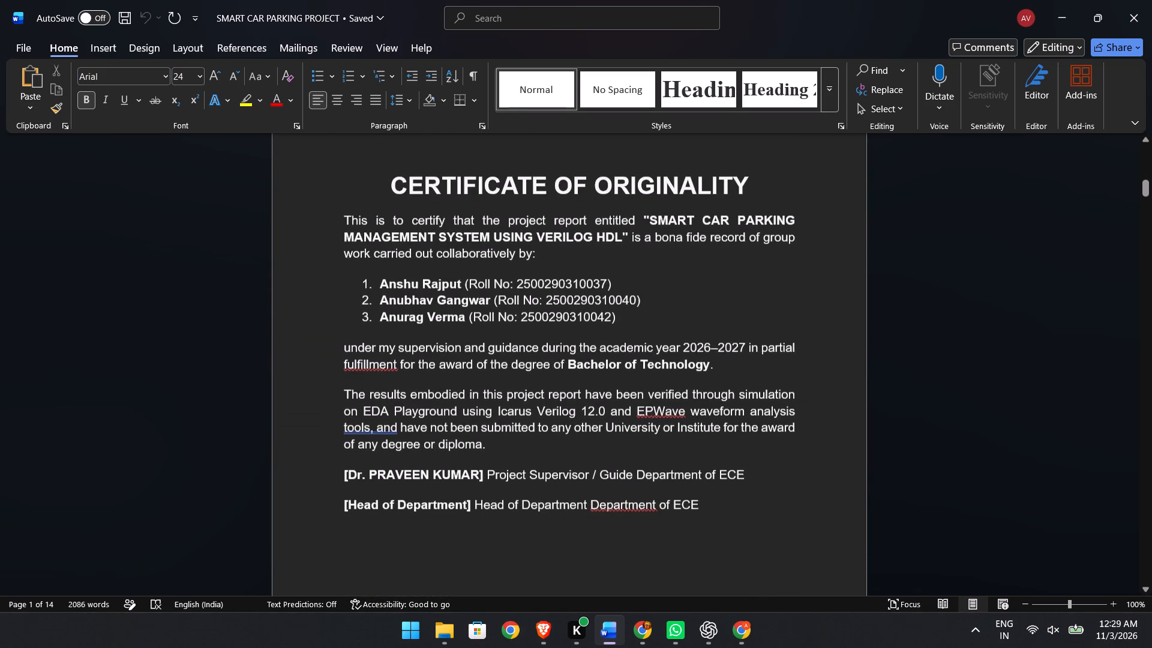
scroll(431, 471, down, 1)
Set all text below the CERTIFICATE OF ORIGINALITY heading to font size 11 and remove its bold formatting.
click(343, 213)
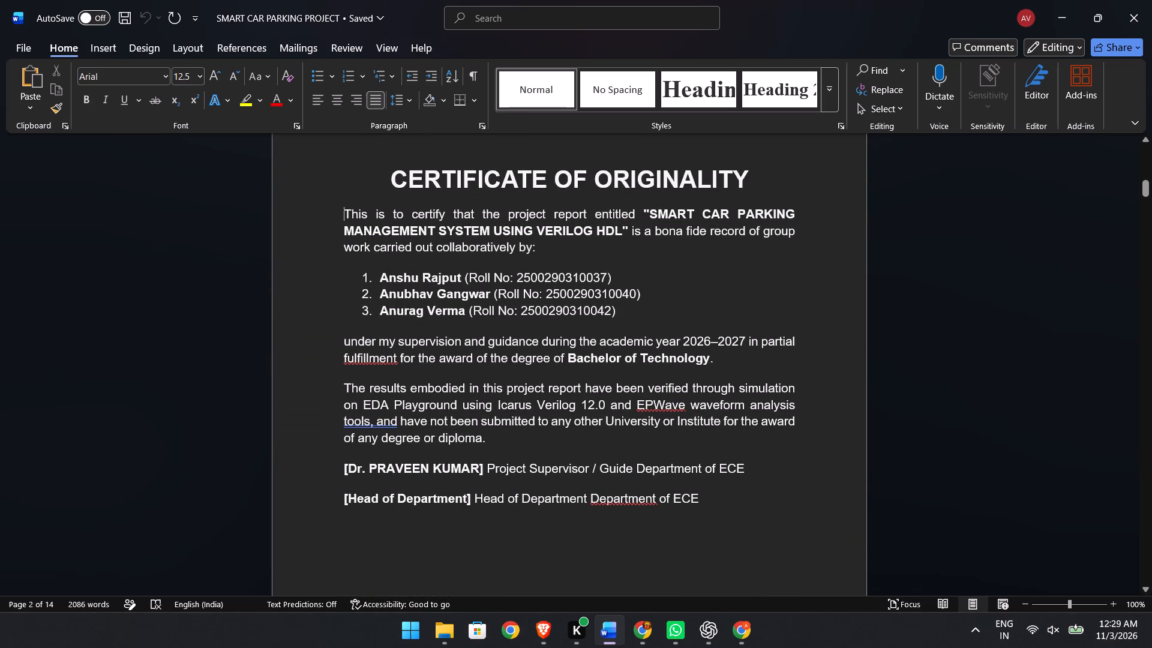
drag(703, 499, 448, 376)
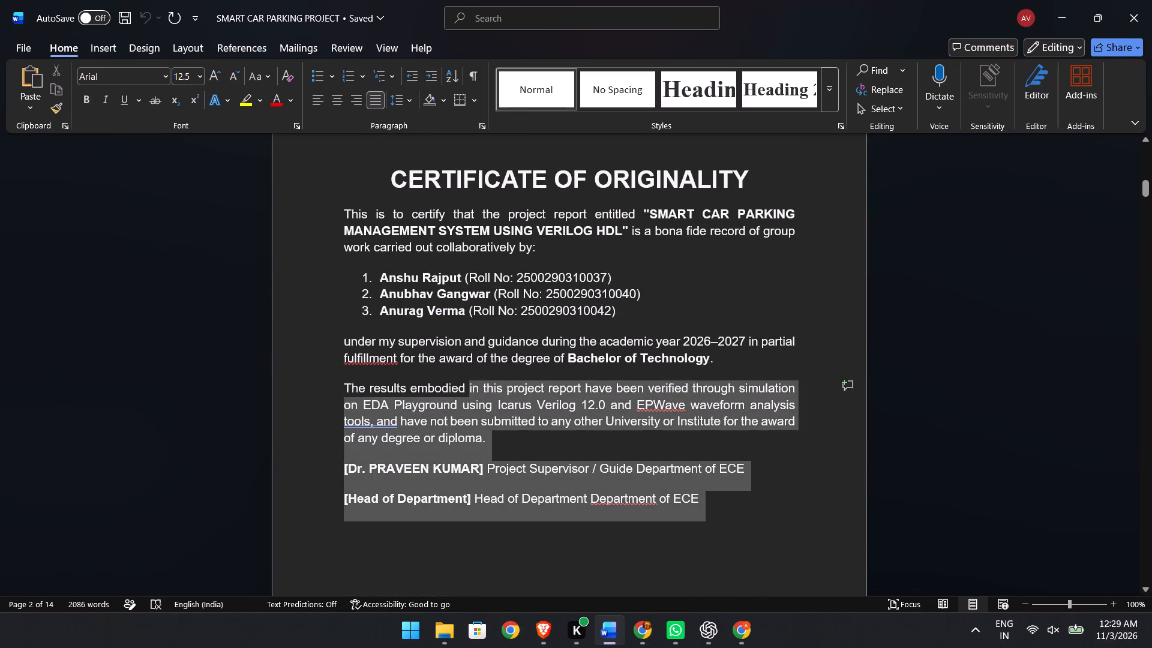
drag(448, 376, 334, 213)
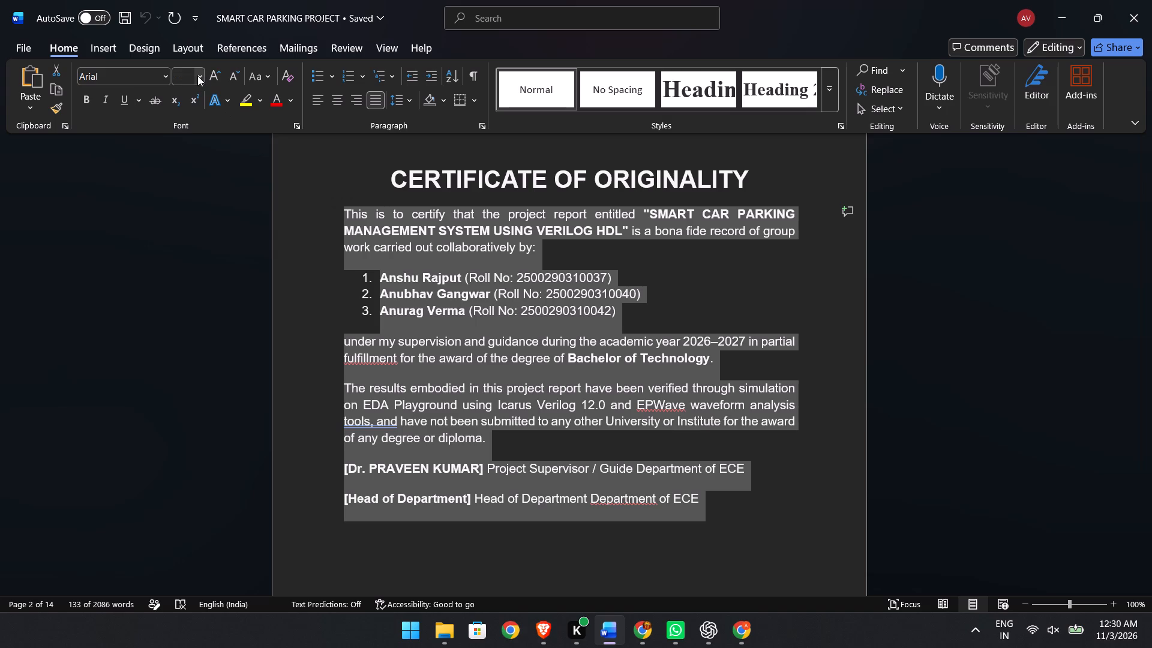
click(200, 77)
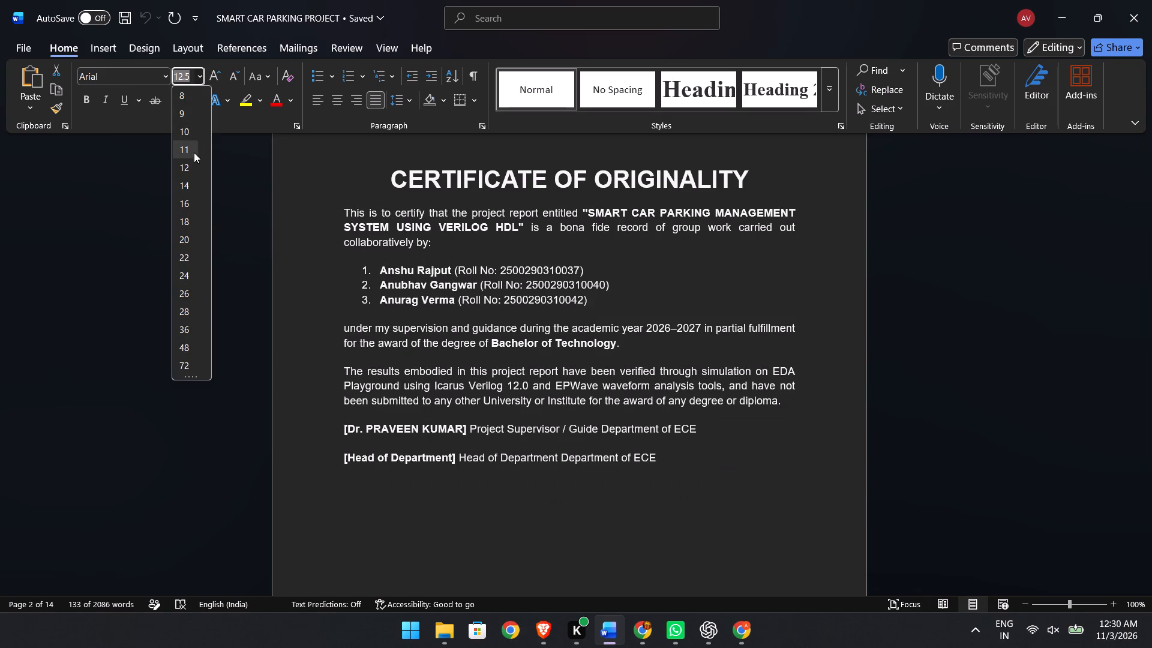
click(194, 152)
click(89, 102)
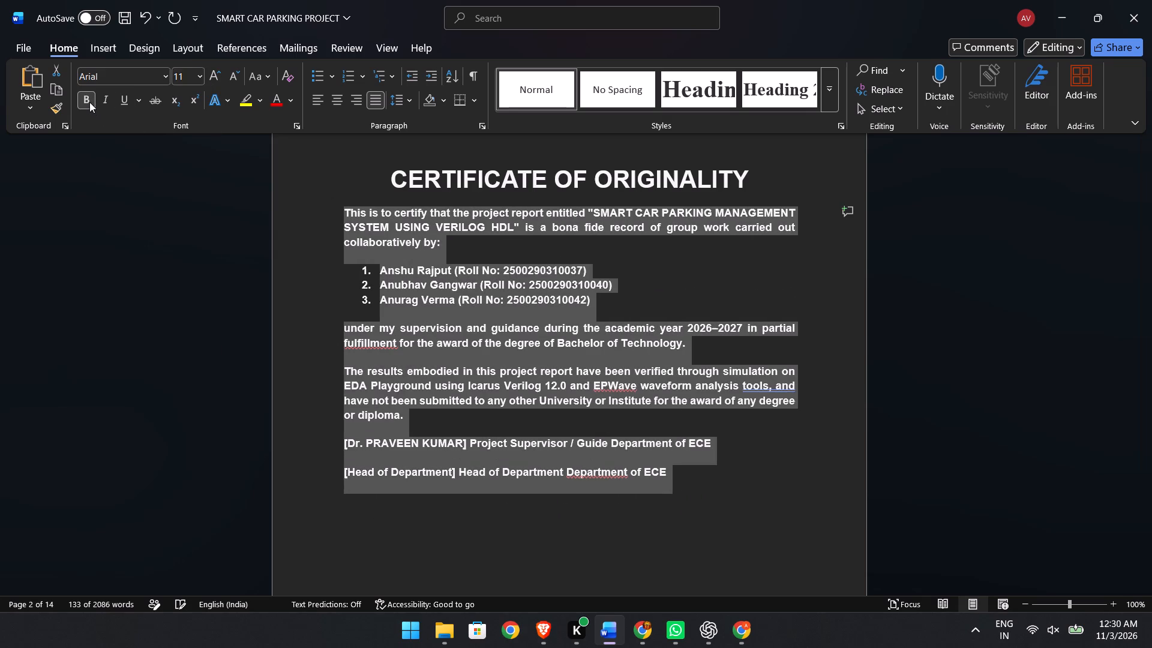
click(87, 106)
click(316, 290)
click(354, 315)
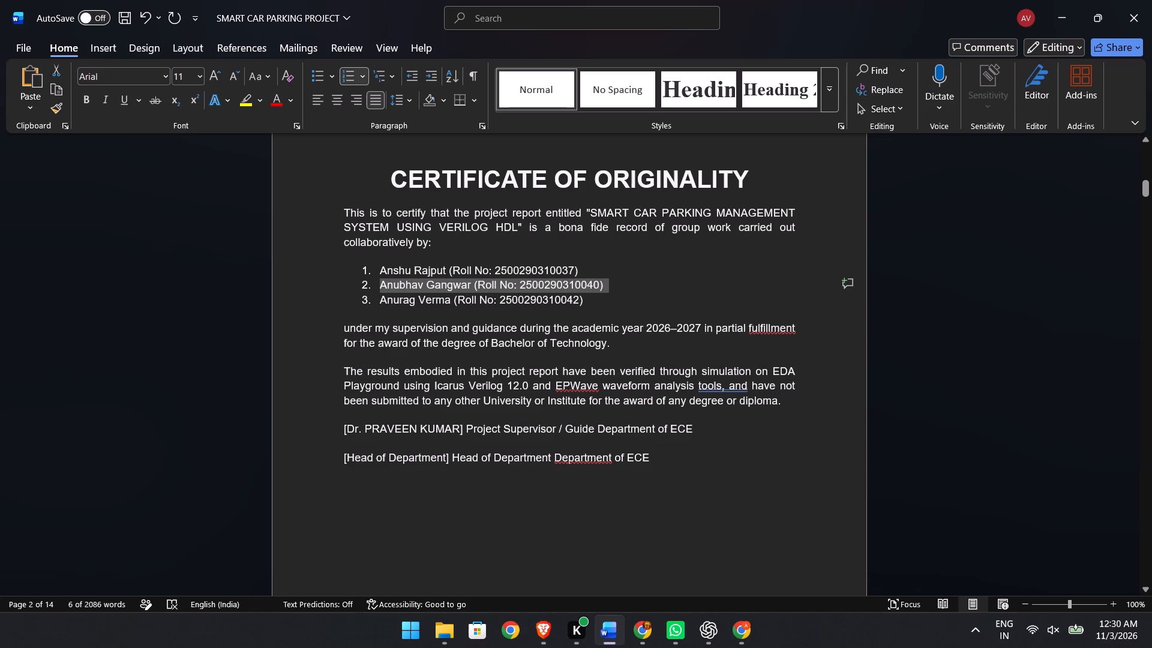
Set the CERTIFICATE OF ORIGINALITY heading to font size 14.
drag(388, 178, 758, 184)
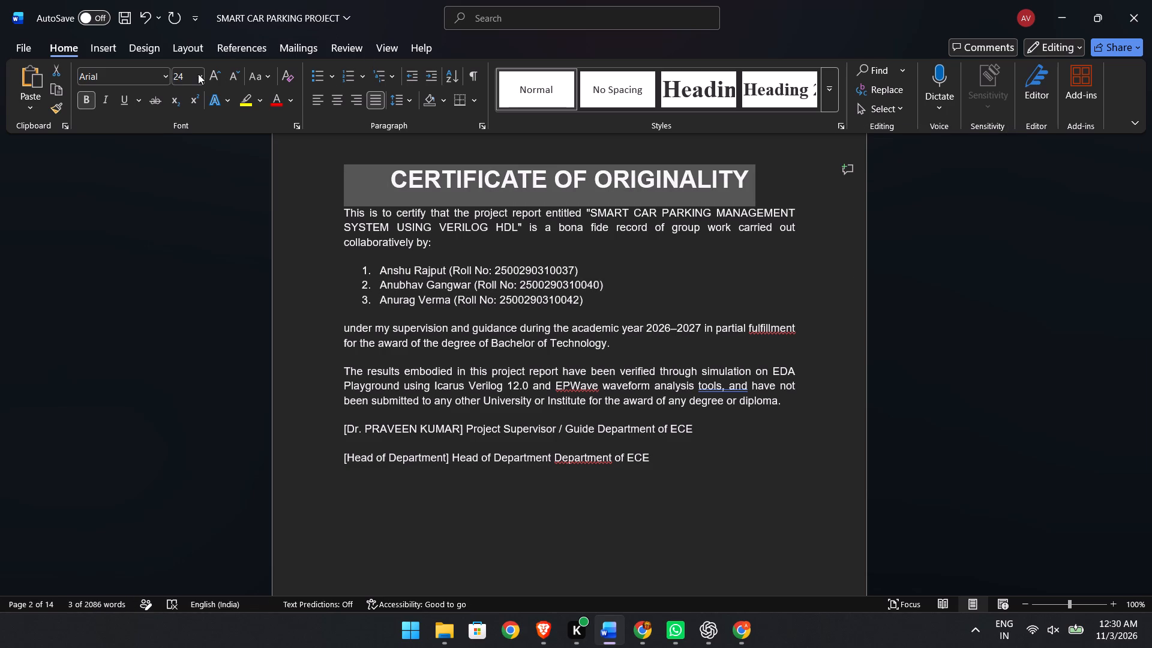
click(198, 73)
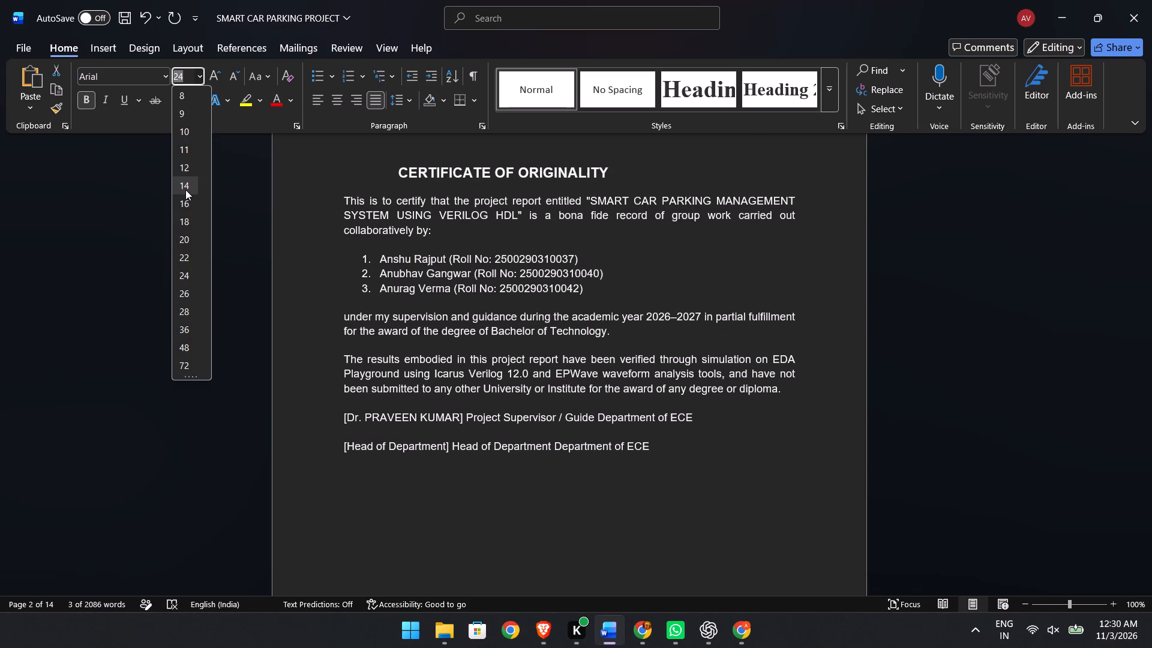
click(185, 190)
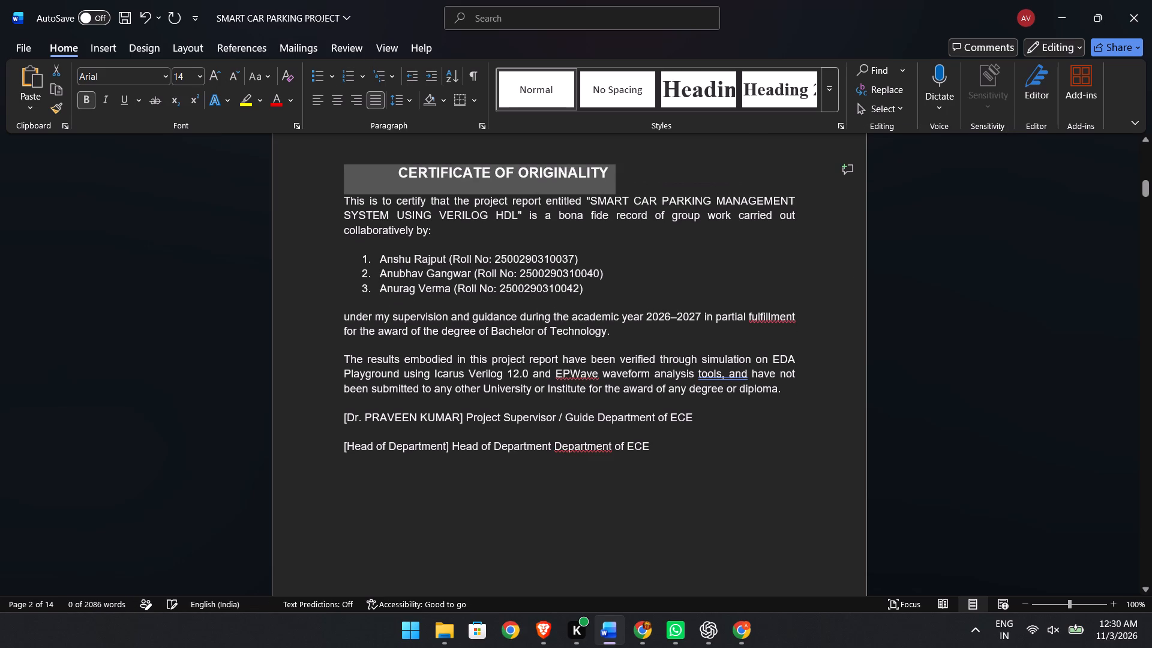
click(319, 283)
click(266, 320)
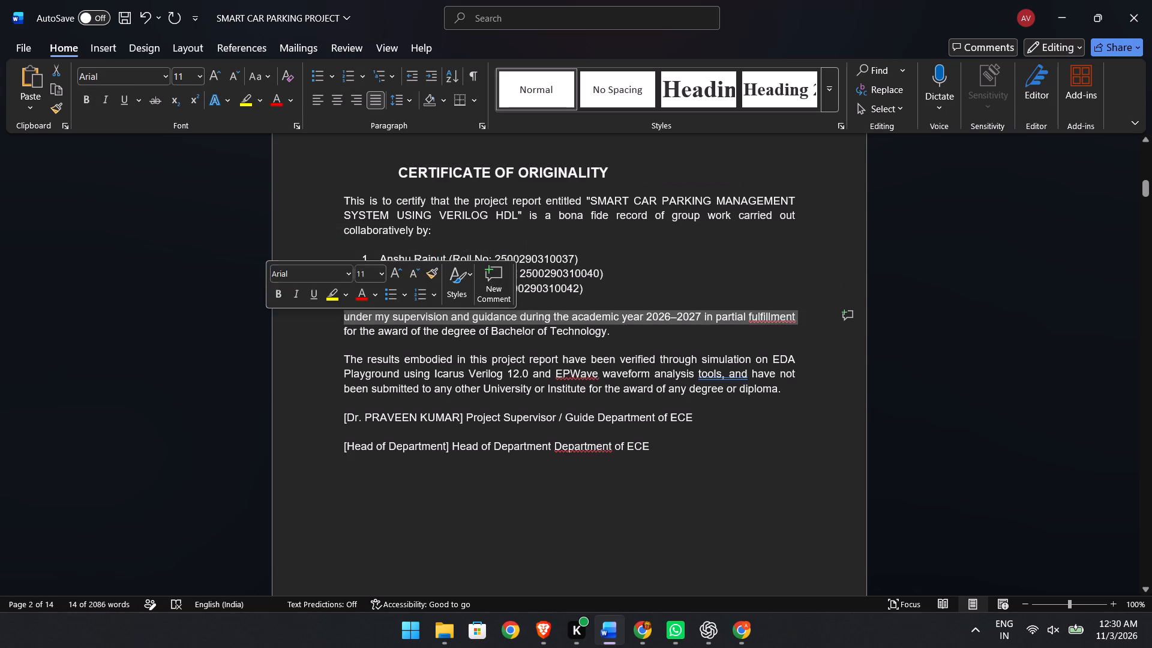
Insert two blank lines above the ACKNOWLEDGEMENT heading to push it onto the page with its text.
scroll(298, 384, down, 3)
scroll(298, 384, up, 1)
scroll(298, 384, down, 1)
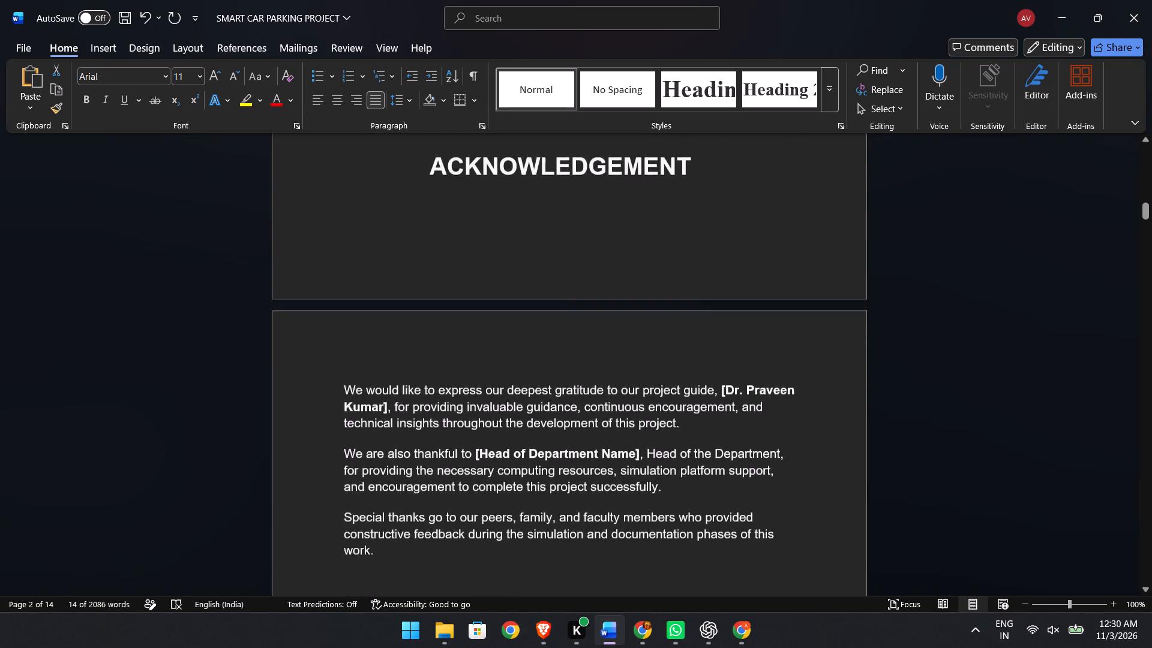
scroll(298, 384, down, 1)
scroll(298, 384, up, 1)
click(388, 338)
key(Return)
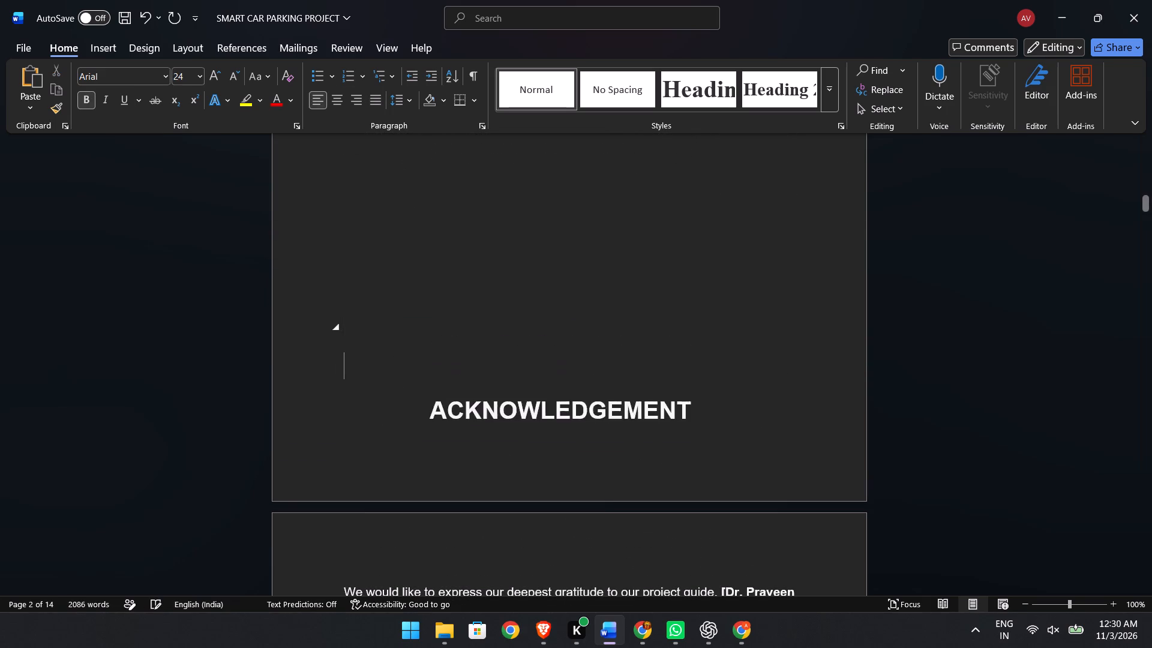
key(Return)
scroll(388, 338, down, 1)
Insert a blank line above the CERTIFICATE OF ORIGINALITY heading.
scroll(434, 265, up, 1)
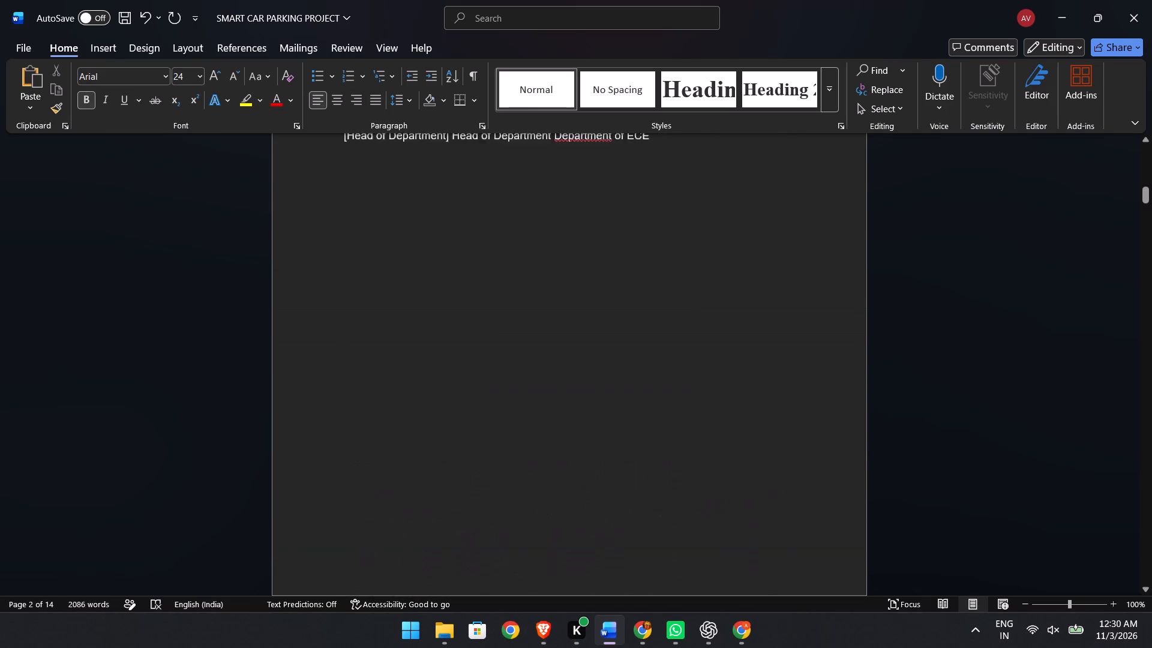
scroll(434, 265, up, 3)
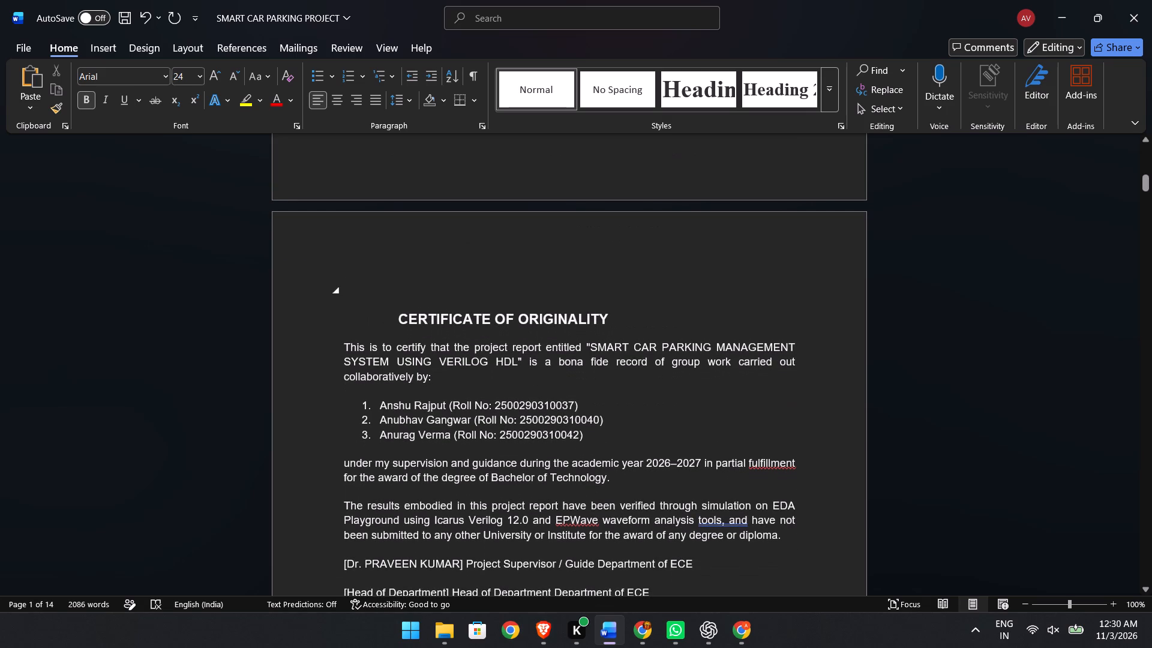
click(370, 298)
key(Return)
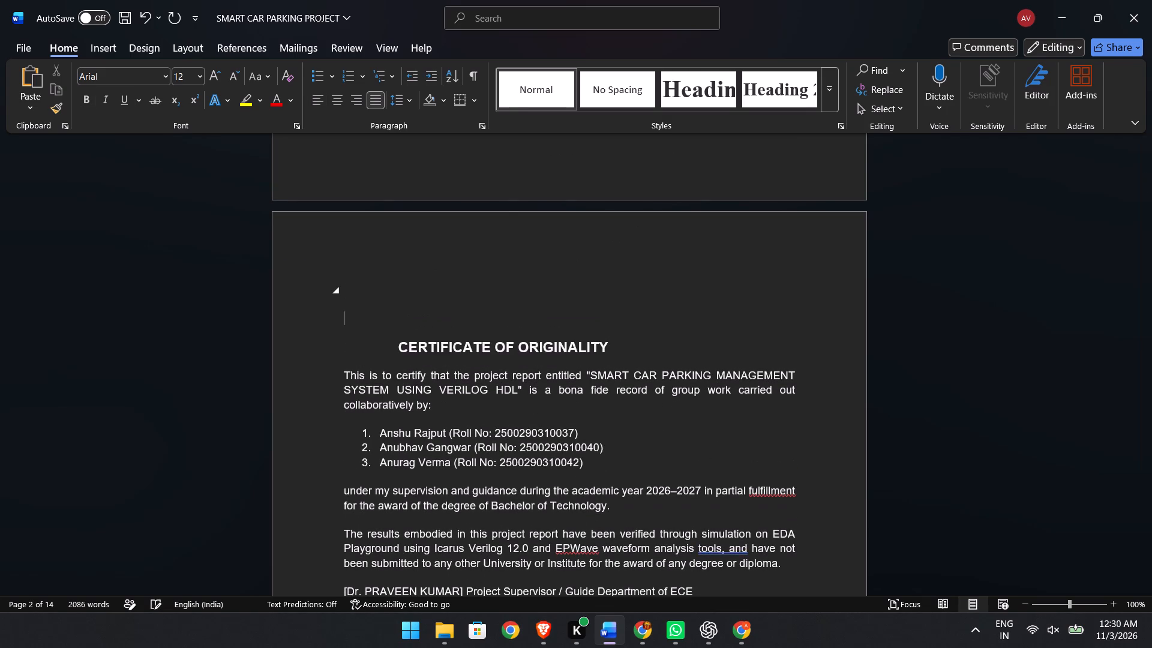
Set all text below the ACKNOWLEDGEMENT heading to font size 11 and remove its bold formatting.
scroll(370, 298, down, 6)
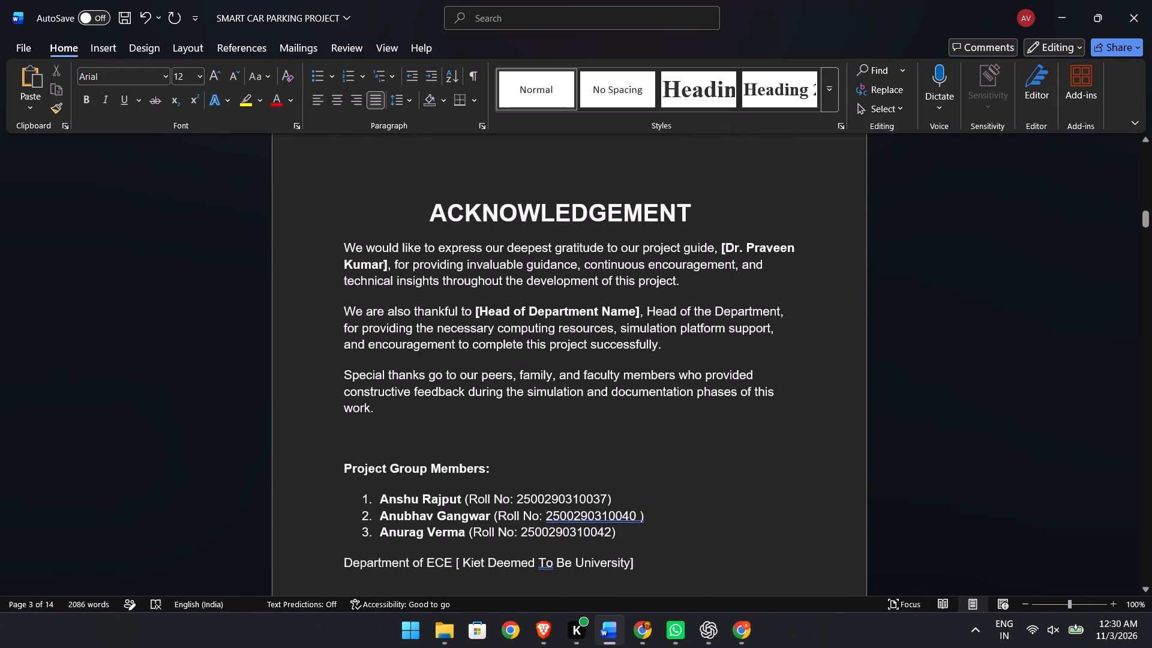
scroll(542, 491, down, 1)
drag(649, 507, 536, 423)
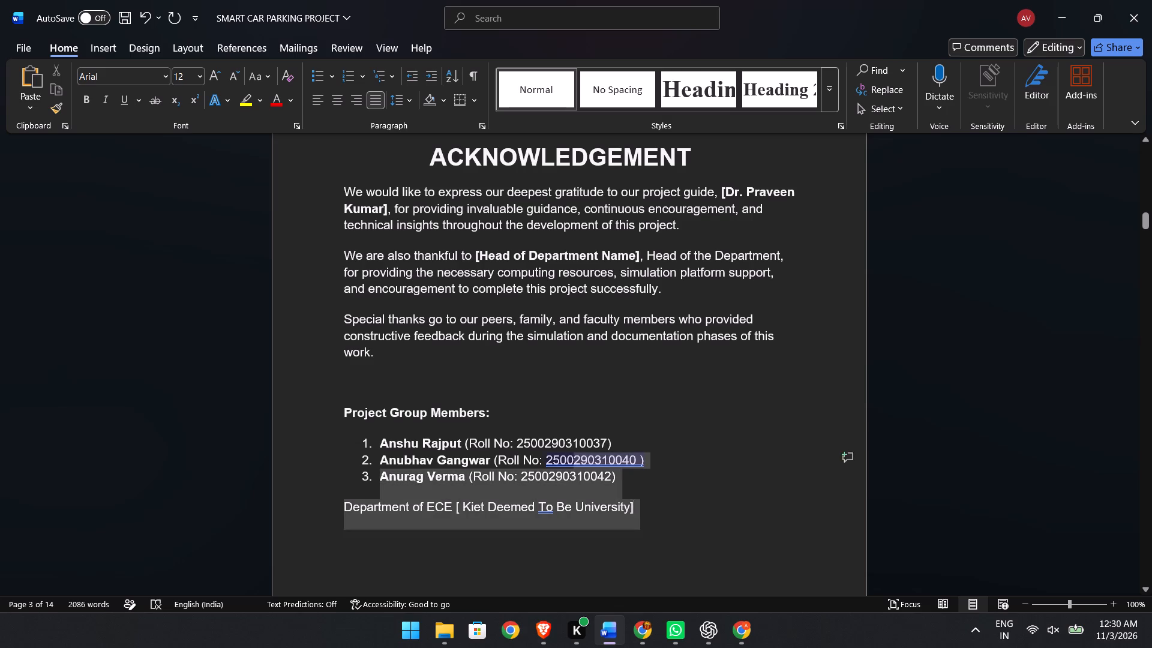
drag(536, 423, 337, 188)
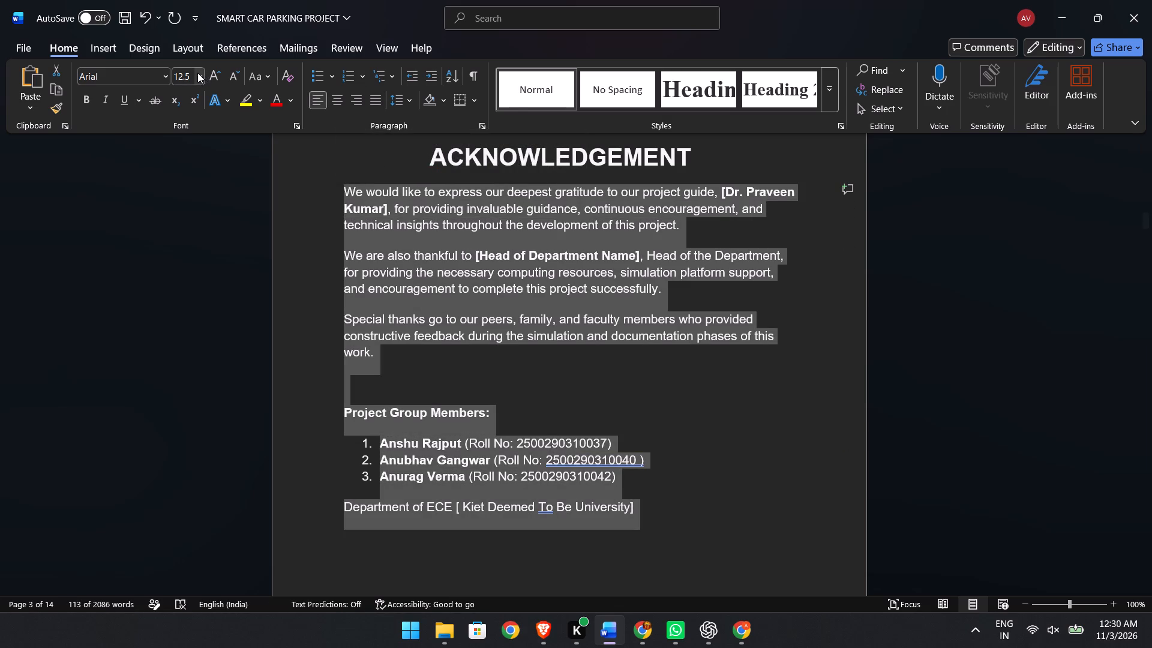
click(198, 73)
click(190, 147)
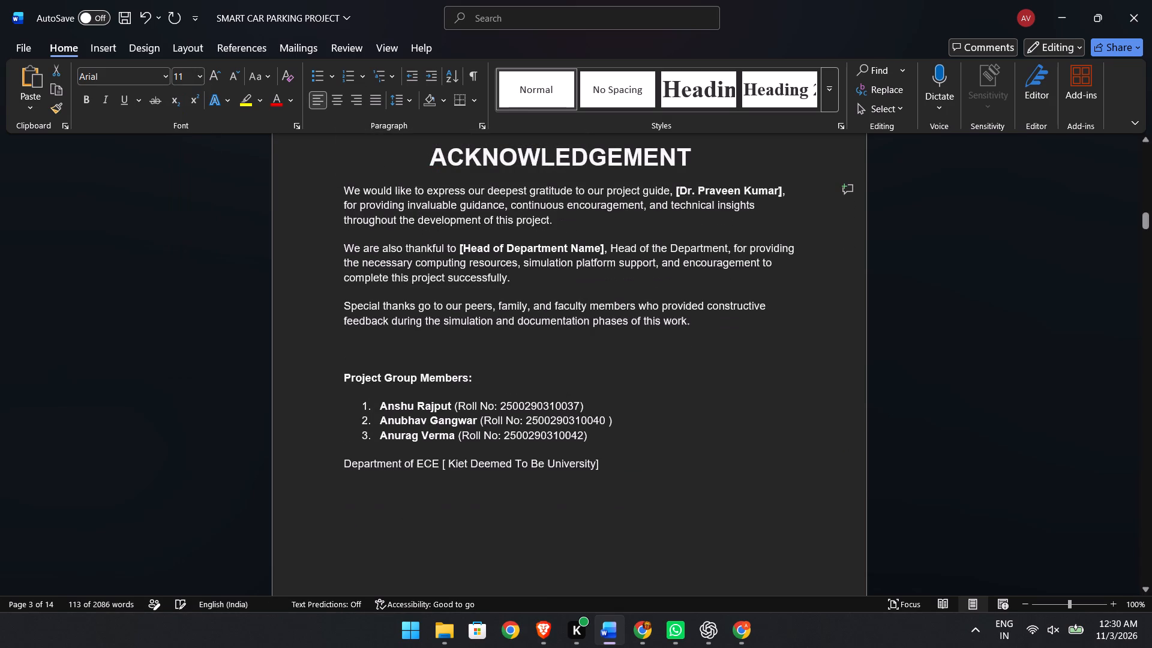
click(86, 98)
click(86, 98)
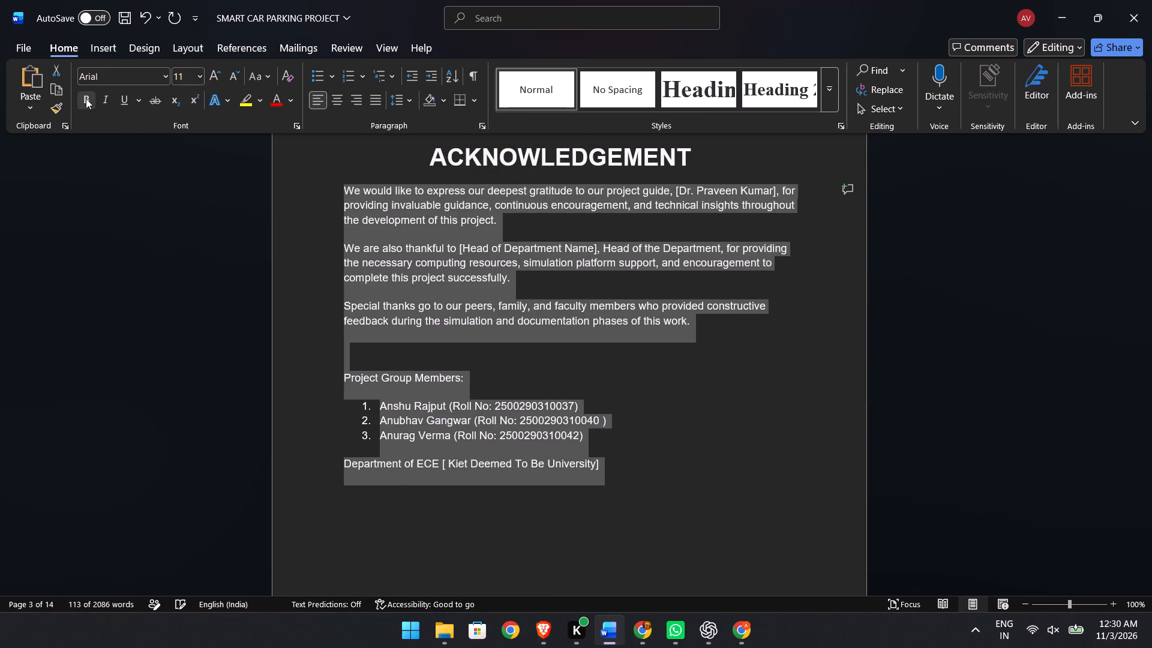
click(329, 314)
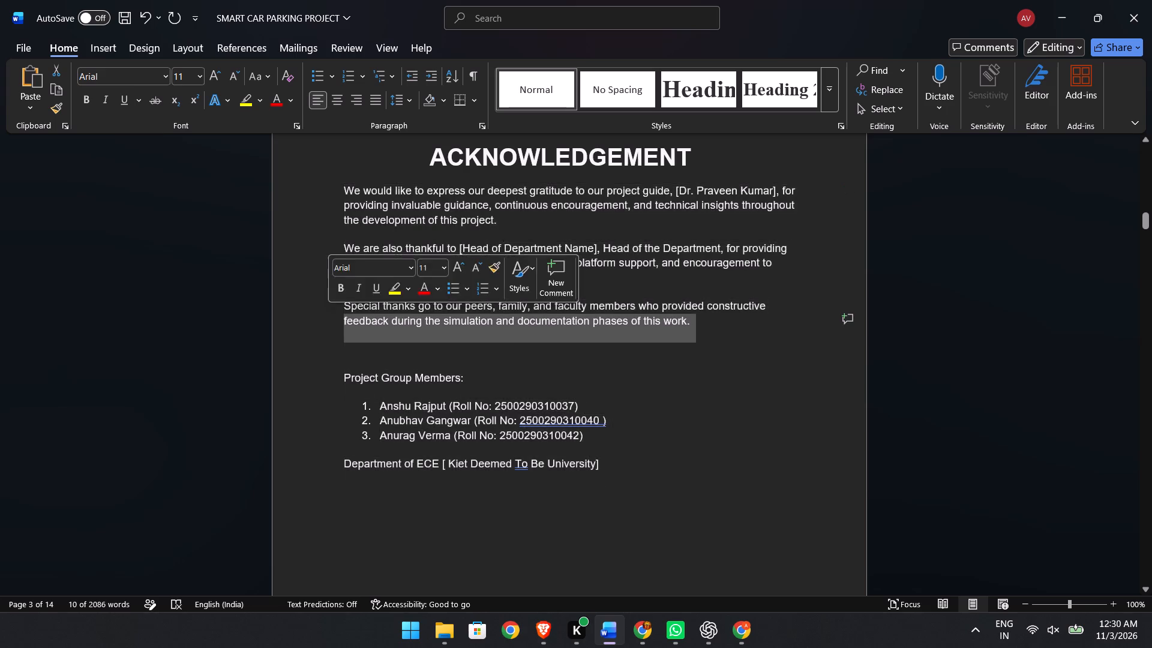
Set all body text below the ABSTRACT heading to font size 11 and remove its bold formatting.
scroll(329, 314, down, 5)
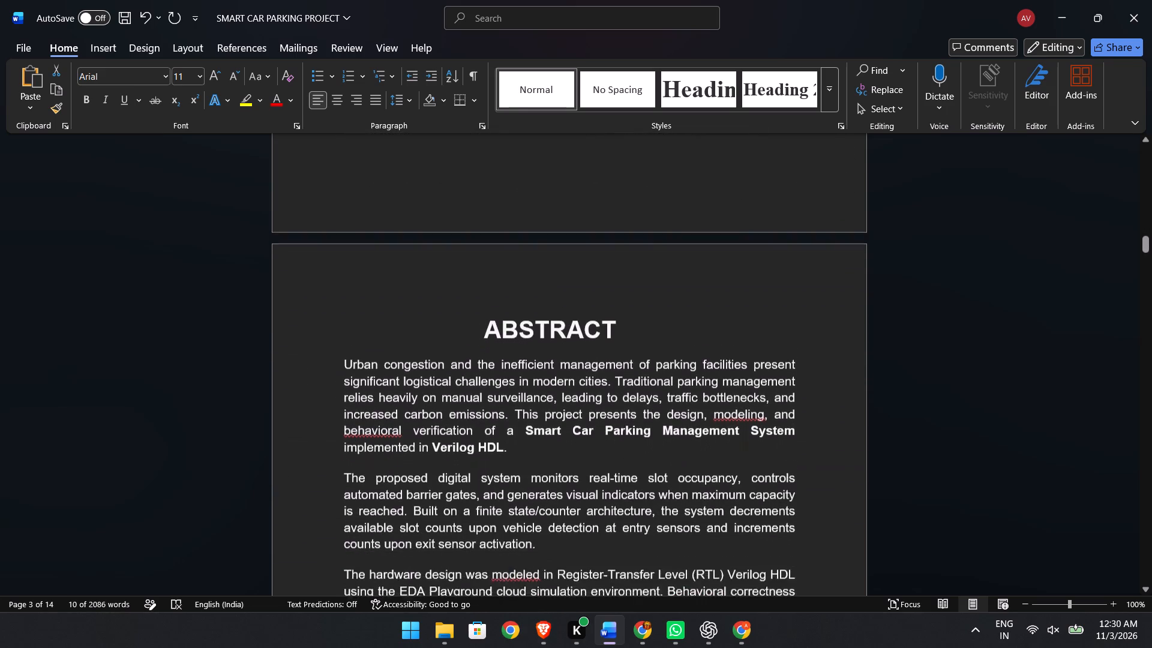
scroll(329, 314, down, 1)
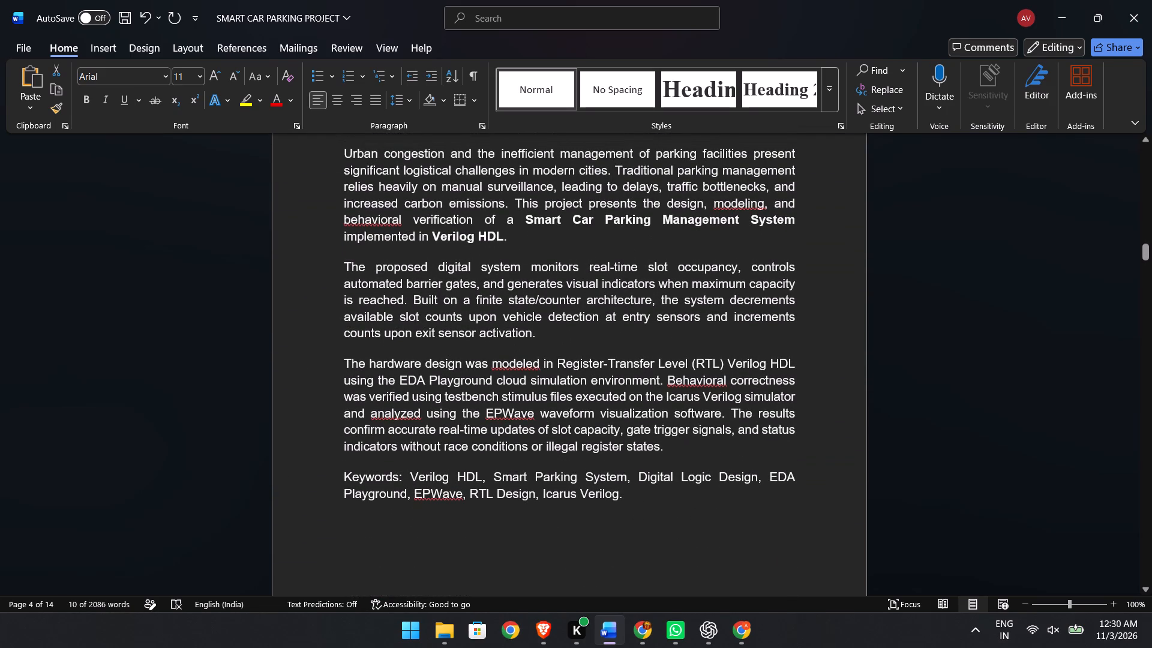
click(344, 152)
drag(623, 497, 333, 154)
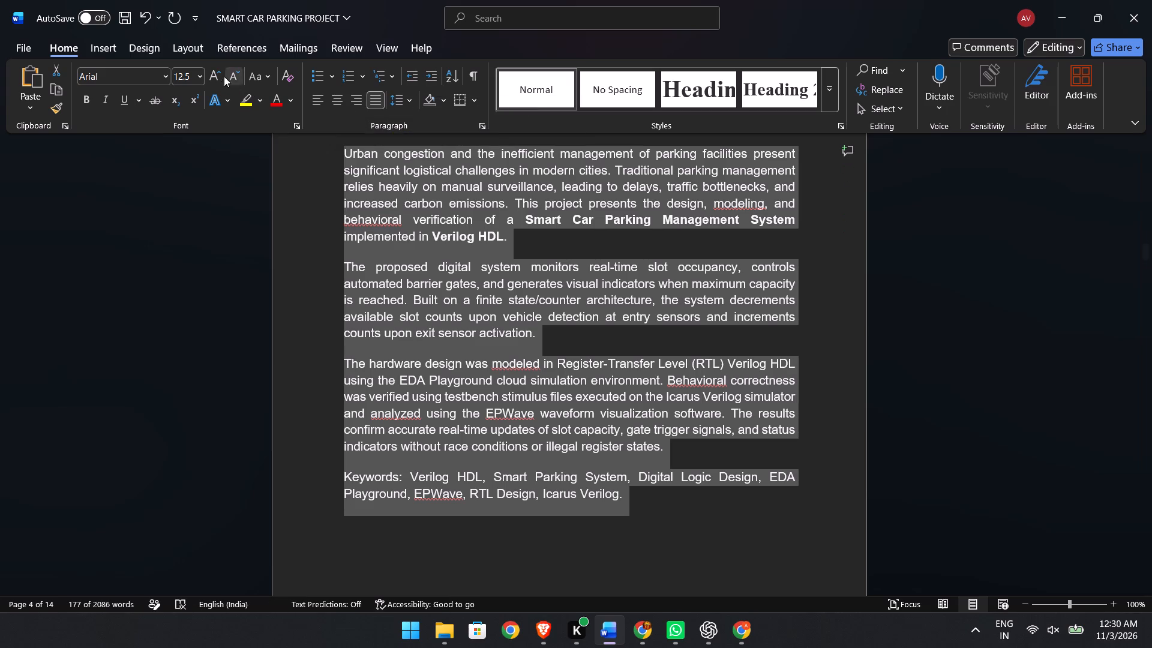
click(199, 77)
click(194, 140)
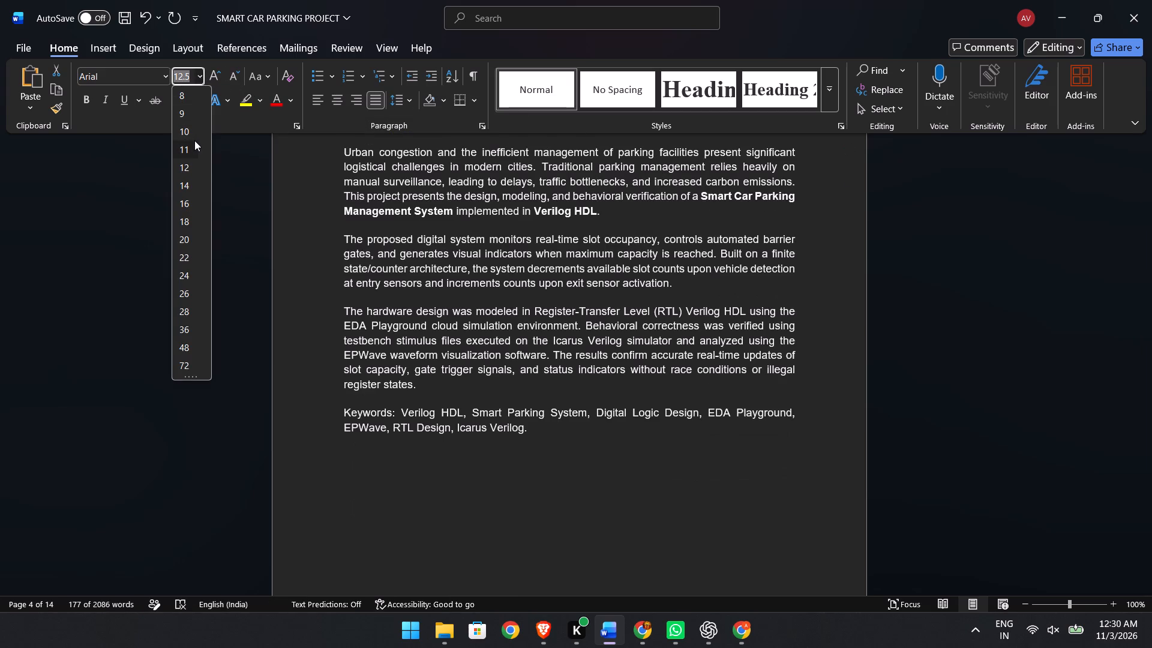
double_click(94, 96)
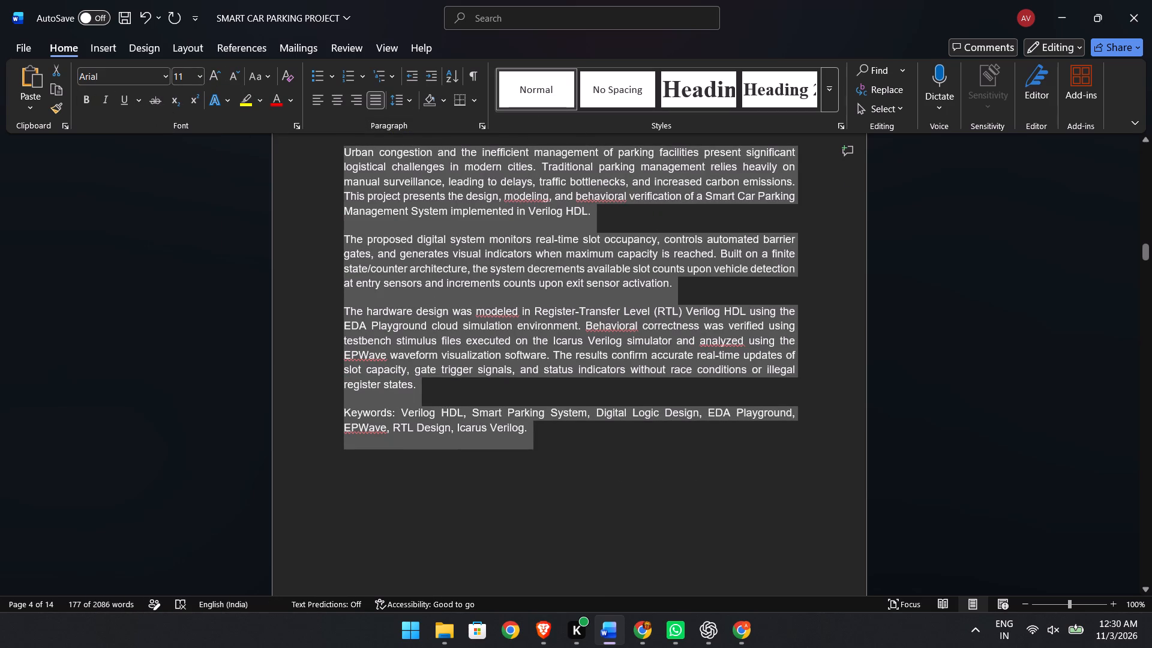
click(357, 254)
click(314, 287)
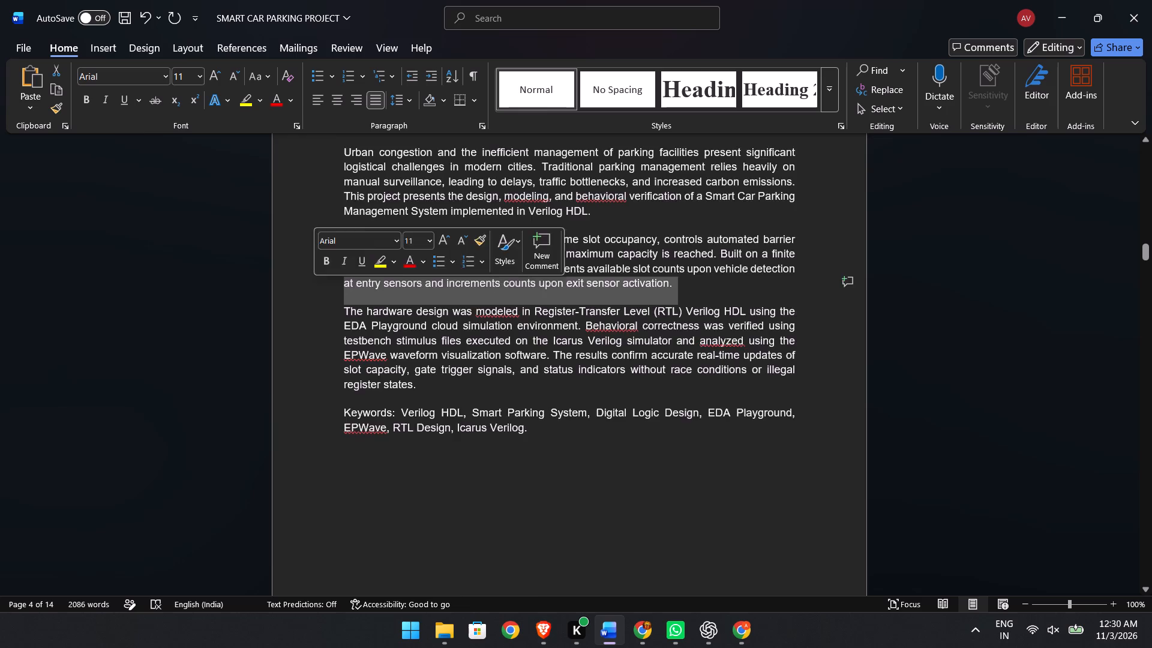
Set the ABSTRACT heading to font size 16.
scroll(314, 287, up, 1)
drag(473, 298, 625, 298)
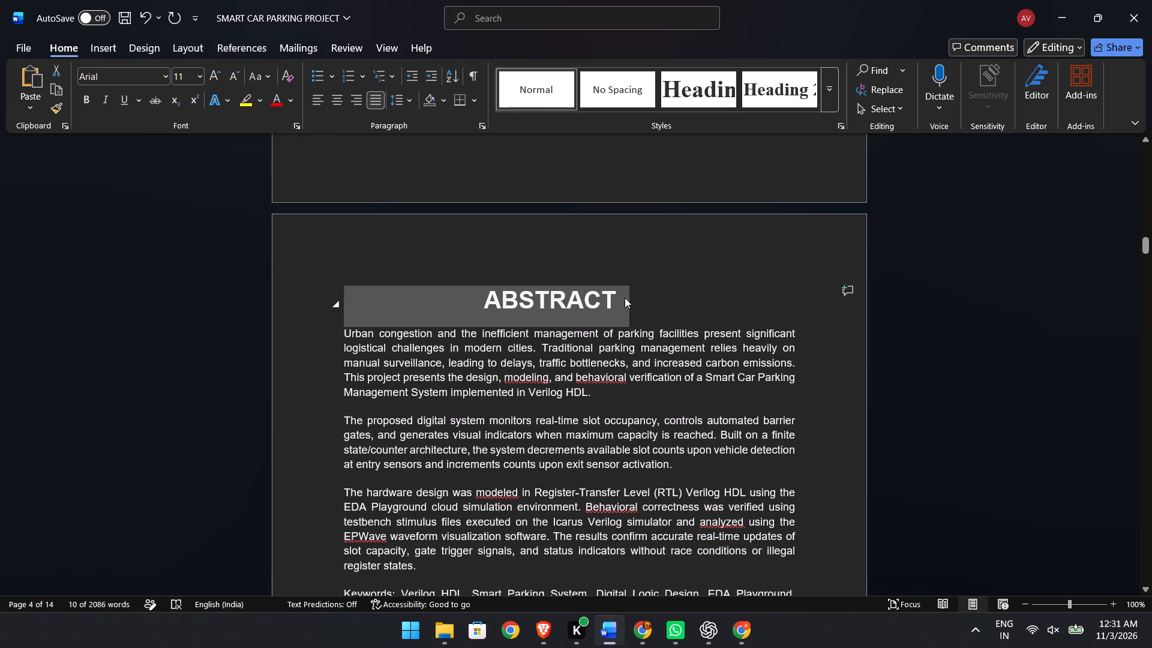
drag(196, 73, 188, 164)
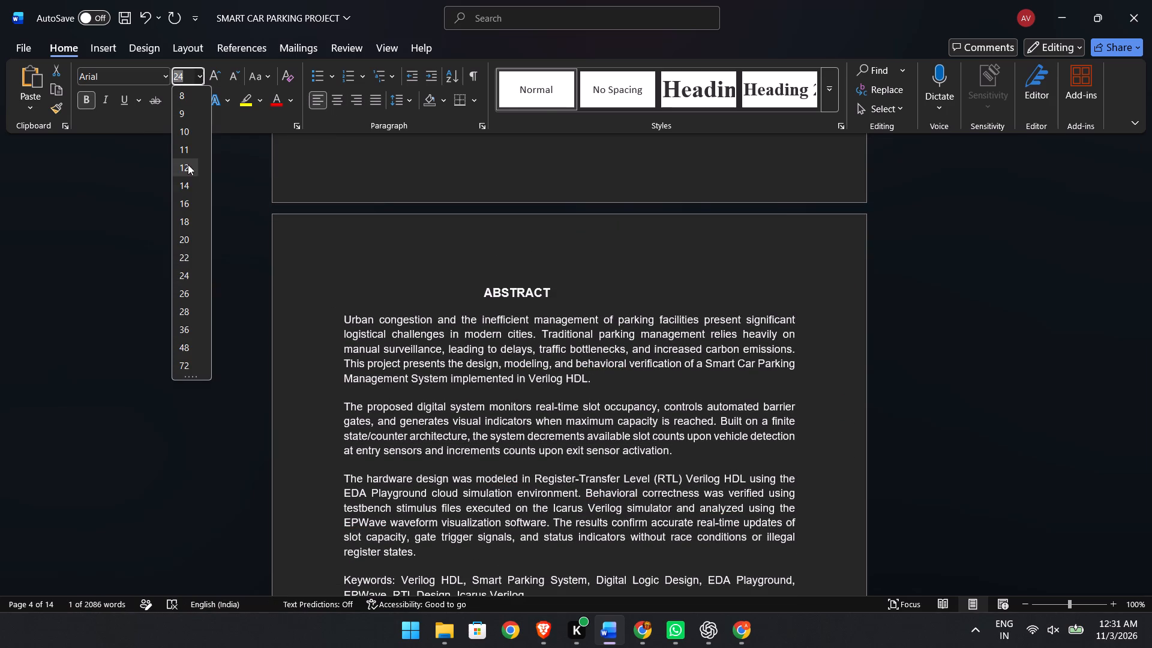
drag(188, 164, 187, 209)
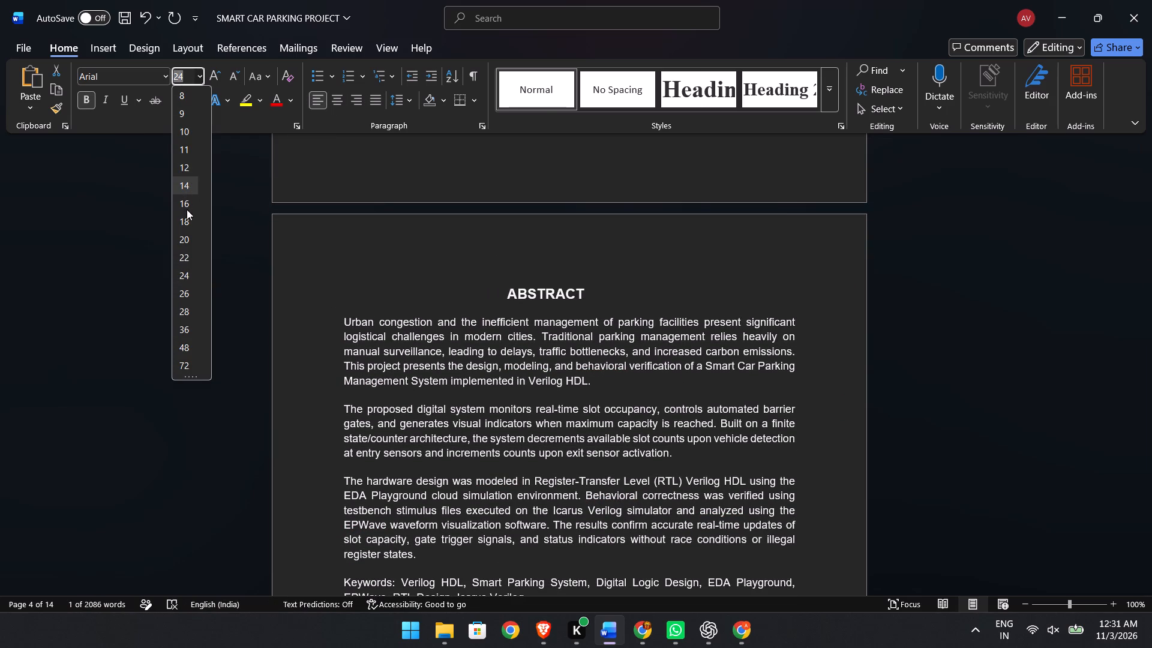
drag(187, 209, 184, 210)
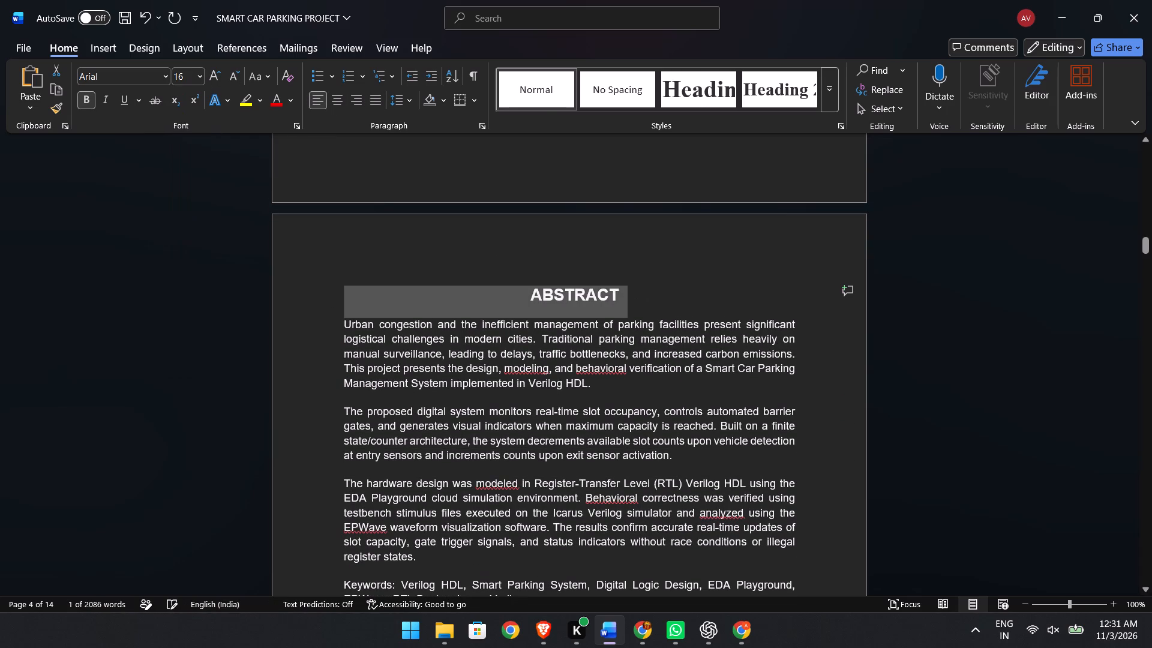
click(399, 251)
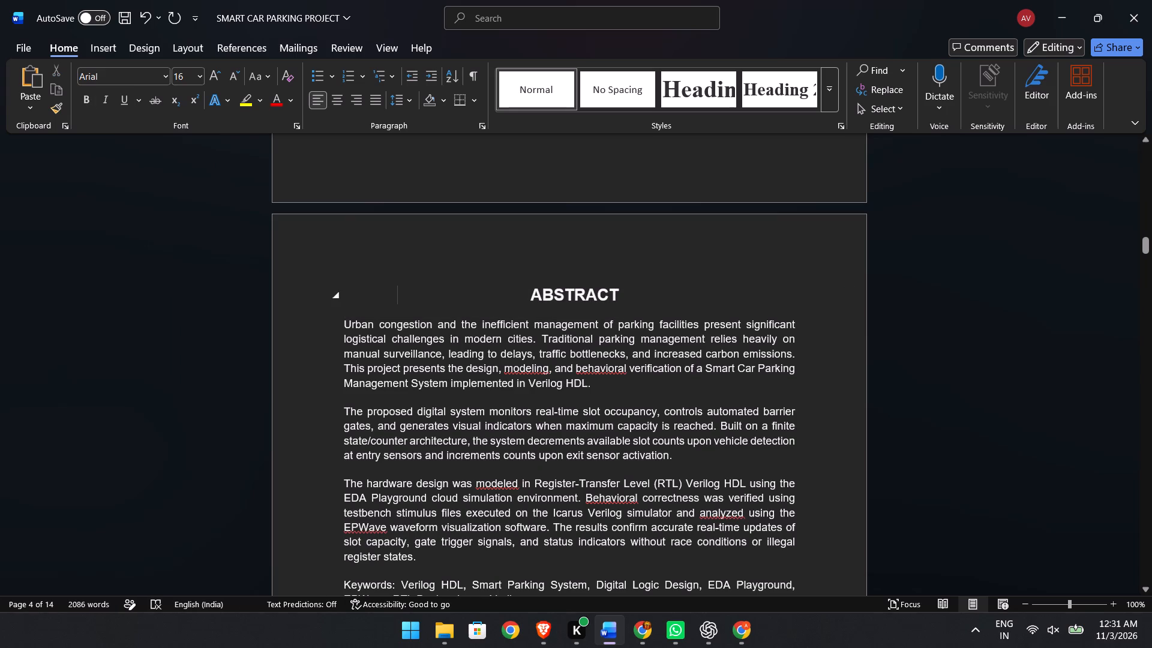
Delete four of the spaces in front of the ABSTRACT heading to bring it closer to the page centre.
click(525, 304)
key(BackSpace)
key(BackSpace)
key(BackSpace)
key(BackSpace)
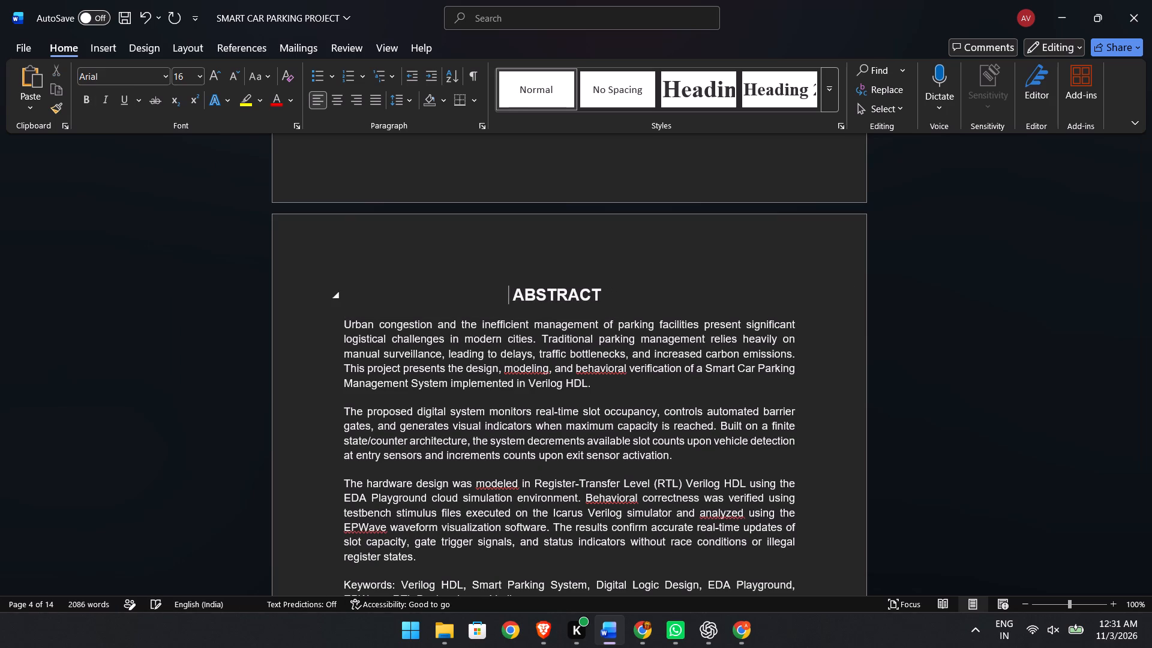
Insert two line breaks before the TABLE OF CONTENTS heading to move it onto the page with its chapter list.
scroll(331, 307, down, 1)
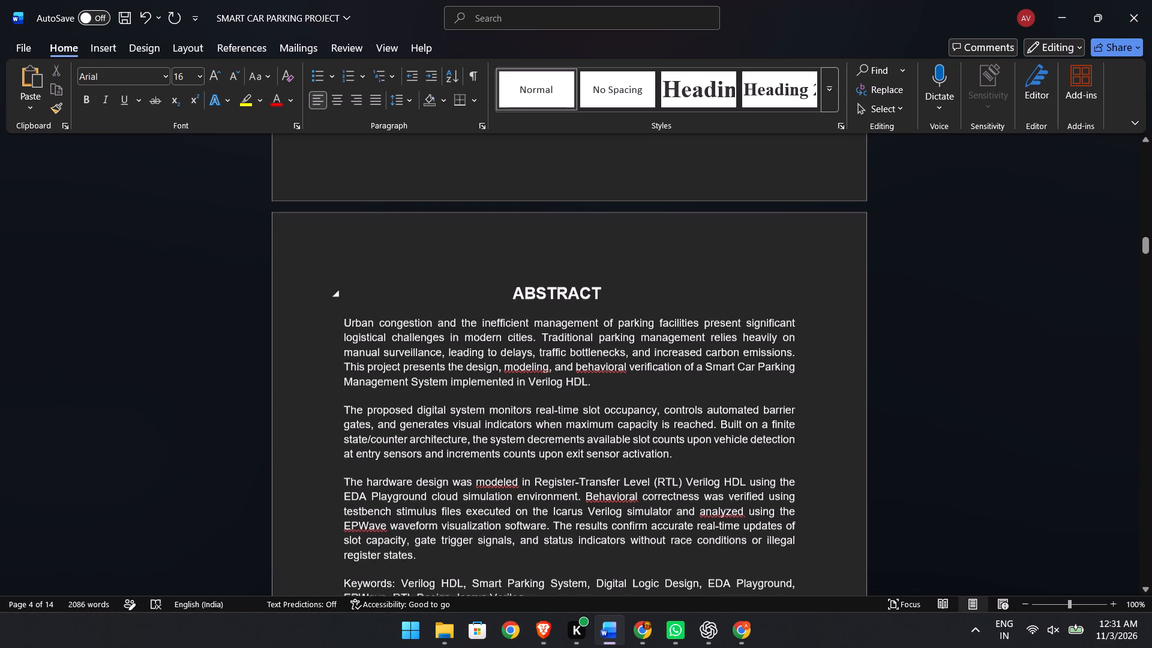
scroll(331, 307, down, 2)
scroll(331, 307, up, 2)
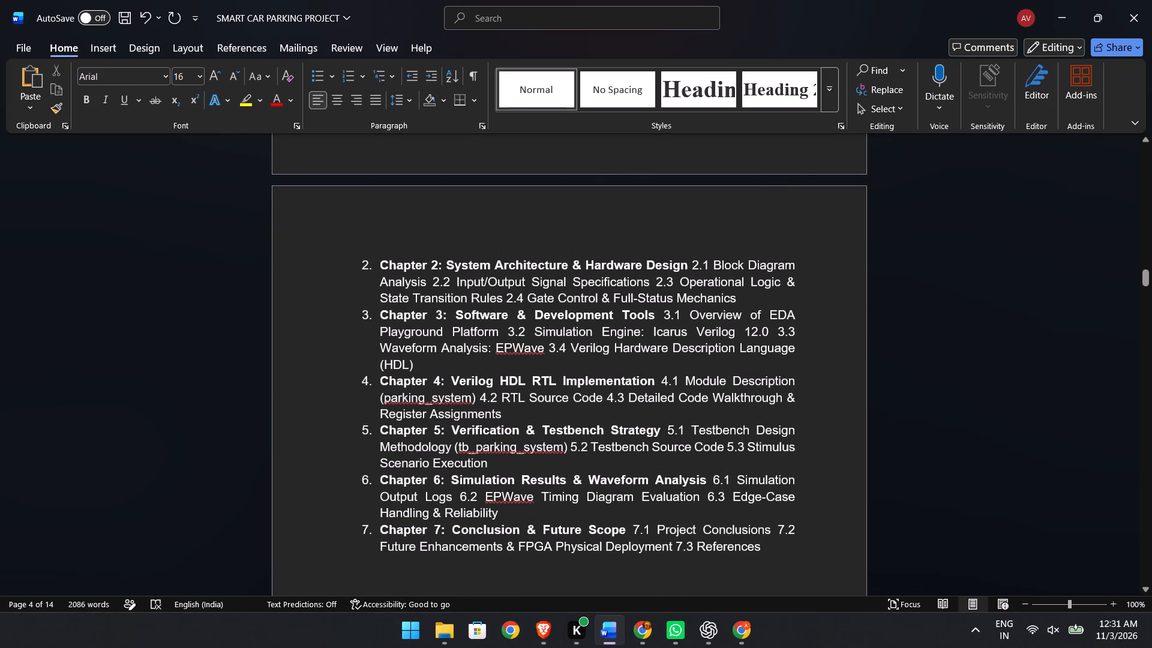
scroll(344, 365, up, 1)
click(416, 251)
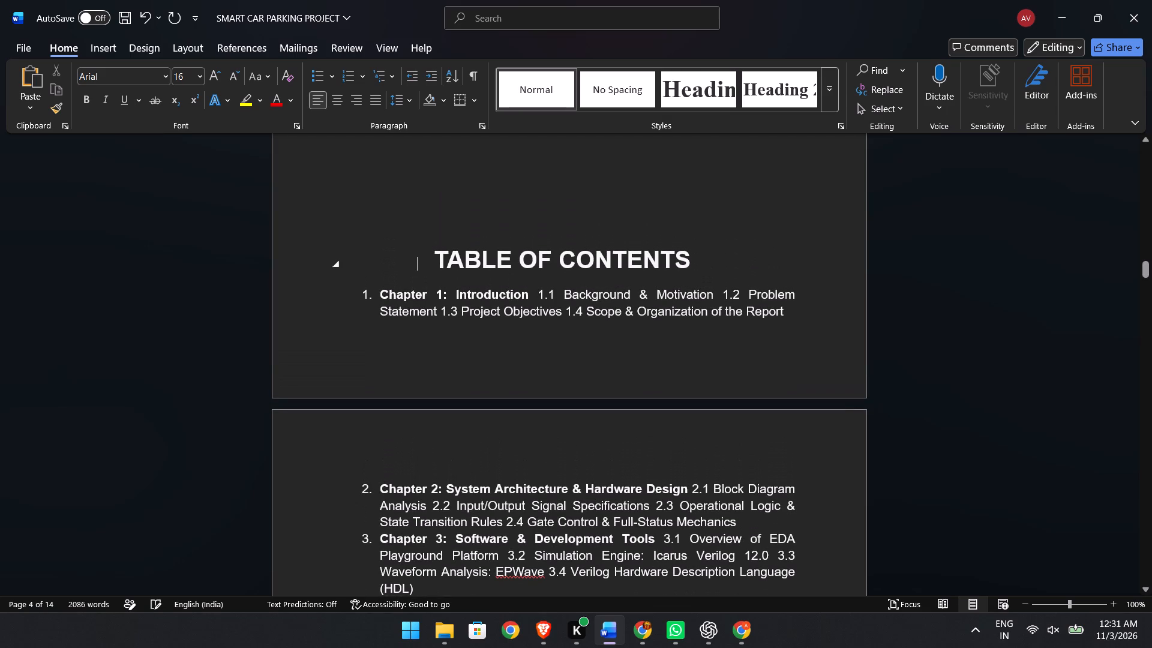
key(Return)
key(Return)
Set all seven chapter entries in the table of contents to font size 11.
scroll(416, 251, up, 1)
scroll(416, 251, right, 1)
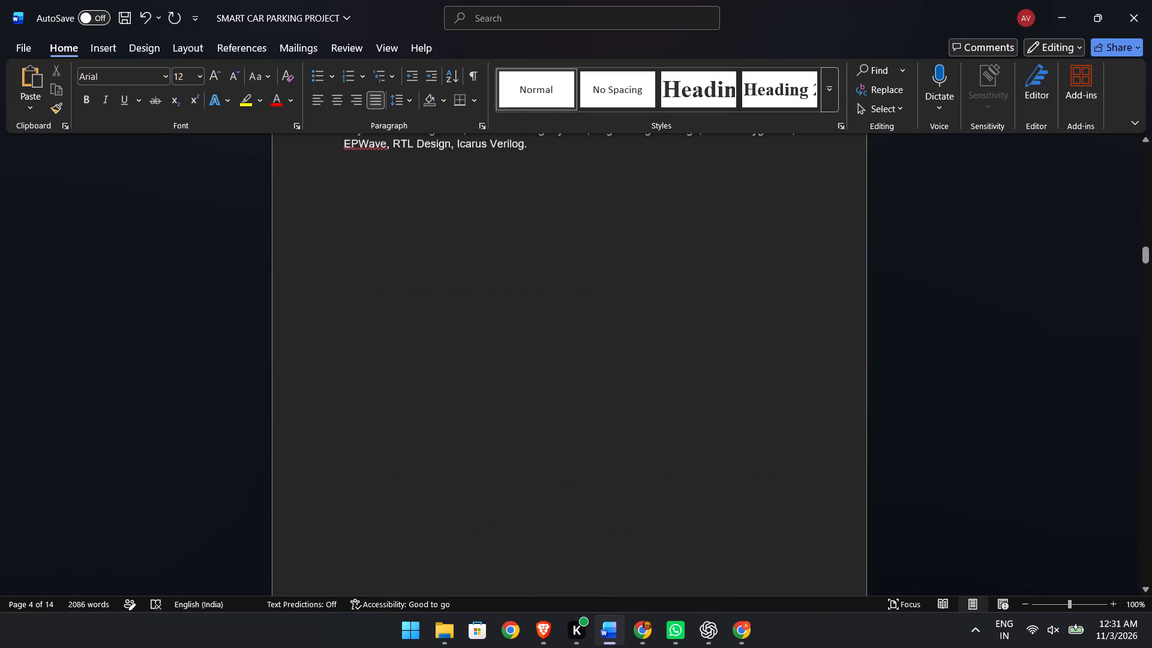
scroll(416, 251, right, 2)
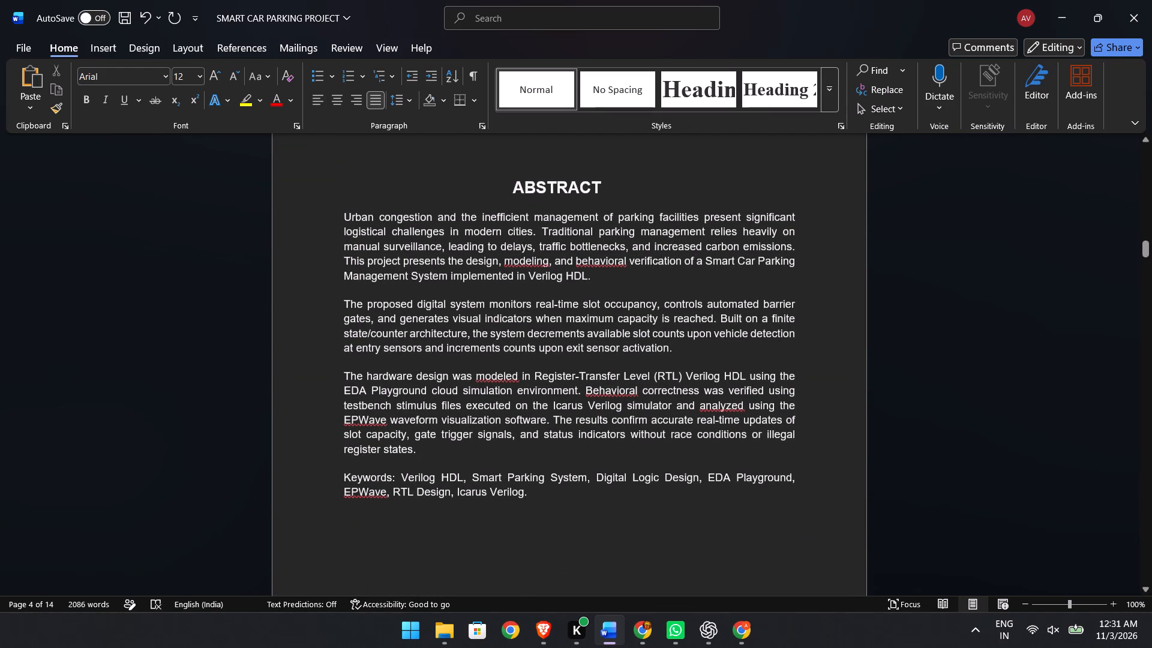
scroll(415, 362, down, 4)
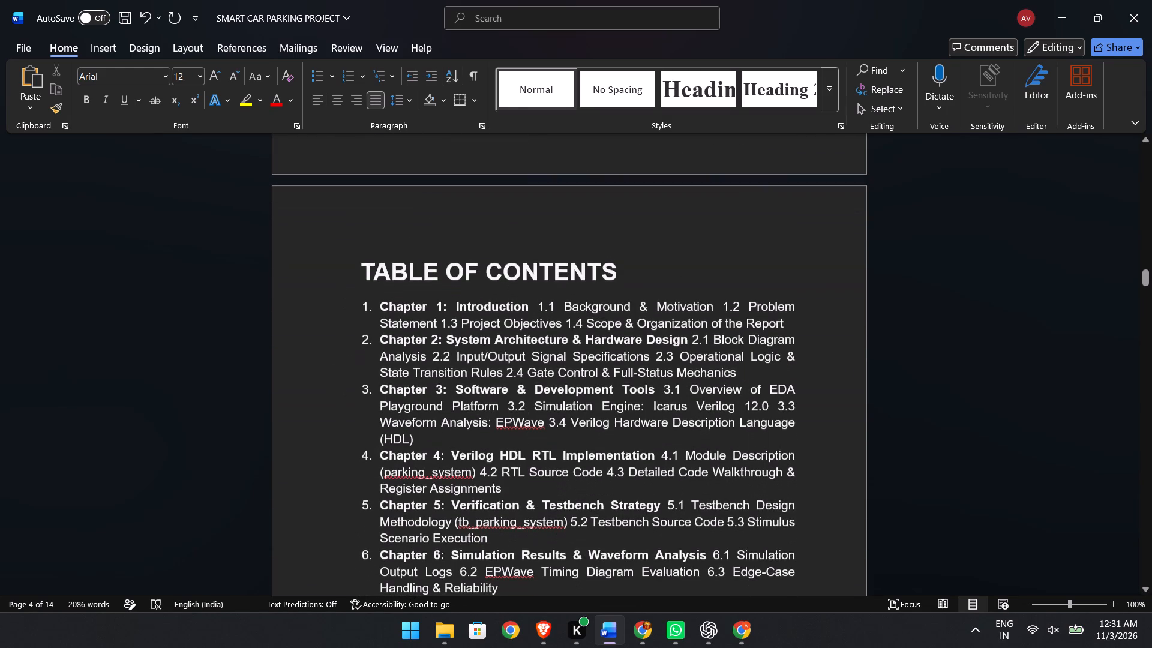
scroll(355, 305, down, 1)
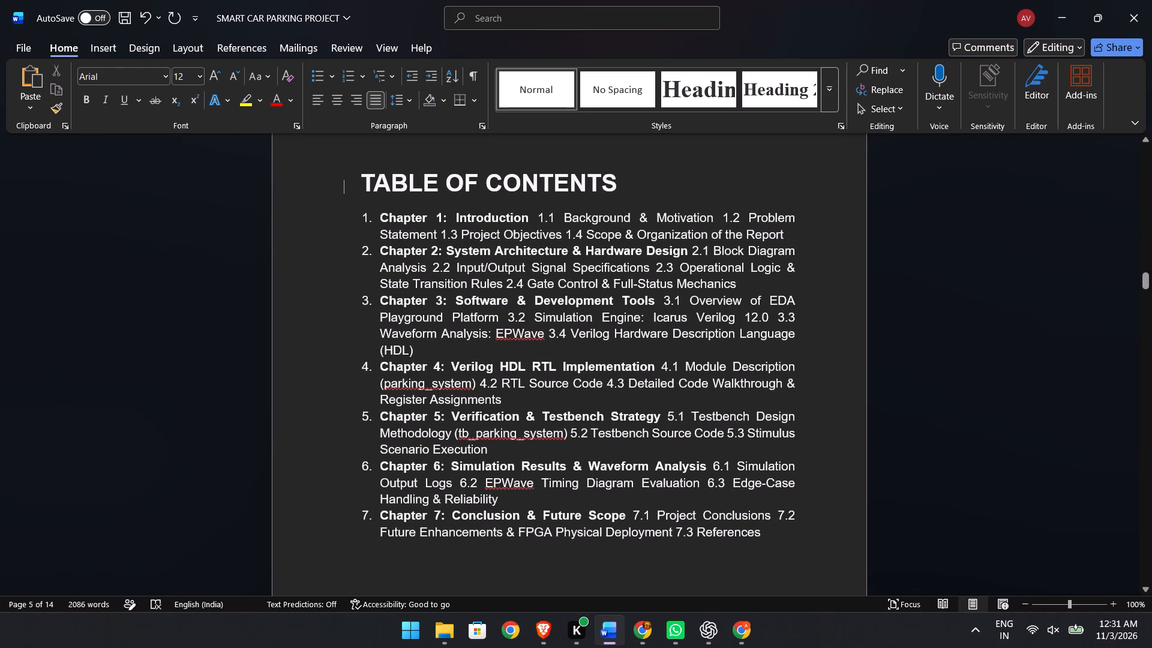
drag(767, 535, 353, 214)
click(197, 77)
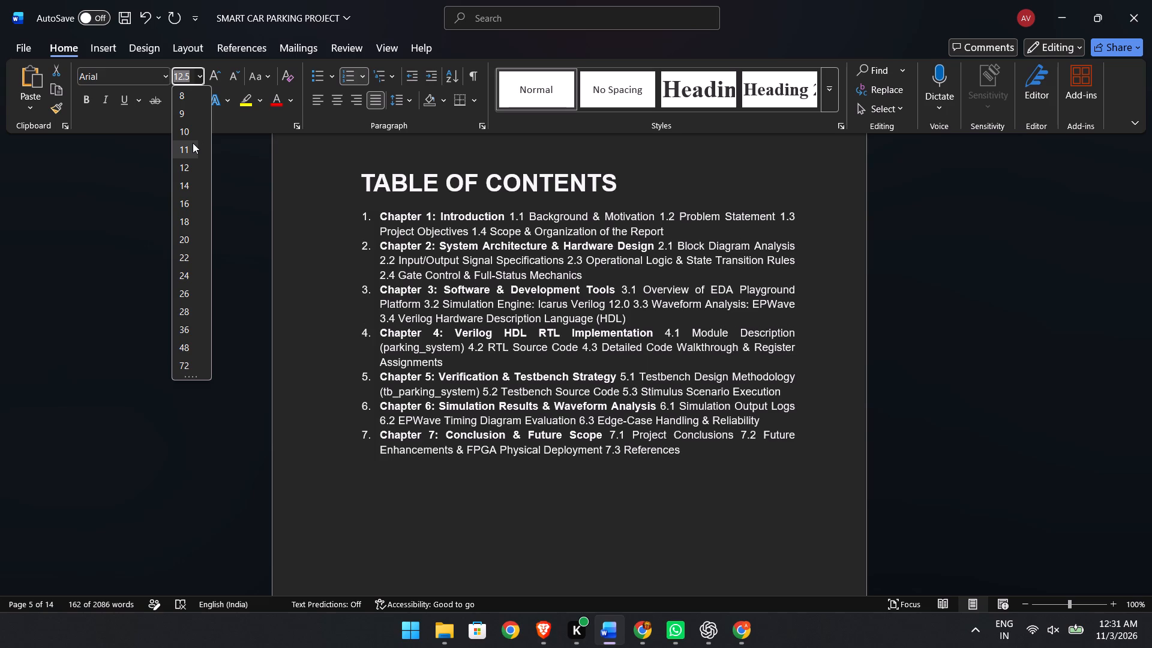
click(193, 143)
click(323, 304)
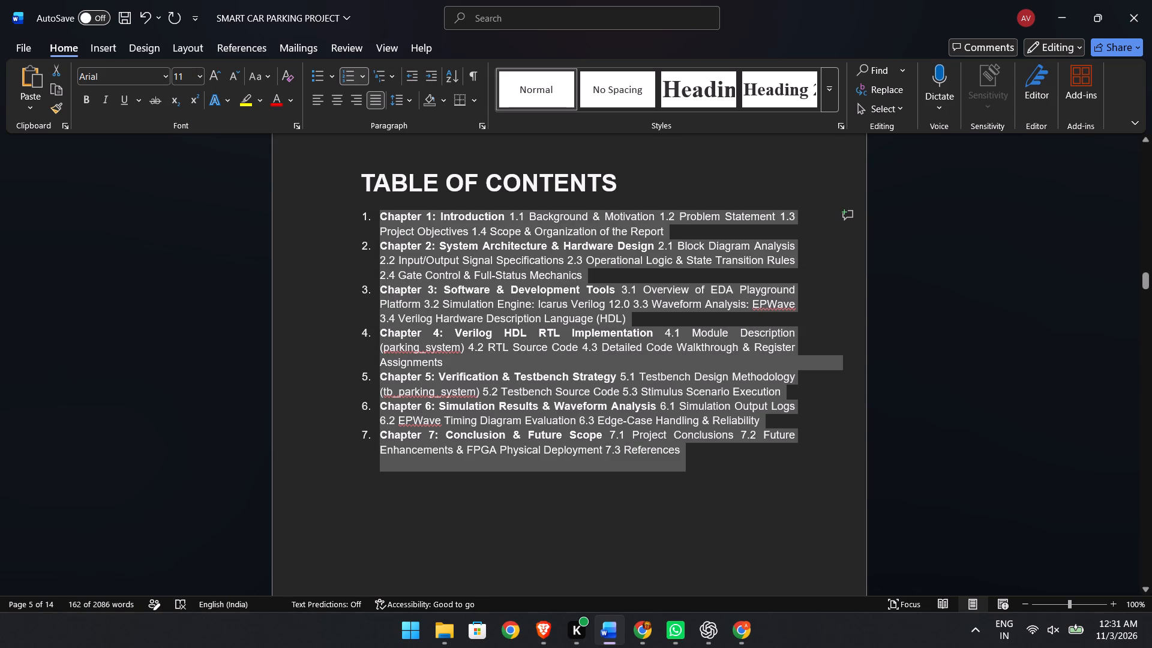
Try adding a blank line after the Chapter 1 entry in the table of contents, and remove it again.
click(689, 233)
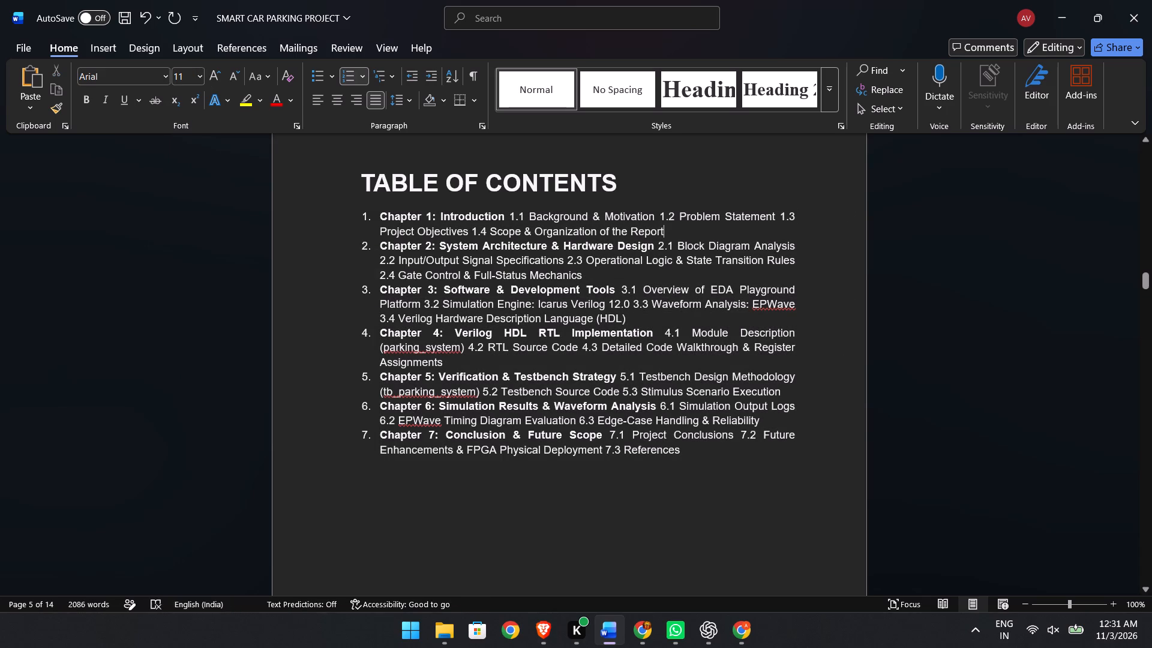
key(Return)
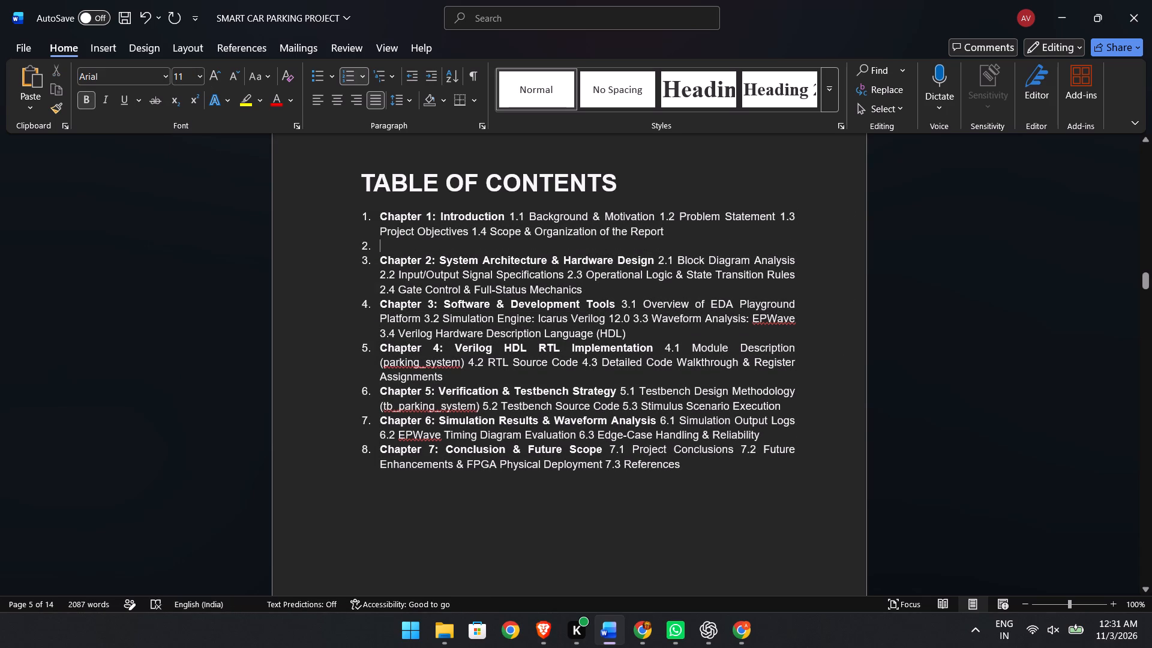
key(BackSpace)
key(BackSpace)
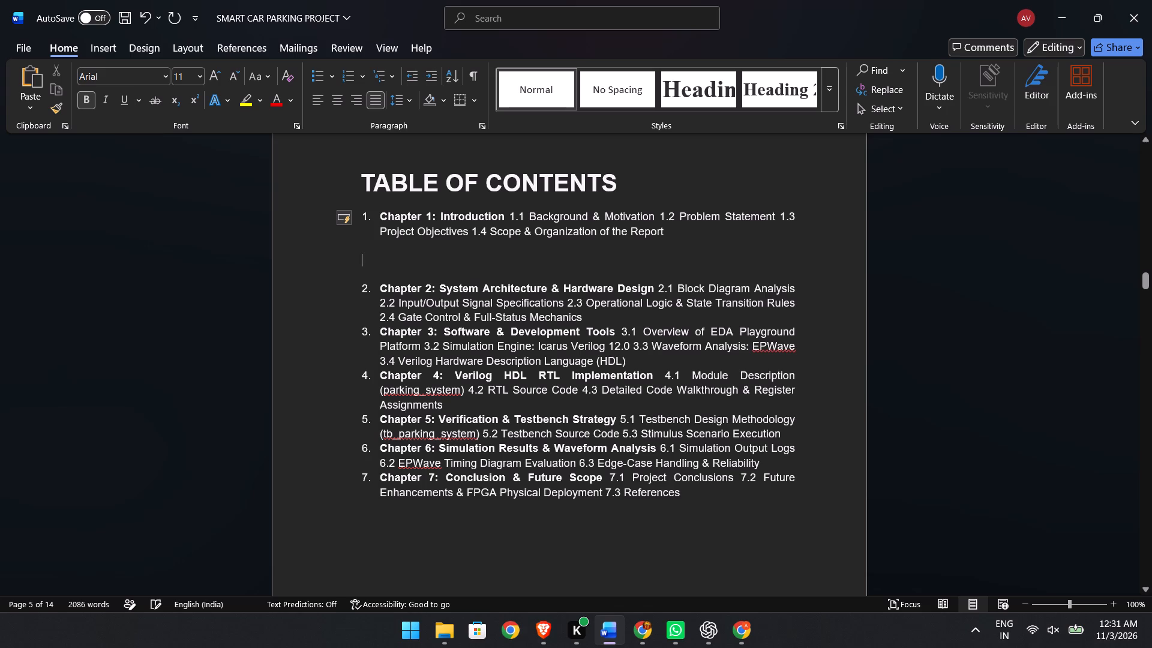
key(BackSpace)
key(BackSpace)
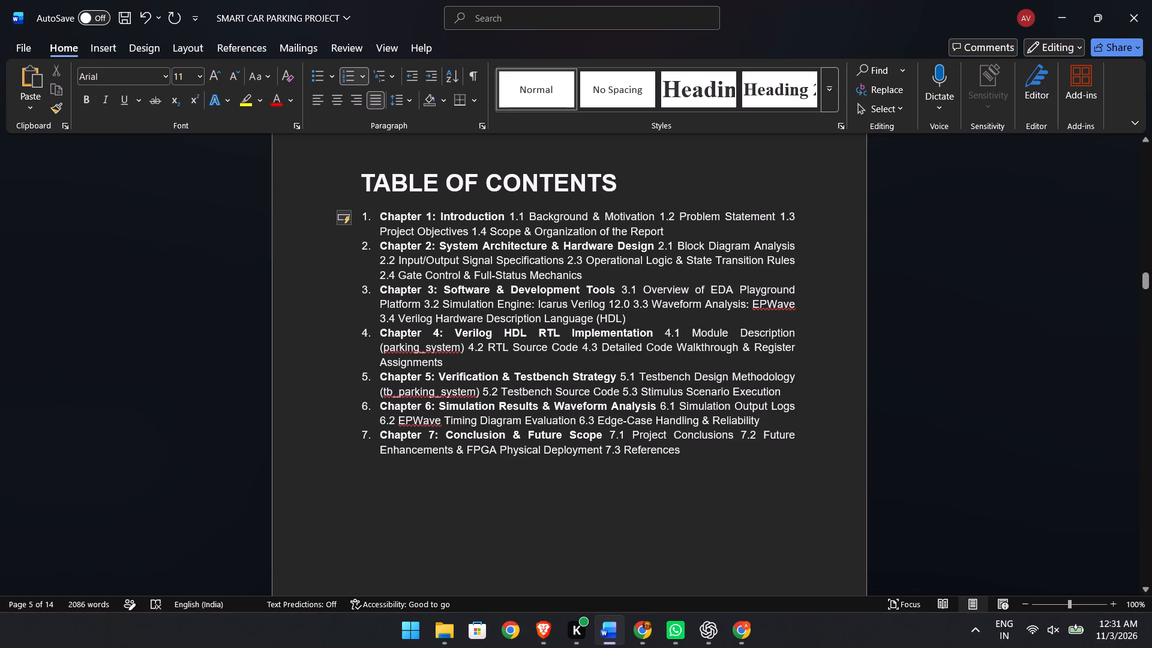
Set the line spacing of all seven table of contents entries to 1.5.
drag(688, 455, 366, 217)
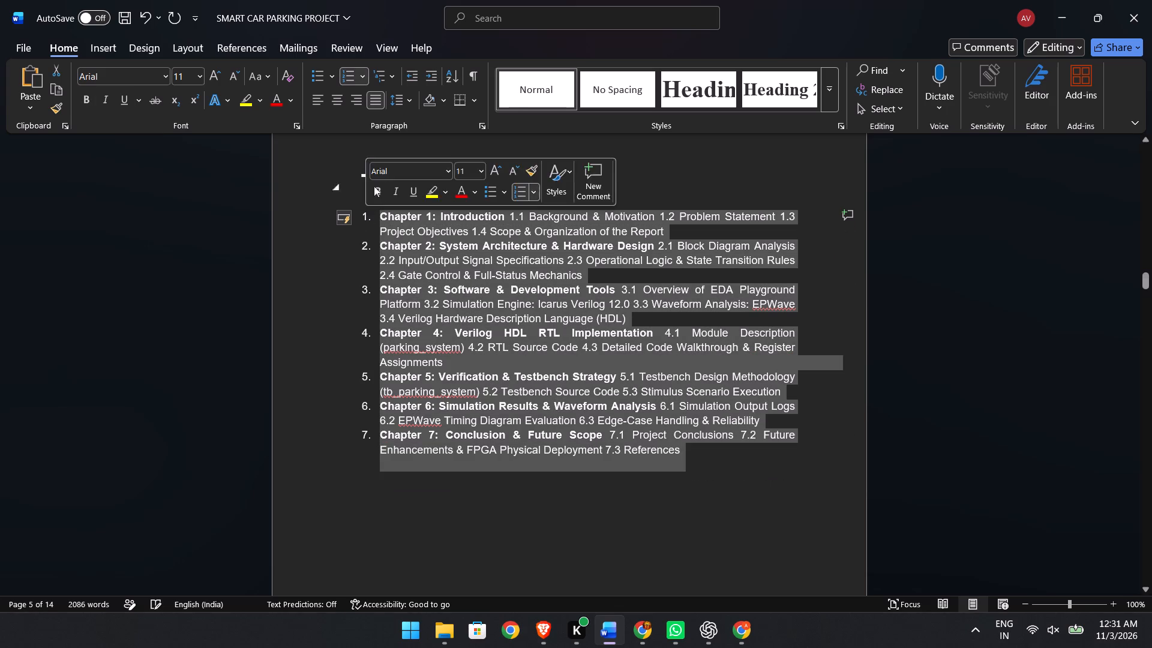
click(401, 99)
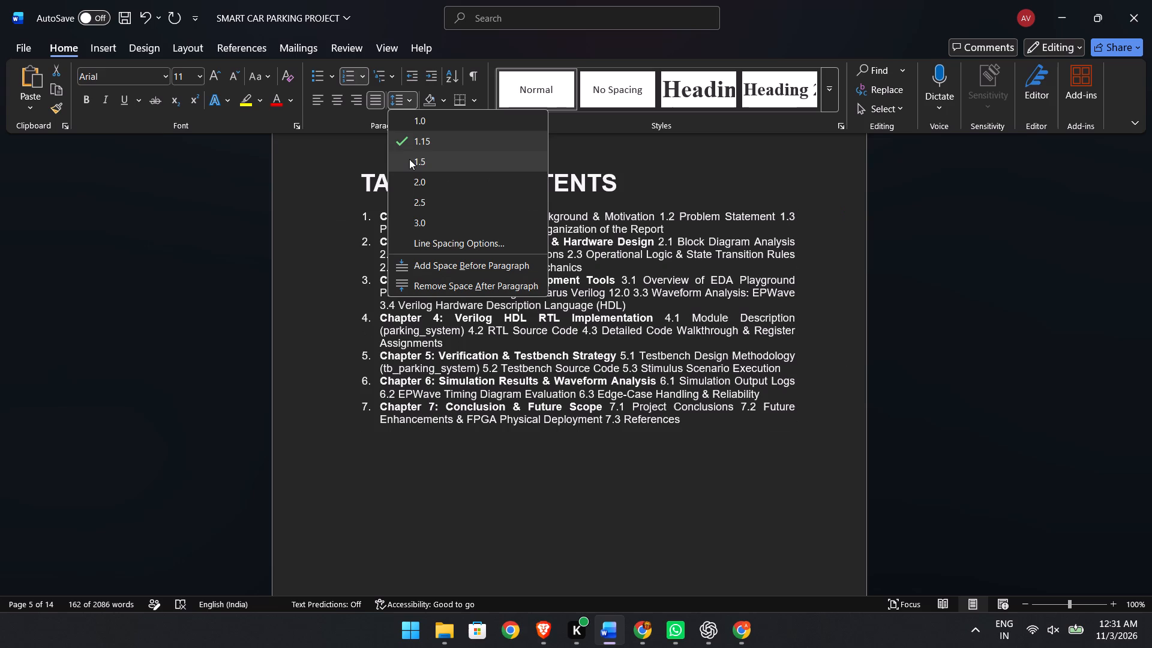
click(409, 159)
click(328, 304)
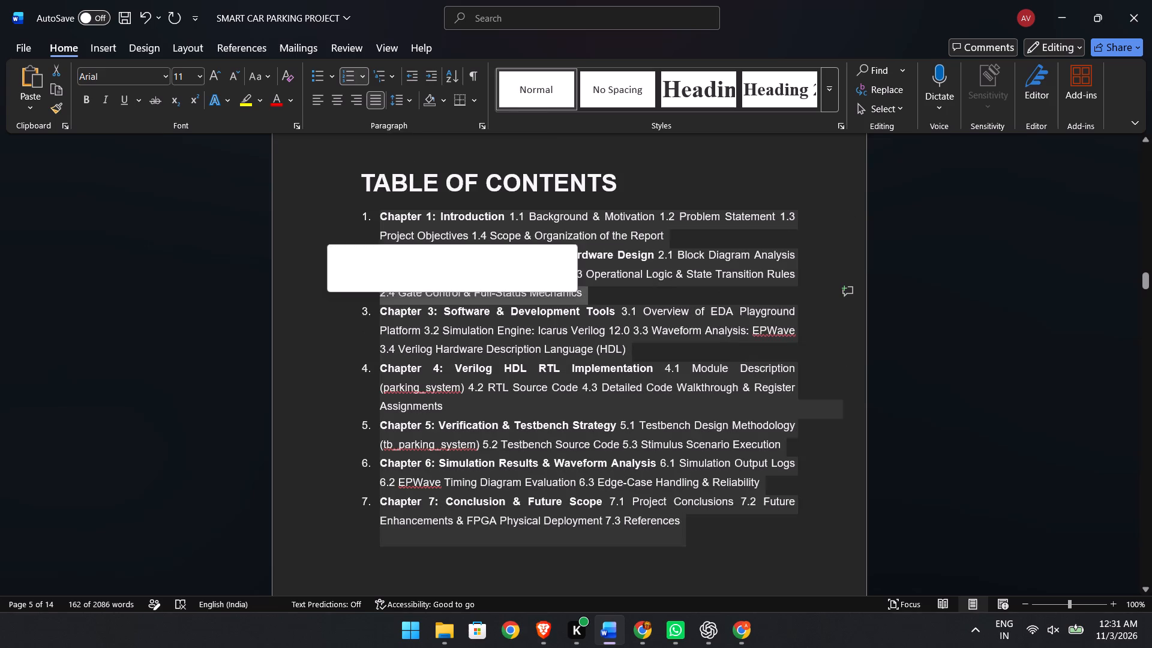
Set the TABLE OF CONTENTS heading to font size 16.
drag(355, 178, 613, 191)
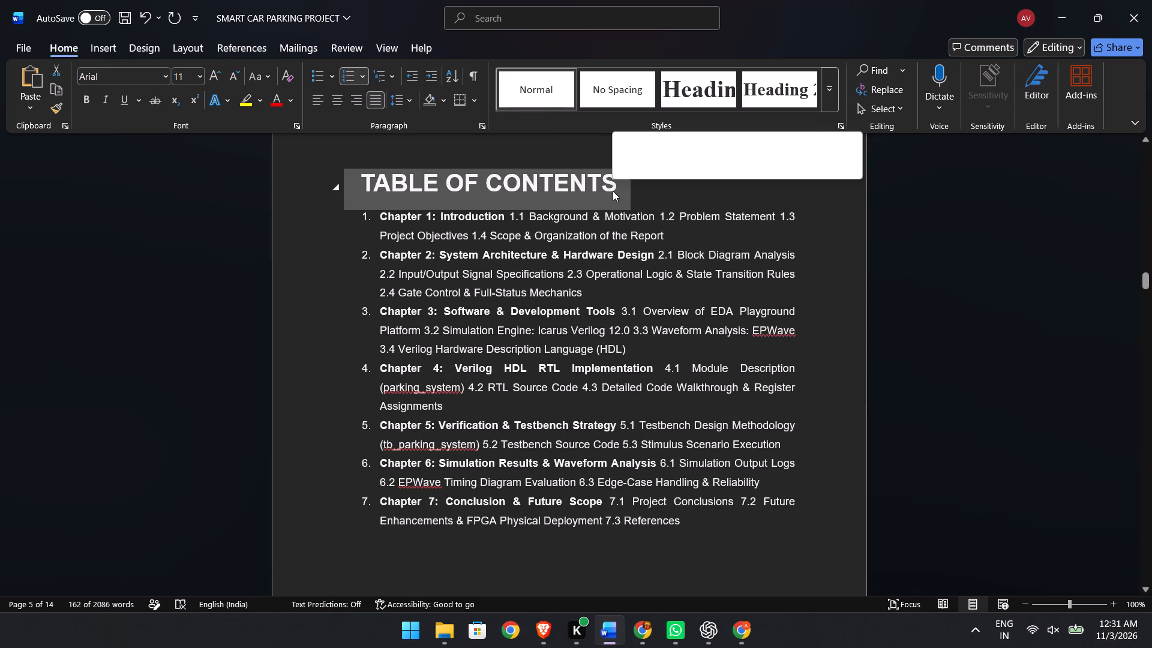
click(713, 145)
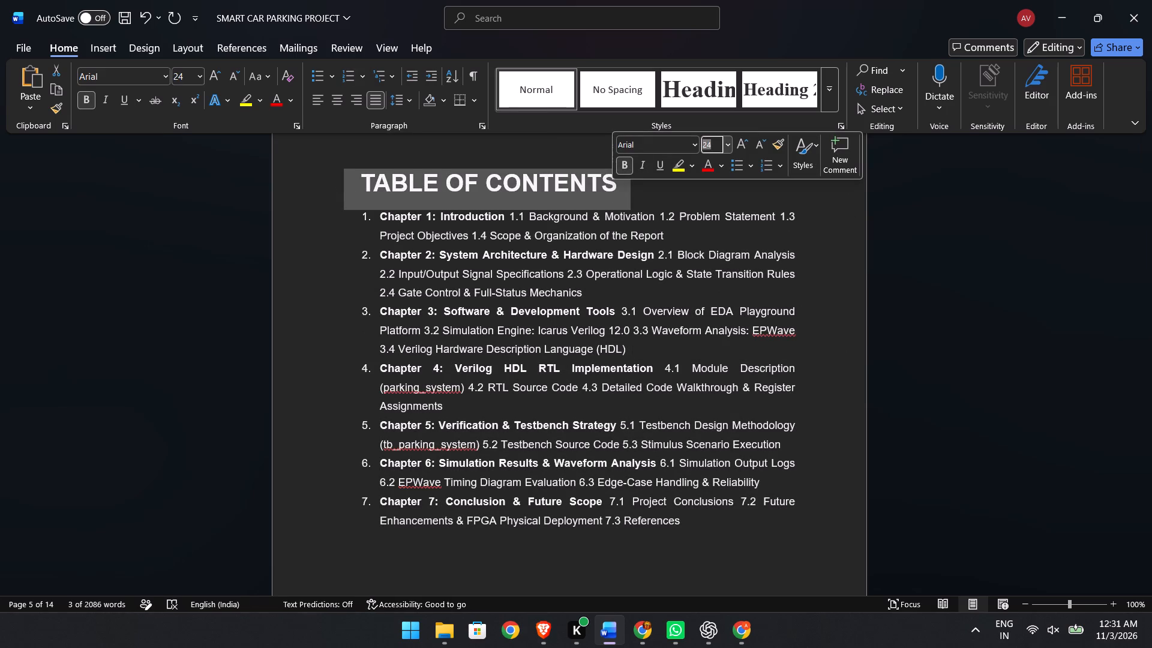
key(BackSpace)
text(16)
key(Return)
Insert another blank line above the TABLE OF CONTENTS heading to put it back on the page with its chapter list.
scroll(517, 230, up, 1)
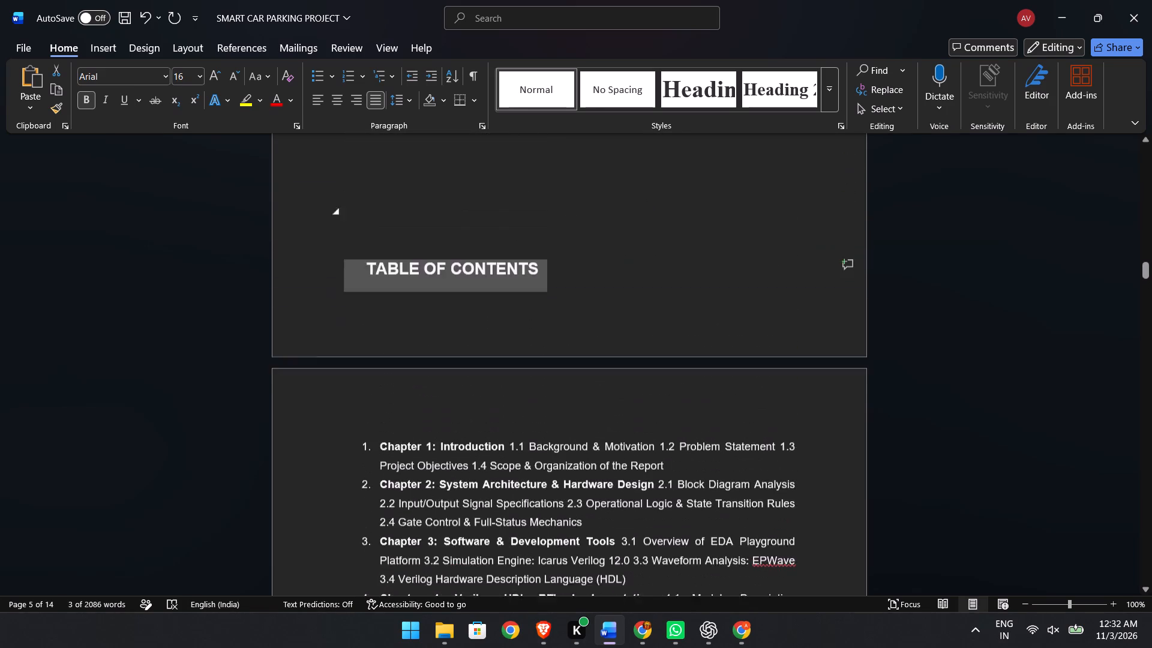
scroll(517, 230, up, 1)
click(376, 238)
key(Return)
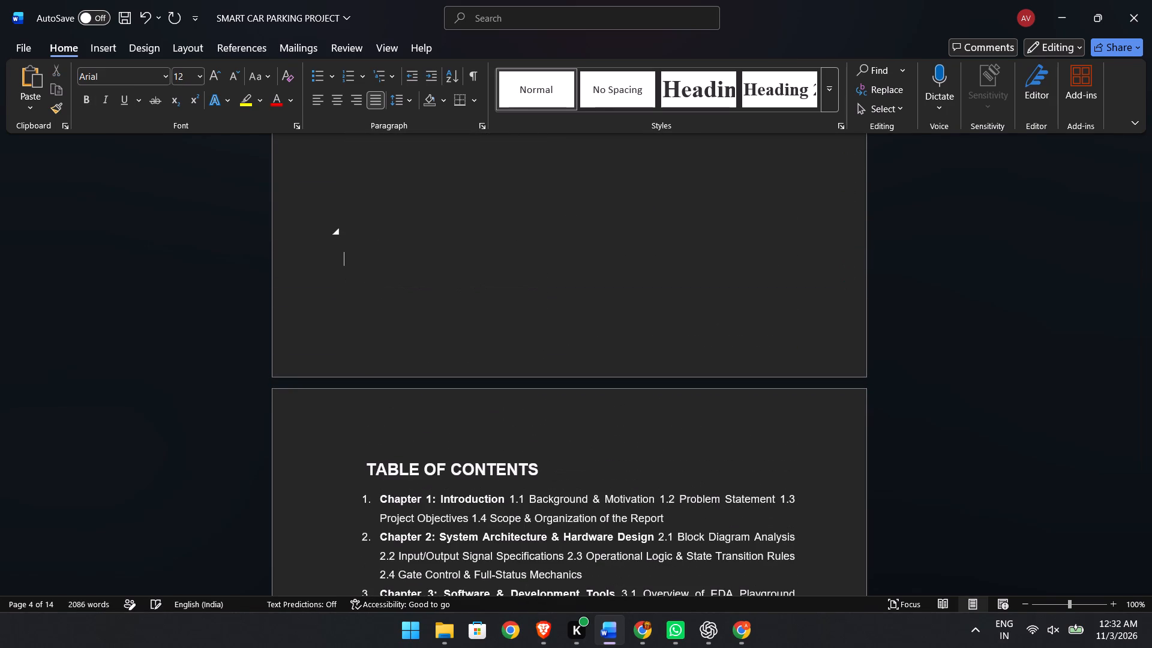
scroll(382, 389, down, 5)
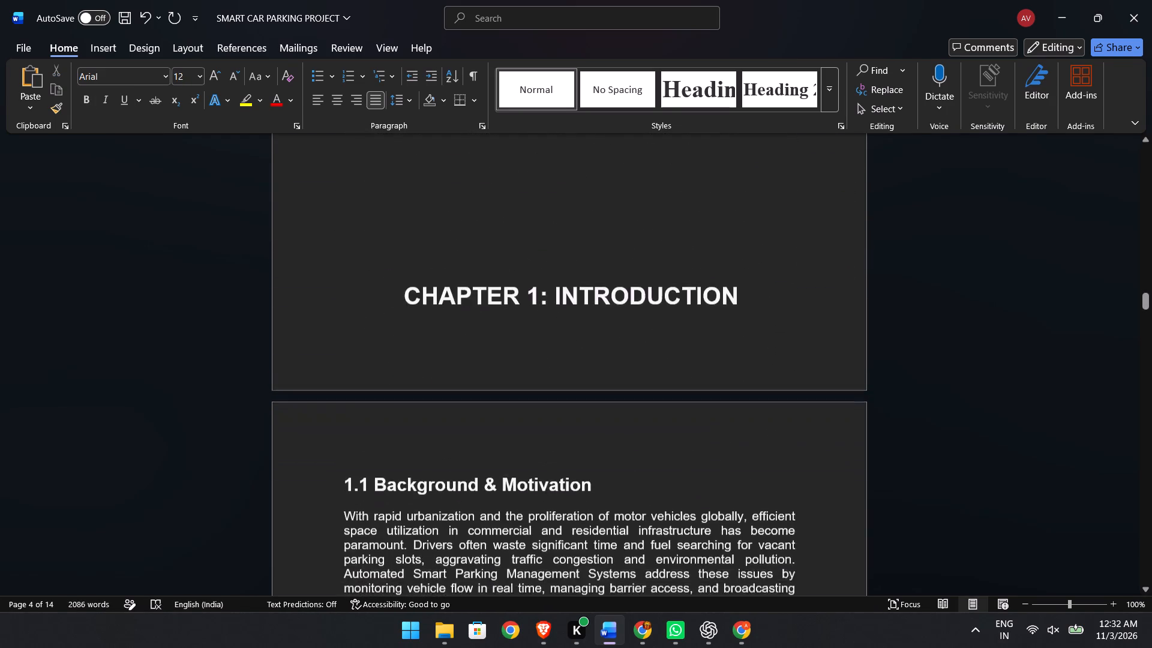
Insert a blank line above the CHAPTER 1: INTRODUCTION heading to move it onto the page with section 1.1.
scroll(382, 389, down, 1)
click(392, 223)
key(Return)
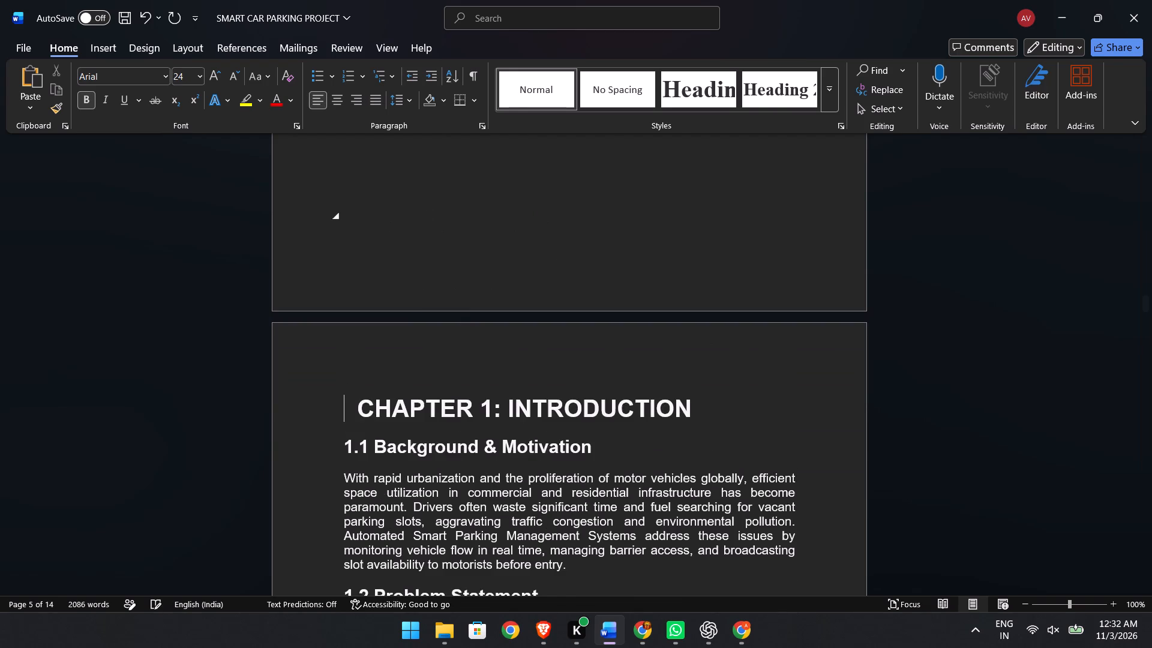
Set the 1.1 Background & Motivation heading to font size 16 and remove its bold.
scroll(392, 223, down, 1)
ctrl+scroll(392, 223, down, 3)
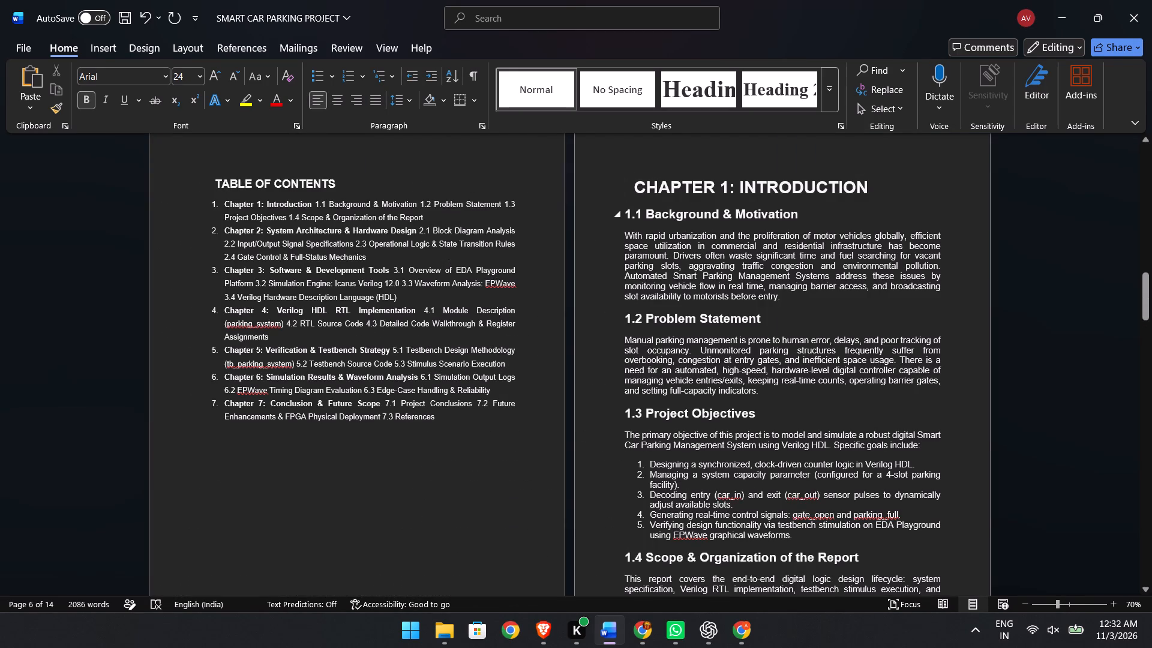
drag(623, 214, 829, 220)
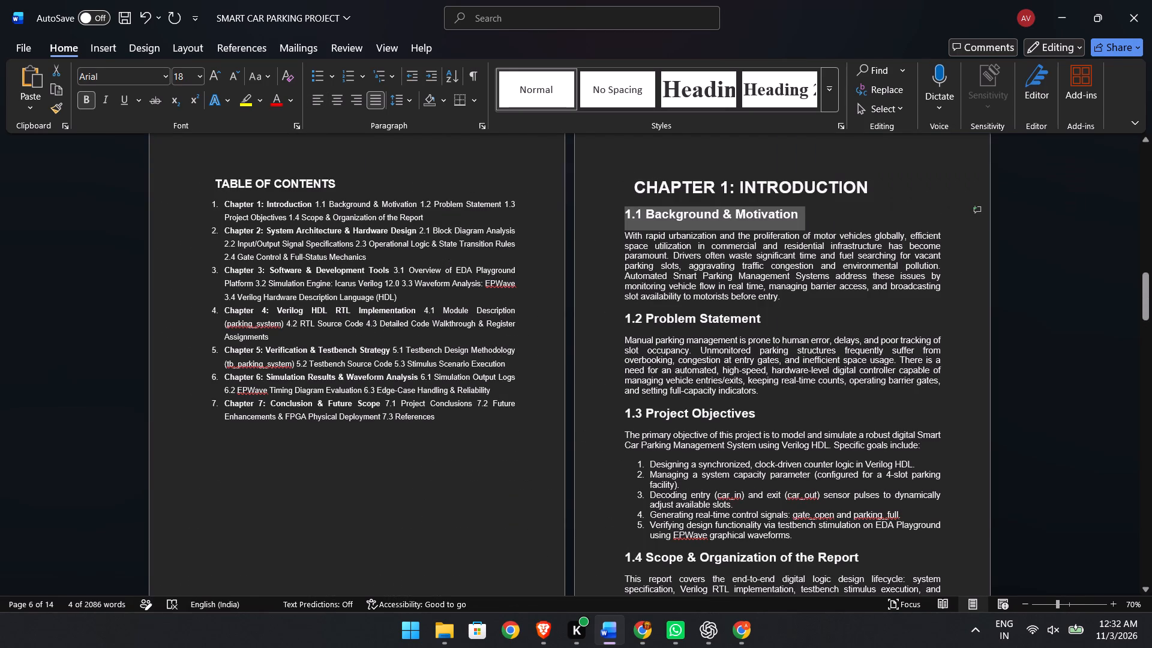
click(199, 78)
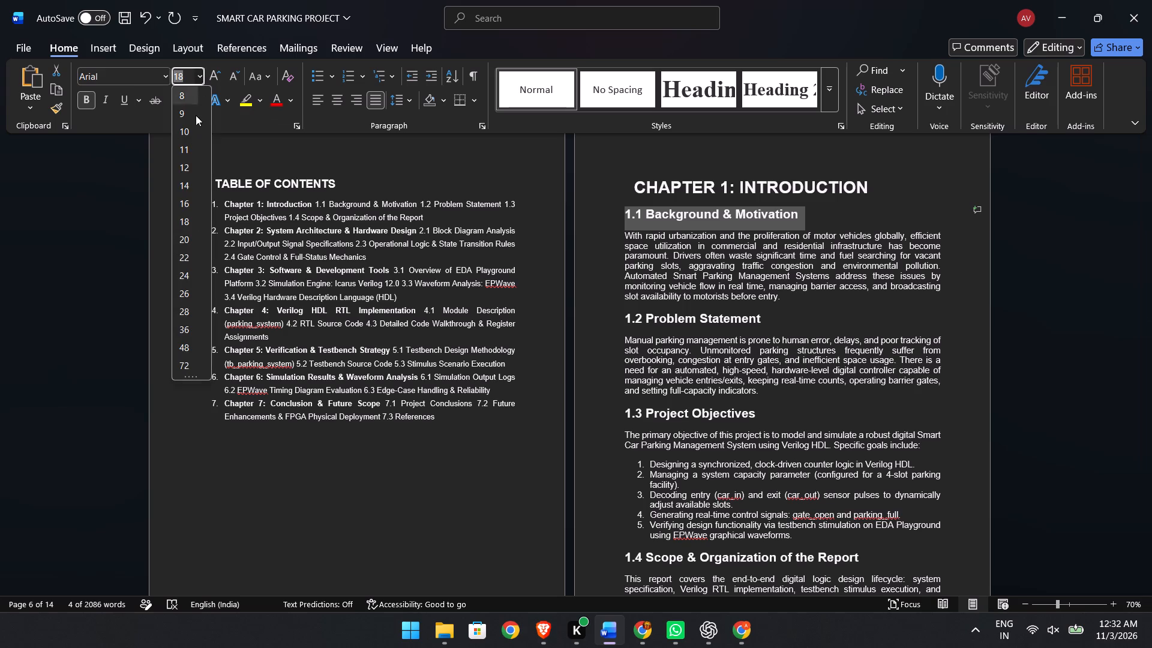
click(181, 211)
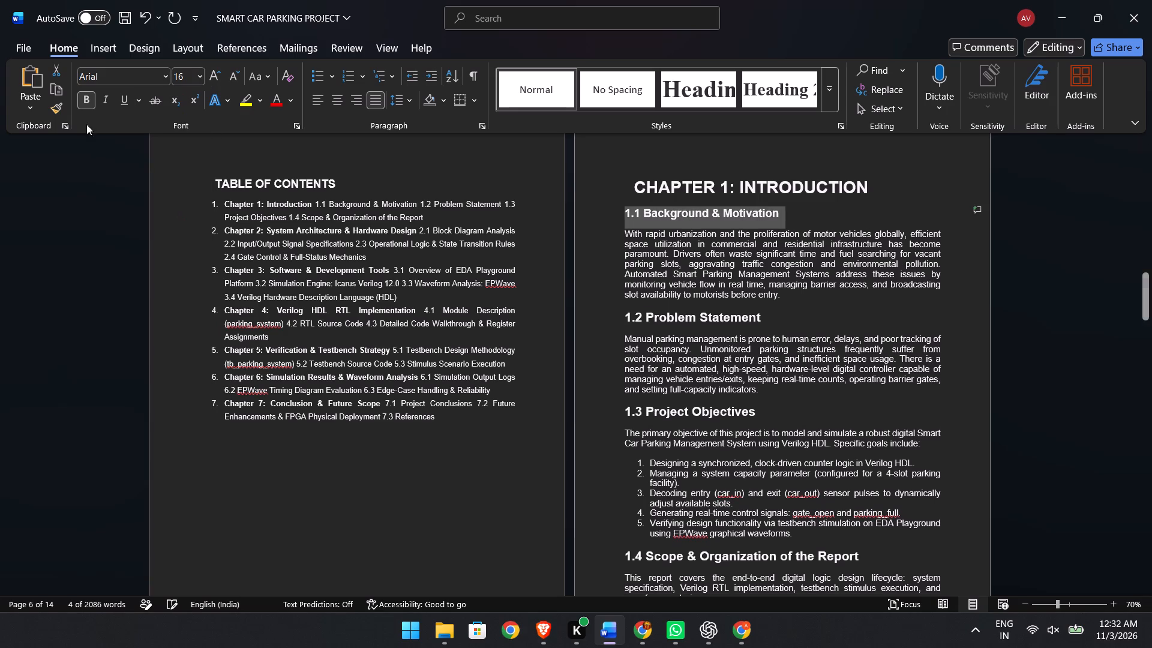
click(83, 97)
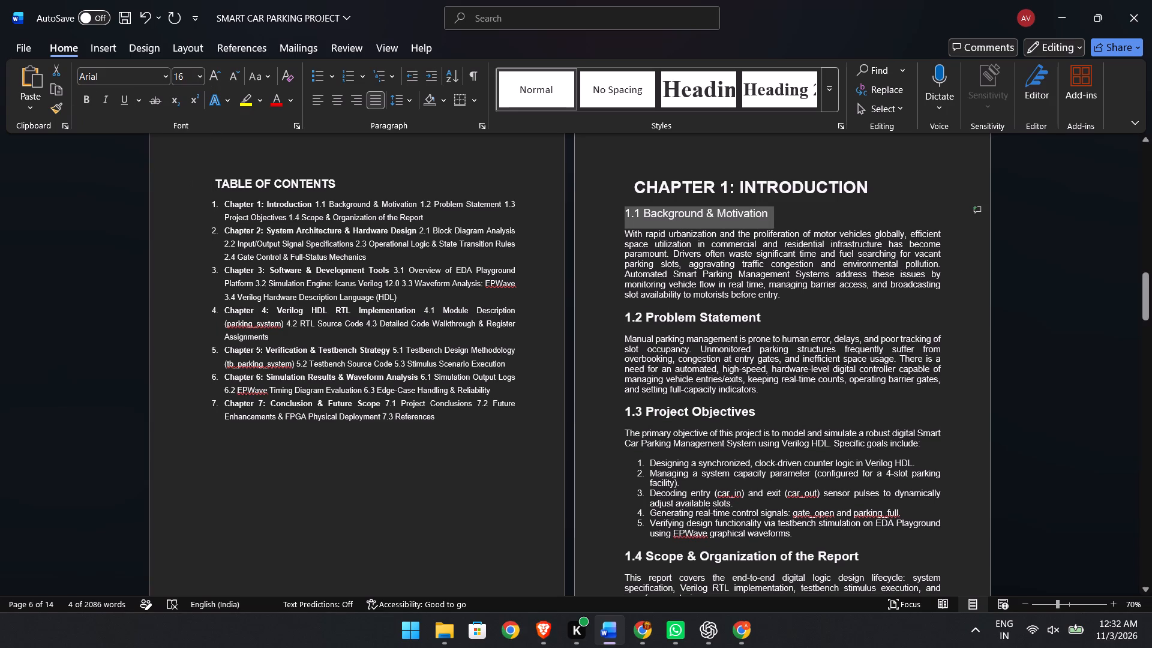
Remove bold from the 1.2 Problem Statement heading and set its font size to 16.
click(610, 382)
drag(626, 317, 765, 314)
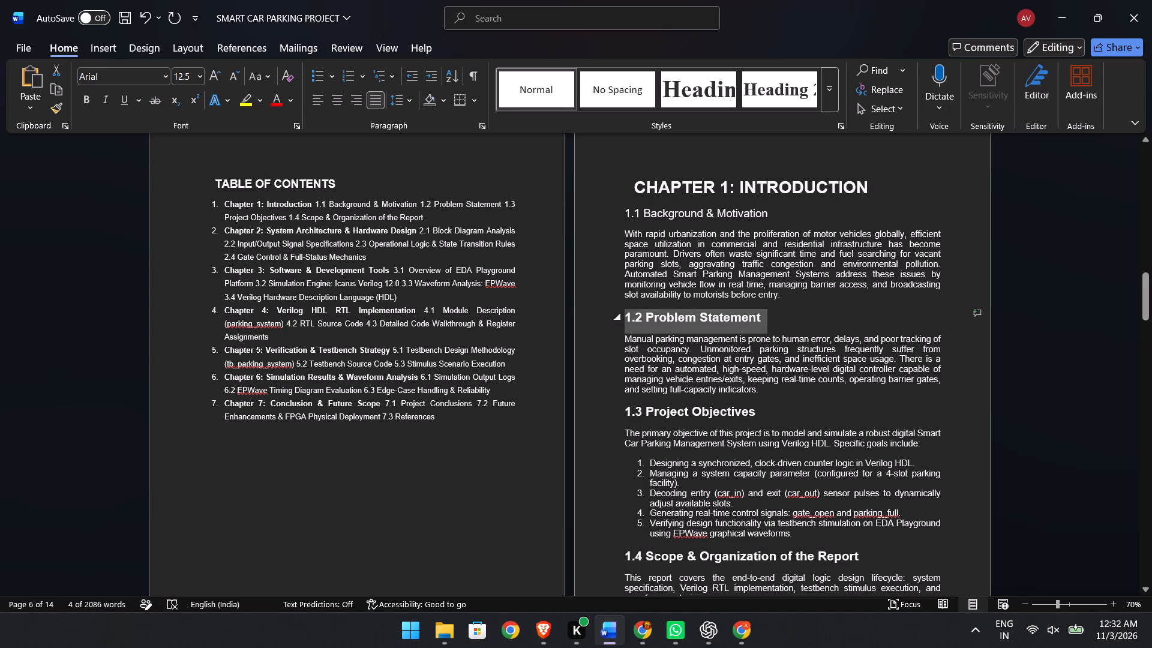
drag(765, 314, 776, 315)
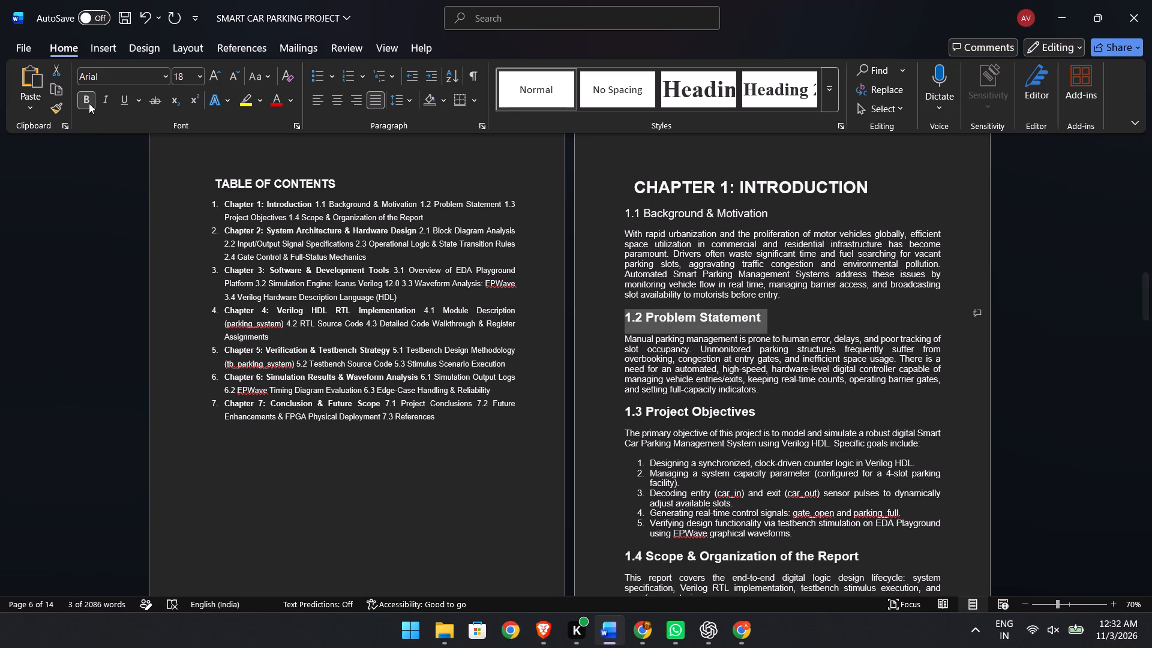
click(88, 102)
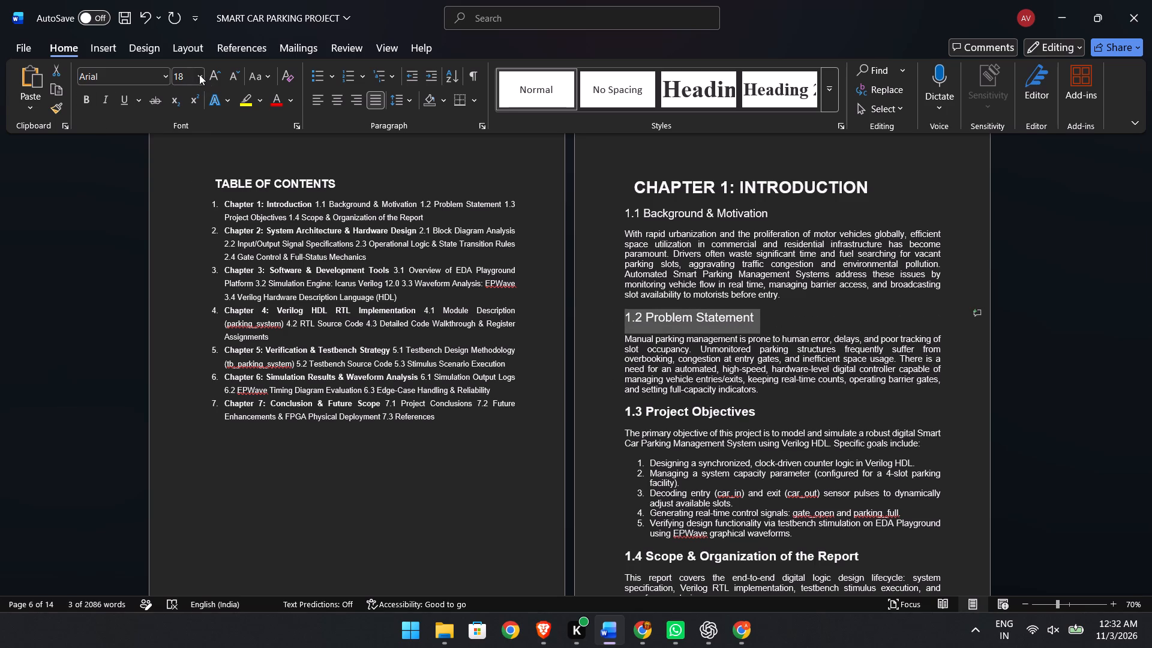
click(199, 74)
click(182, 199)
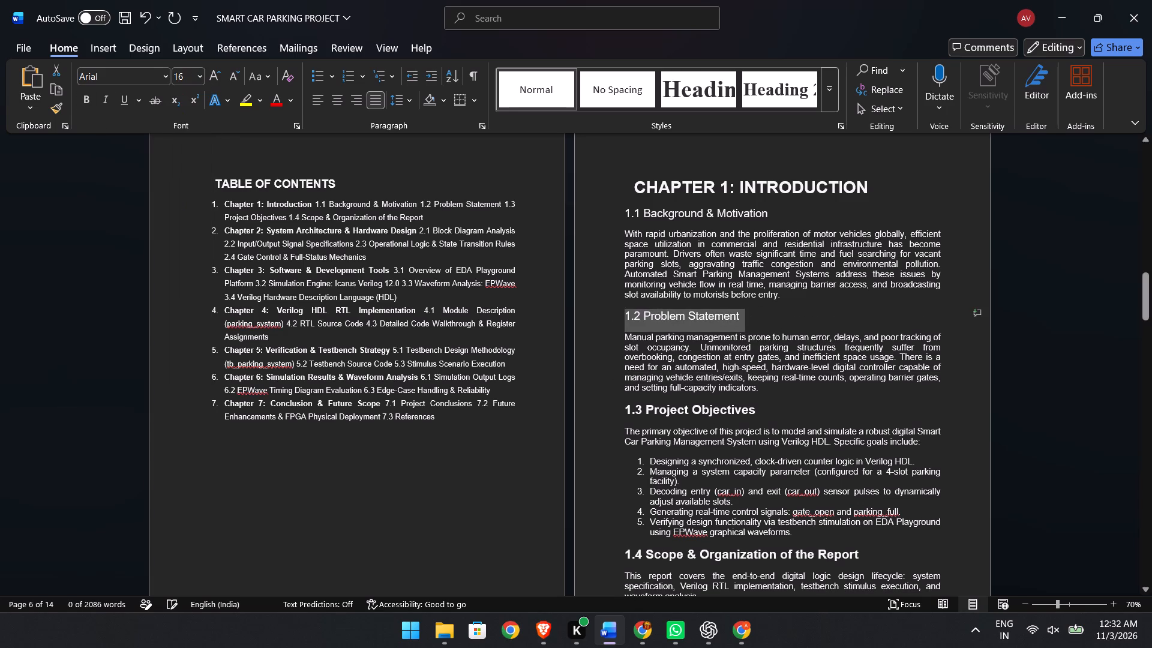
Set the 1.3 Project Objectives heading to font size 14 and remove its bold.
drag(625, 410, 770, 410)
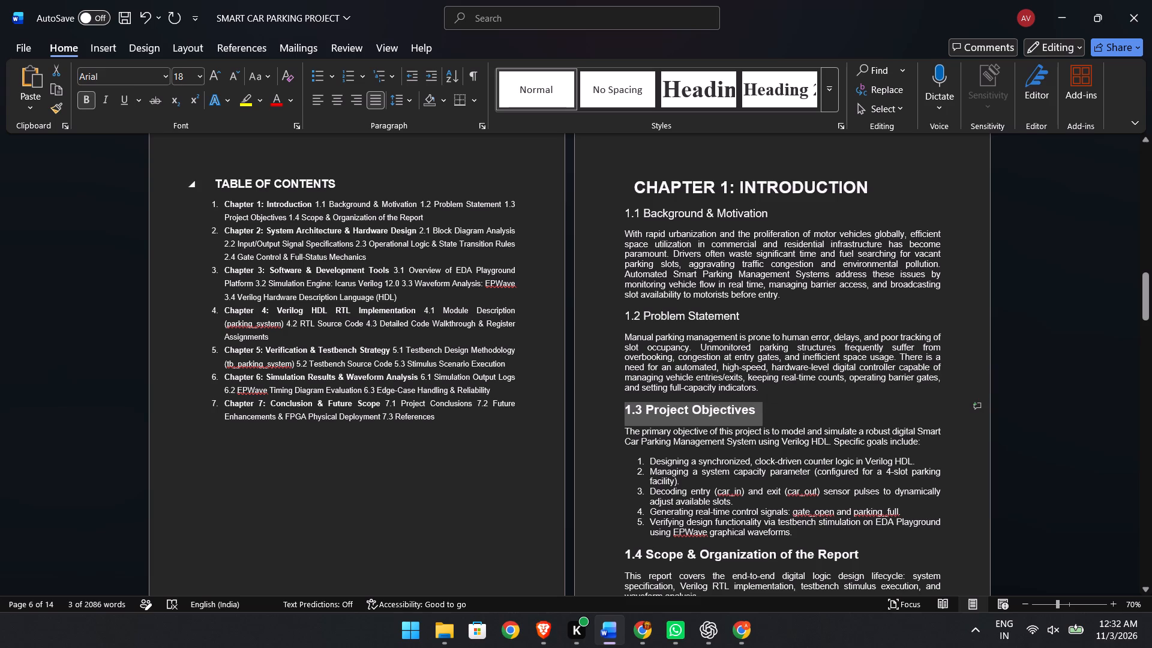
click(201, 73)
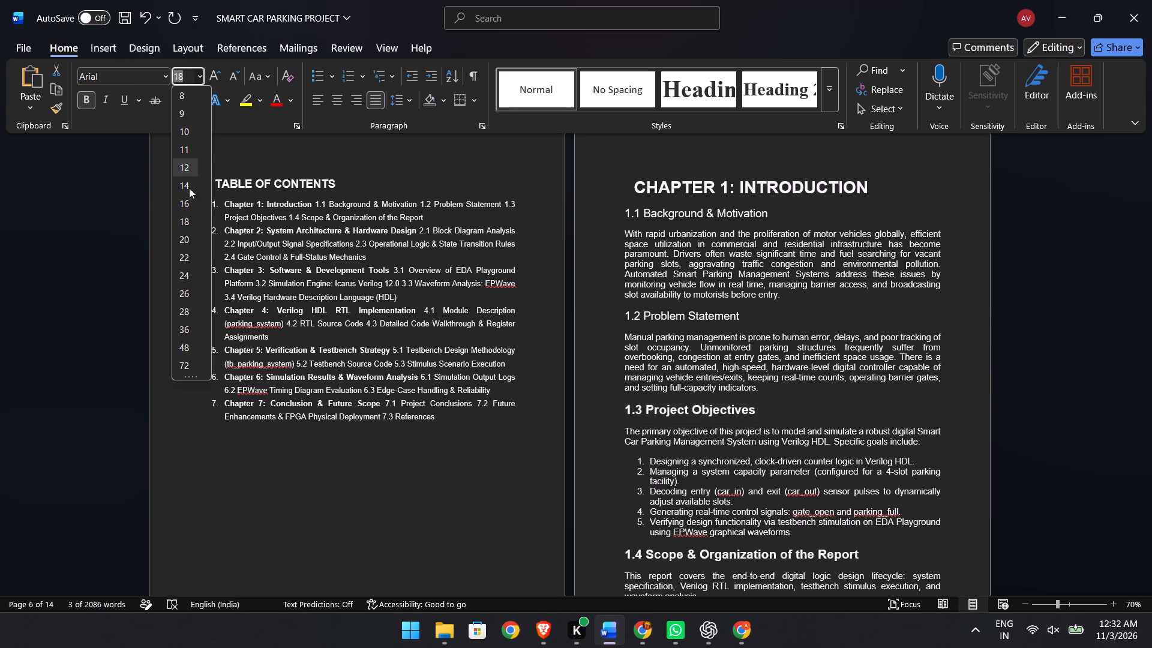
click(185, 191)
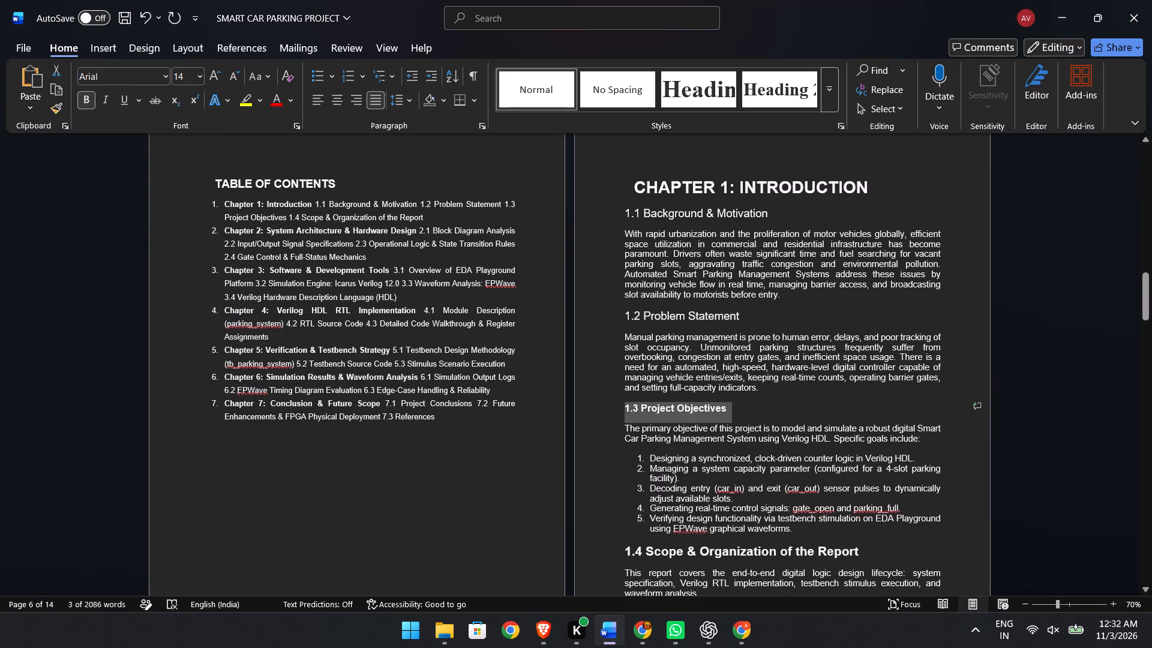
click(88, 102)
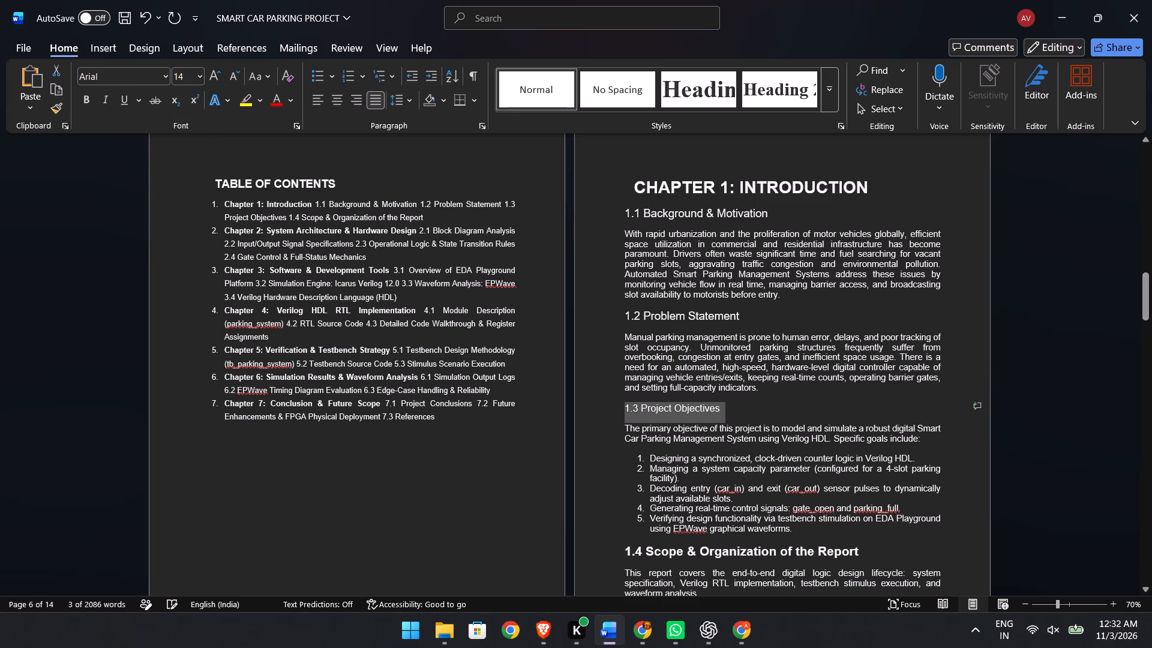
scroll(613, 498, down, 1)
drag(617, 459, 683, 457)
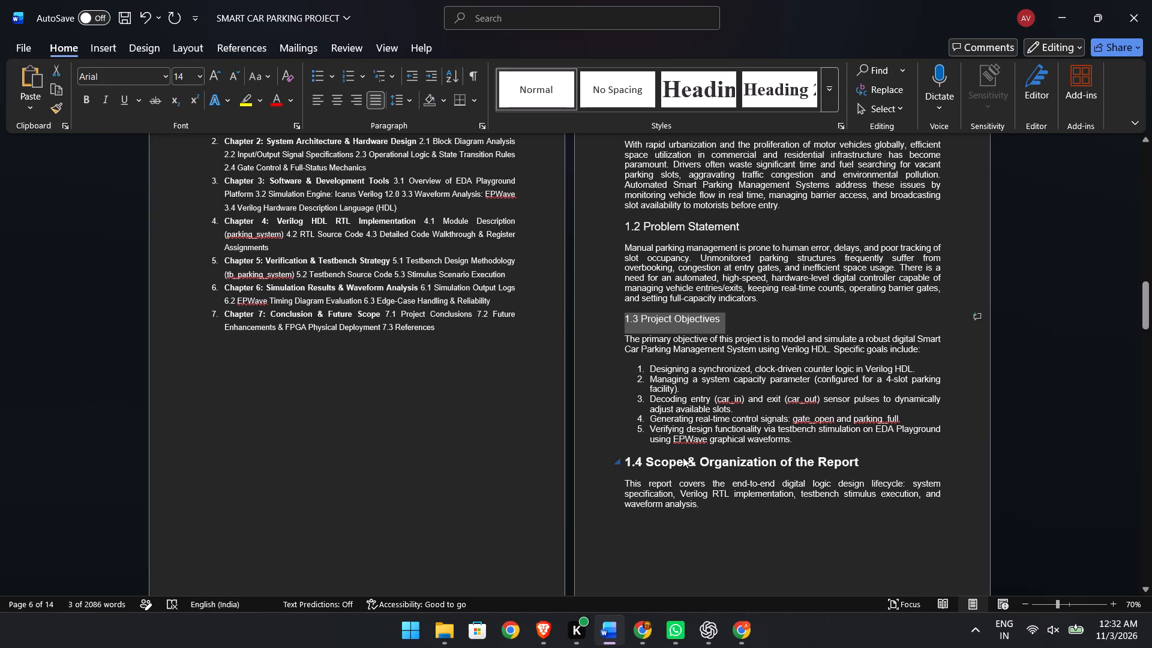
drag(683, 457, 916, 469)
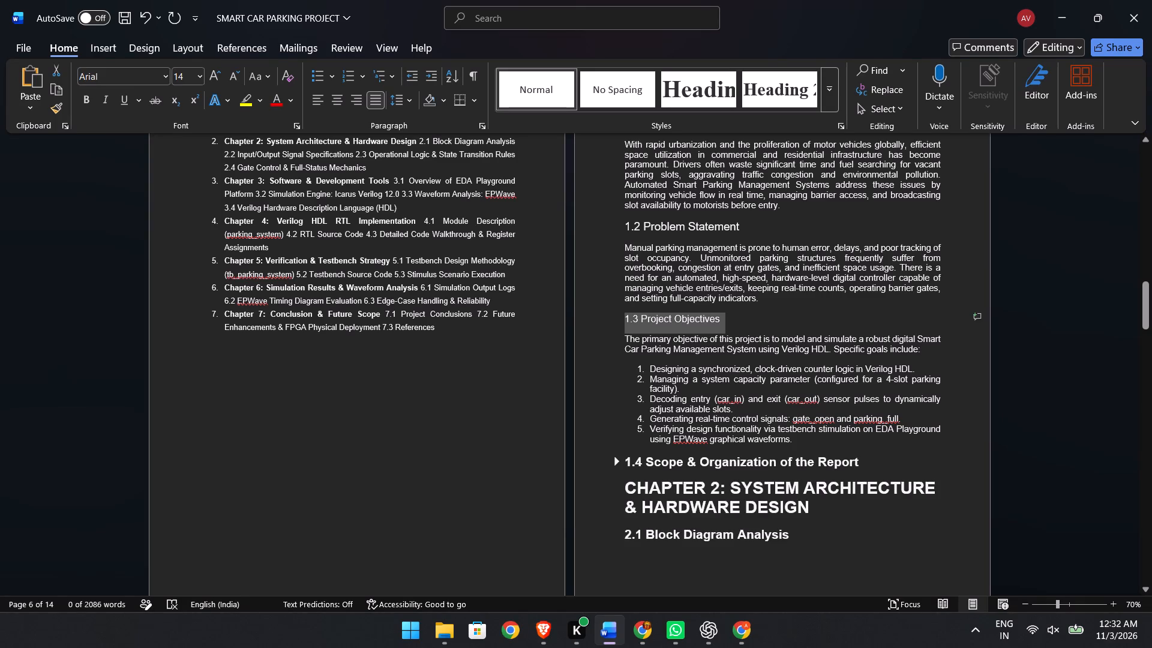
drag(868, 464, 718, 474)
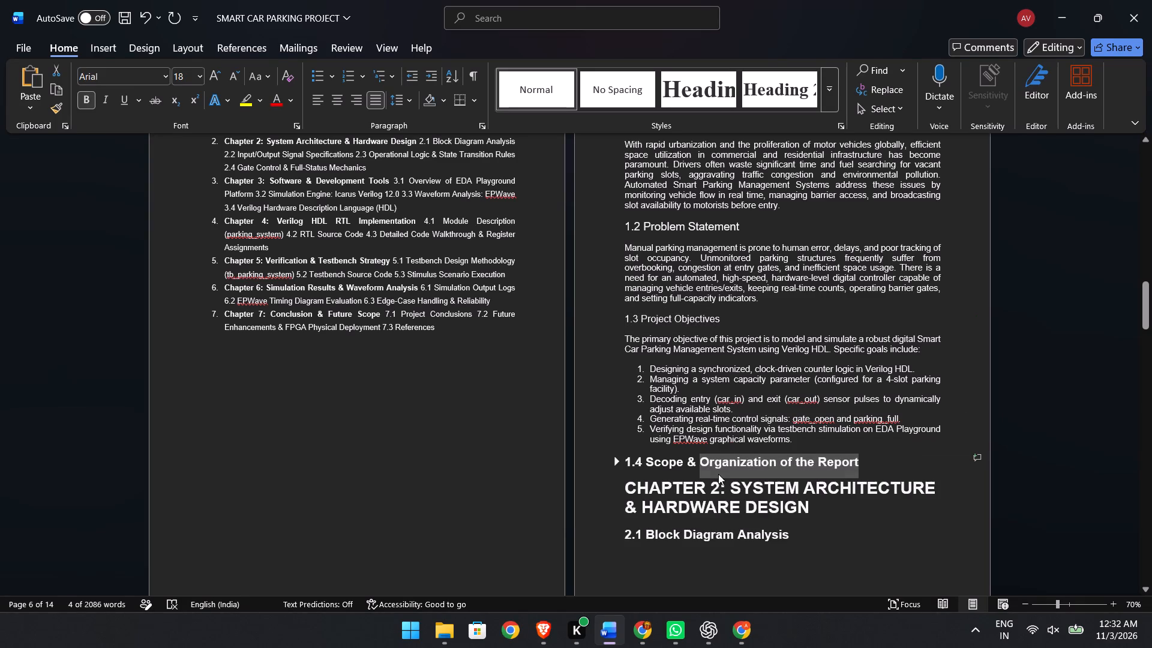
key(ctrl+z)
Set the 1.4 Scope & Organization of the Report heading to font size 14.
drag(623, 463, 660, 458)
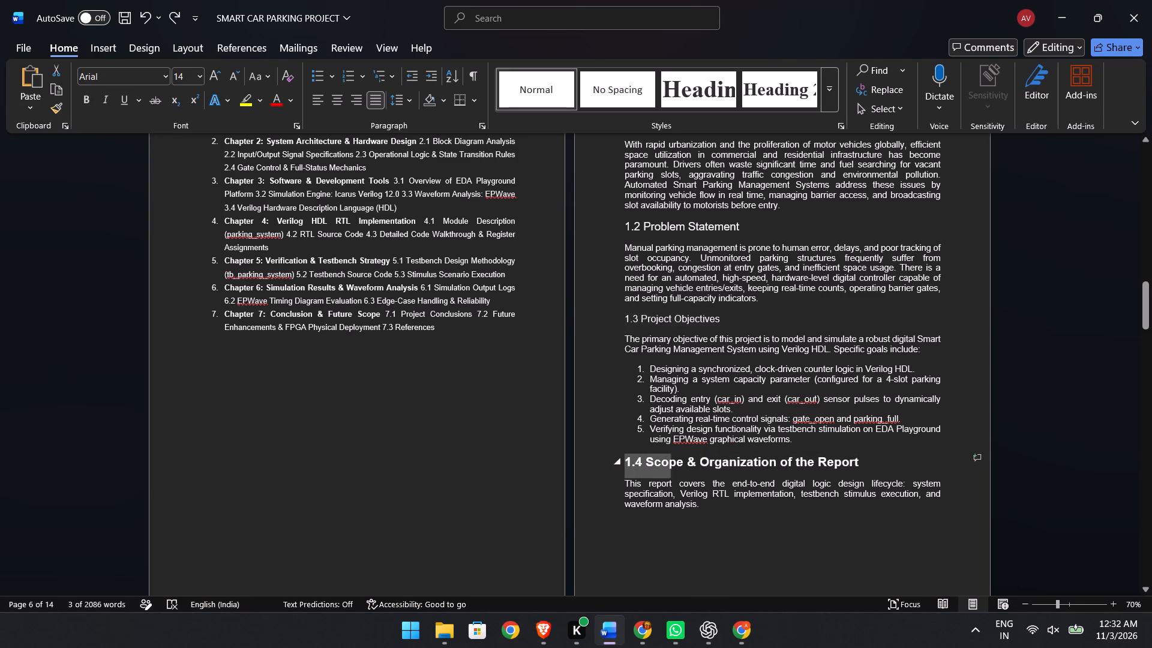
drag(660, 458, 872, 464)
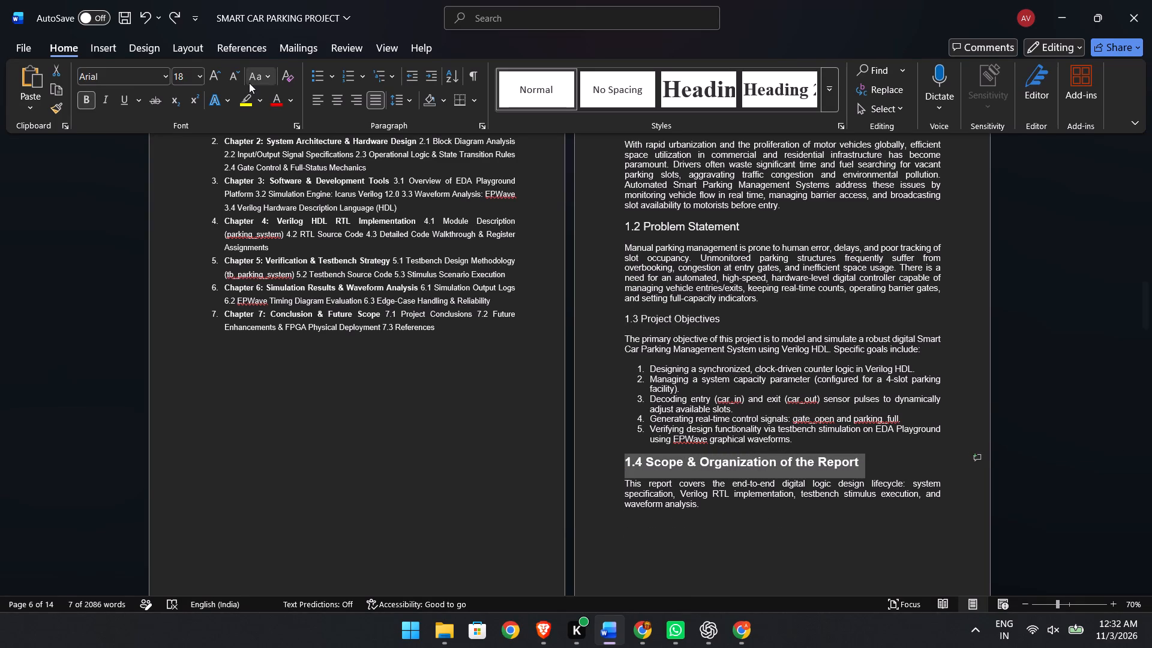
drag(201, 73, 184, 189)
Remove bold from the first line of the Chapter 3 entry in the table of contents.
click(184, 189)
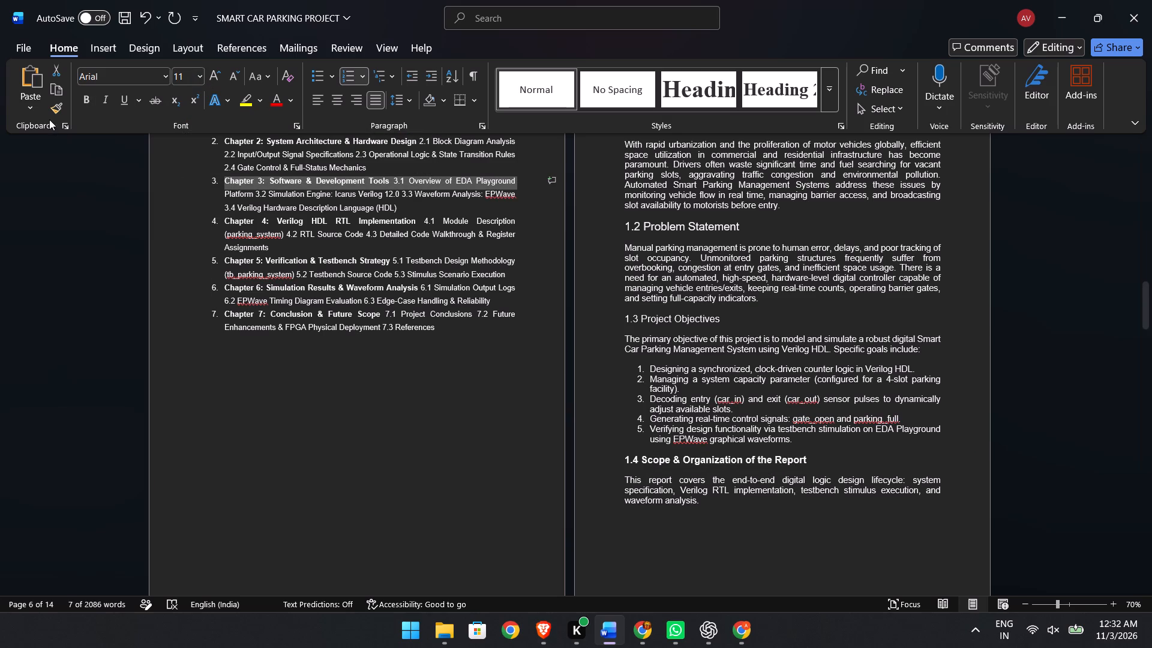
click(84, 102)
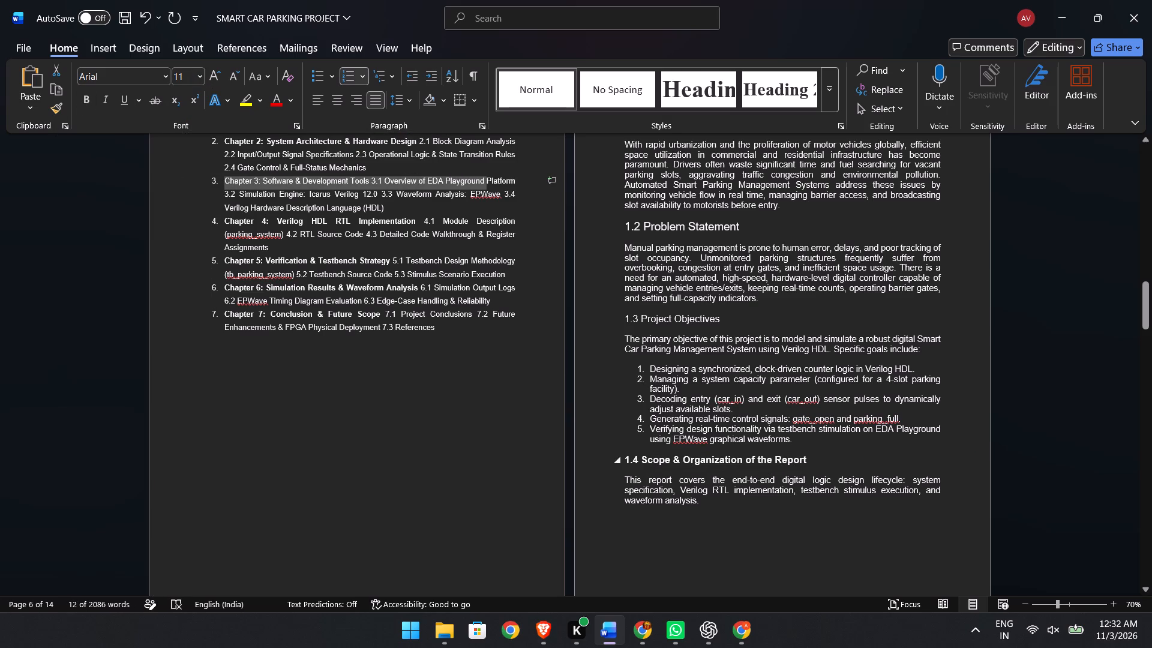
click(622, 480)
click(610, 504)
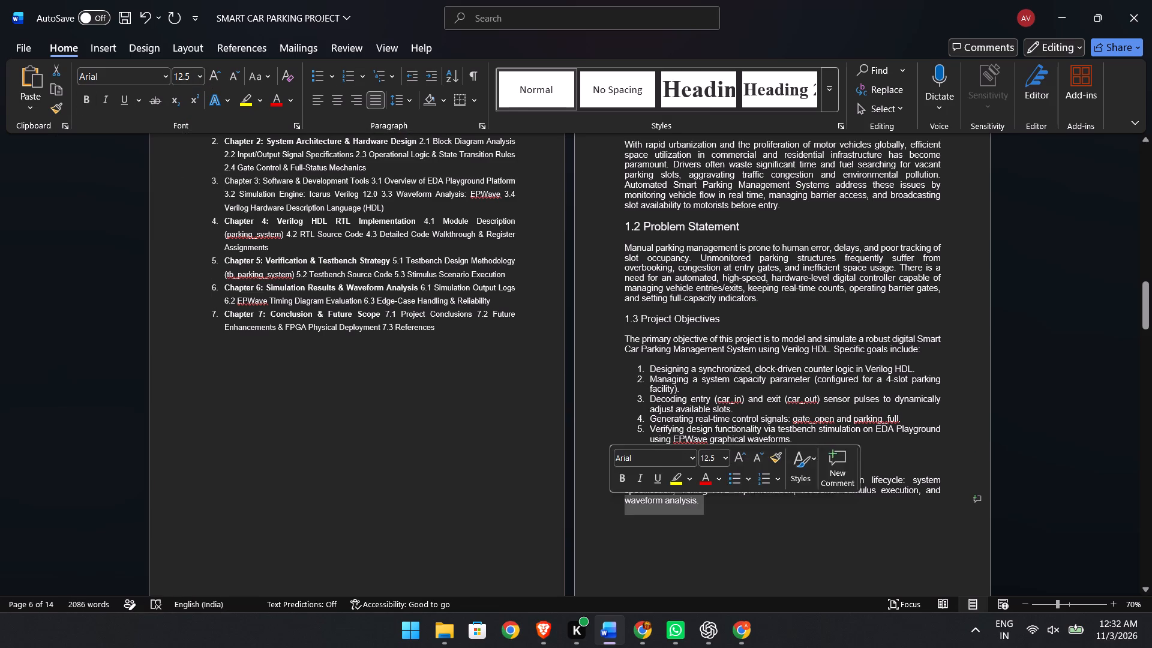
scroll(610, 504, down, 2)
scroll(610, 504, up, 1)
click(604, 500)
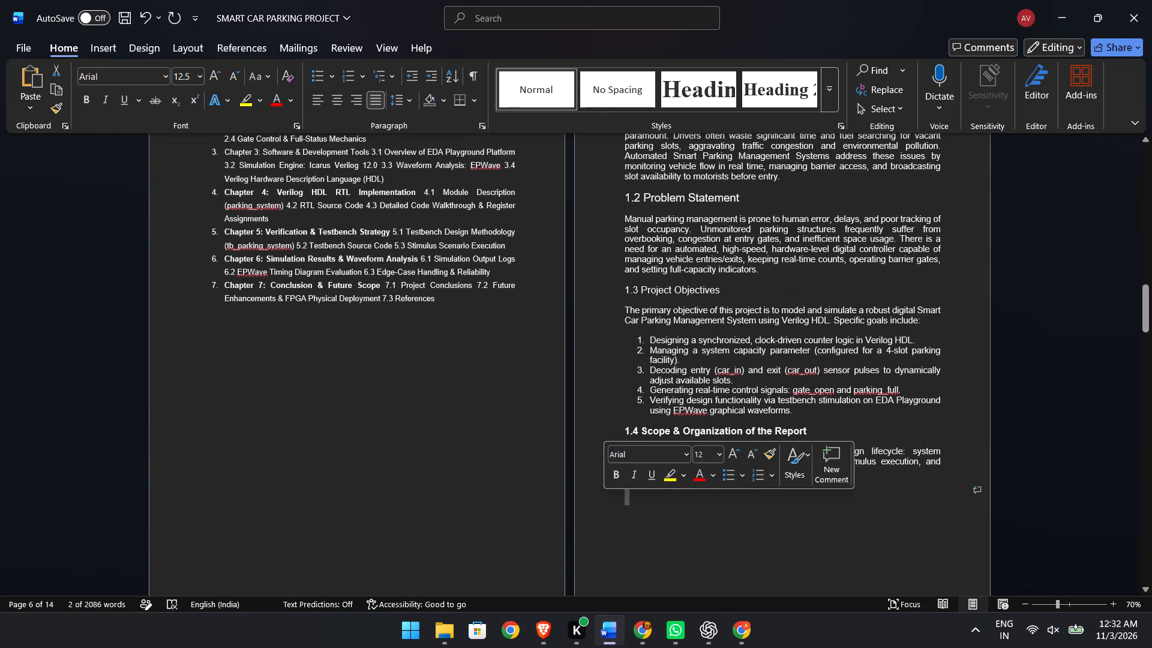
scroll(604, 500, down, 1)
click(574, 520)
Look through the pages of Chapters 2 to 4 to check their headings and layout.
scroll(574, 520, down, 2)
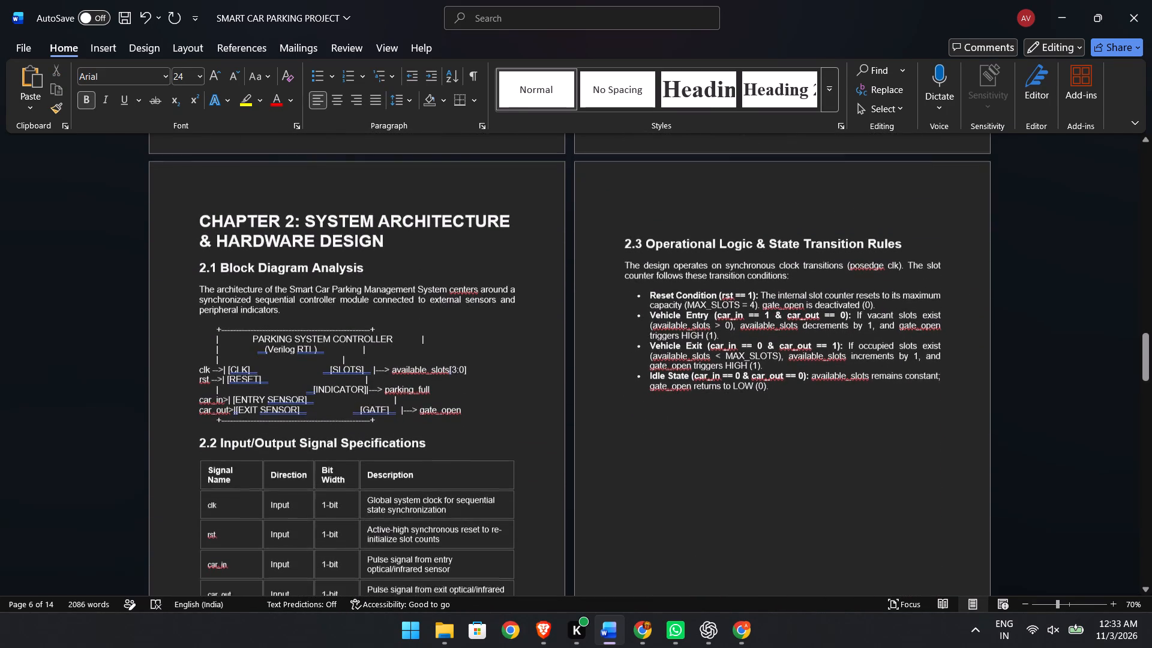
scroll(574, 520, down, 2)
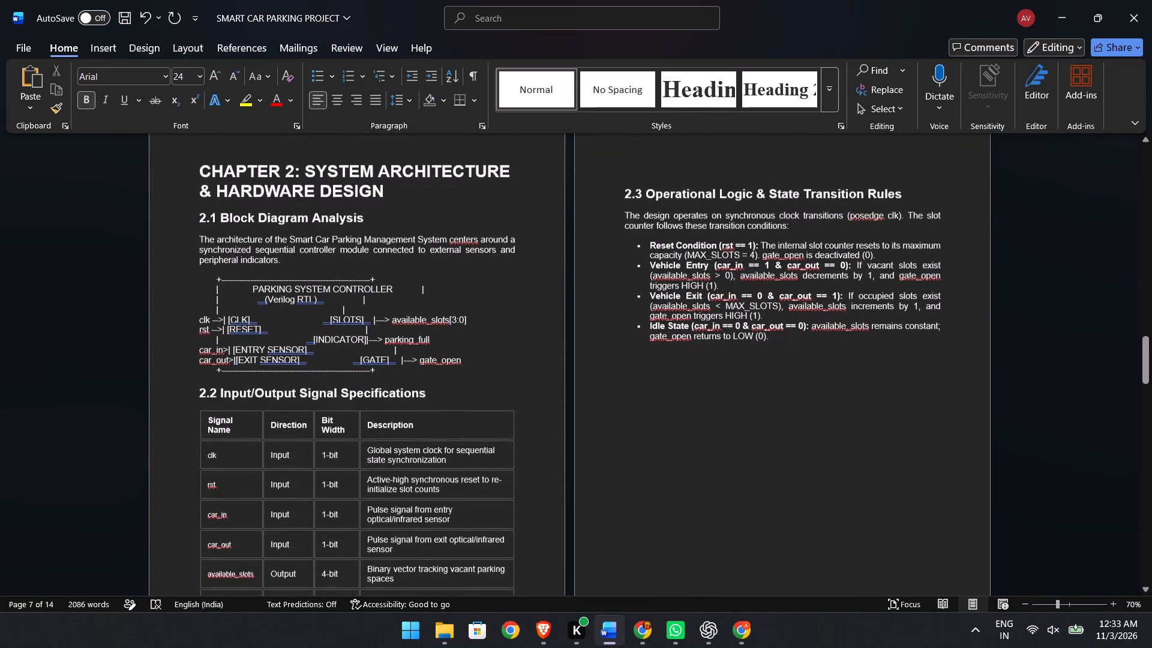
scroll(574, 520, down, 2)
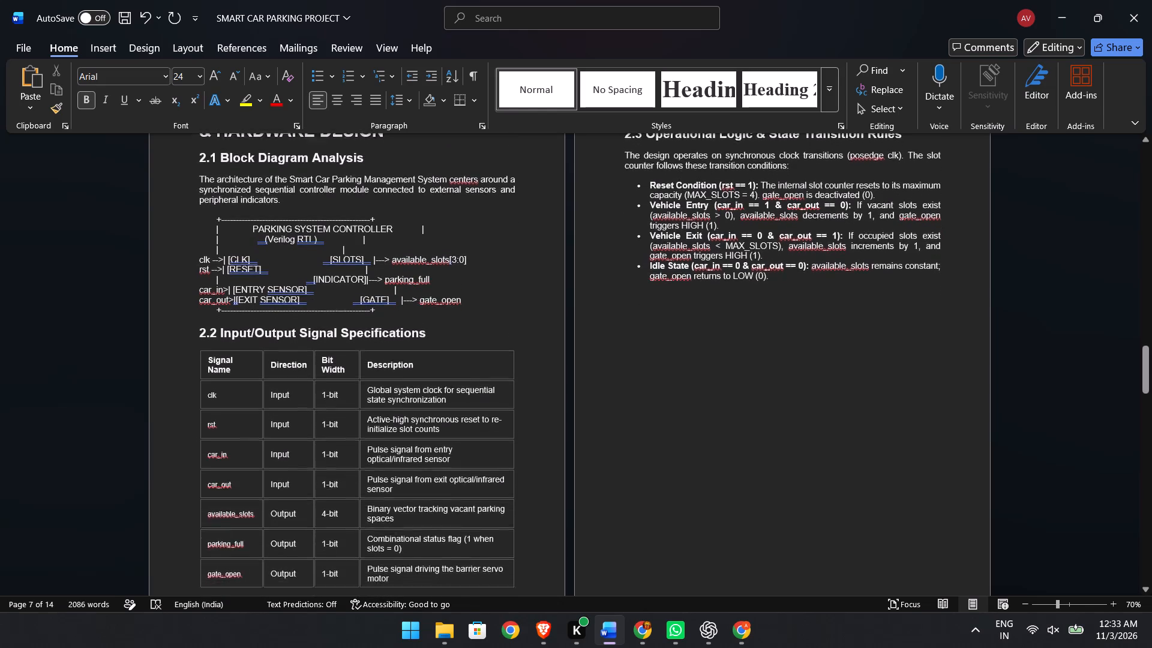
scroll(574, 520, down, 2)
scroll(574, 520, up, 1)
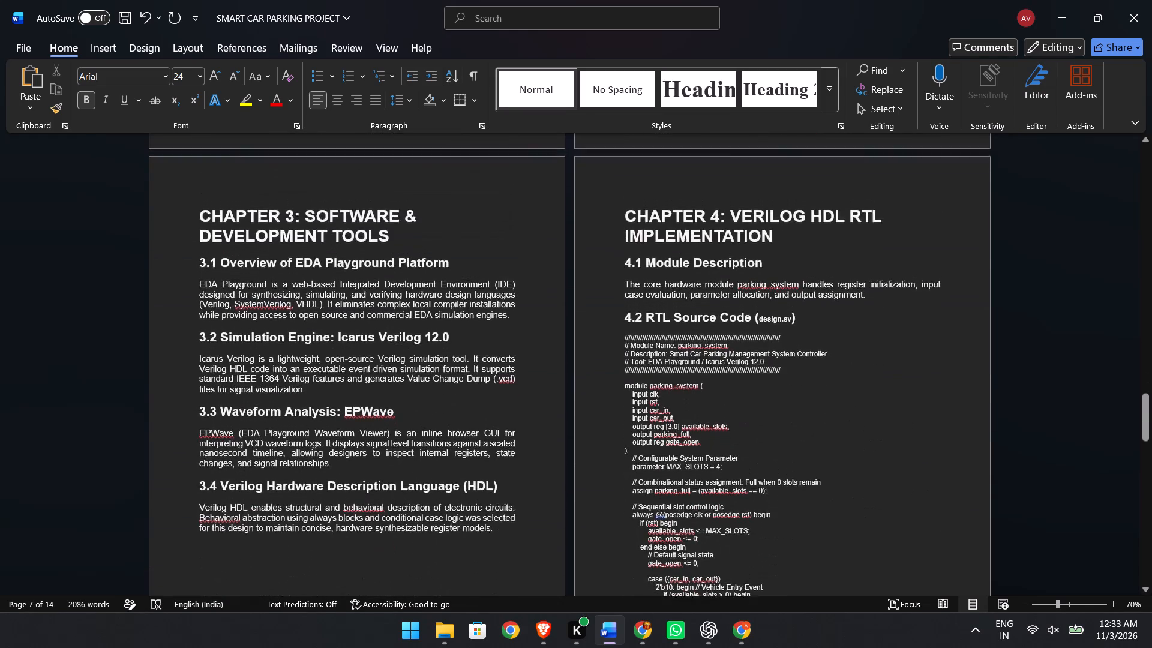
scroll(574, 520, up, 2)
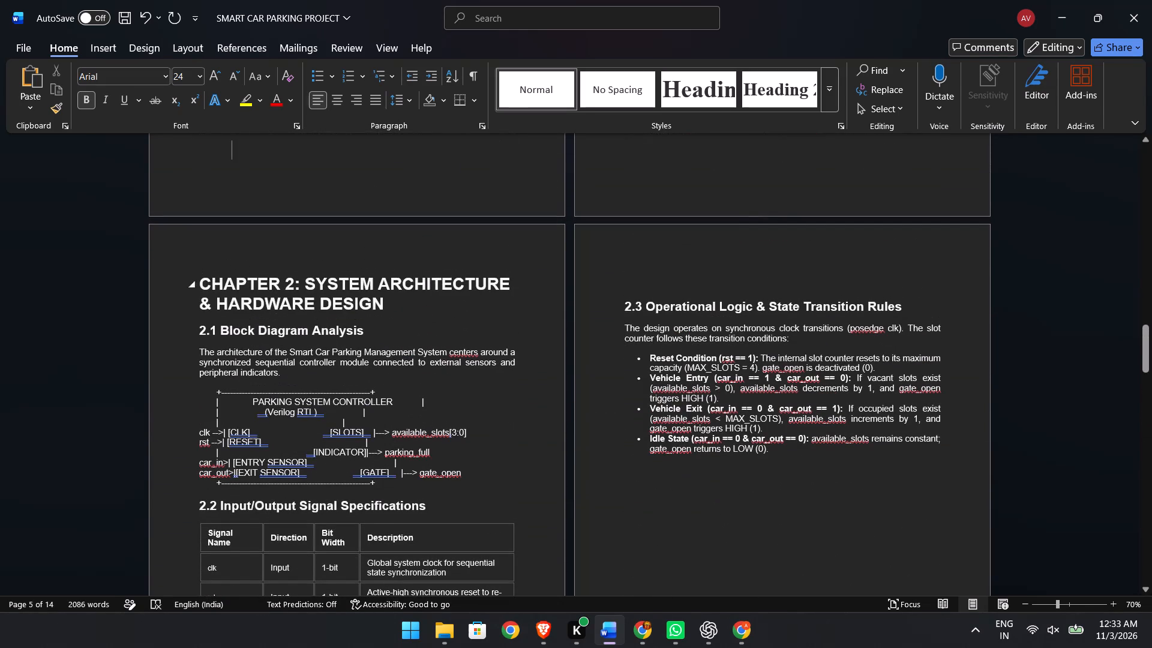
Set the CHAPTER 2: SYSTEM ARCHITECTURE & HARDWARE DESIGN heading to font size 14 and remove its bold.
drag(196, 283, 217, 284)
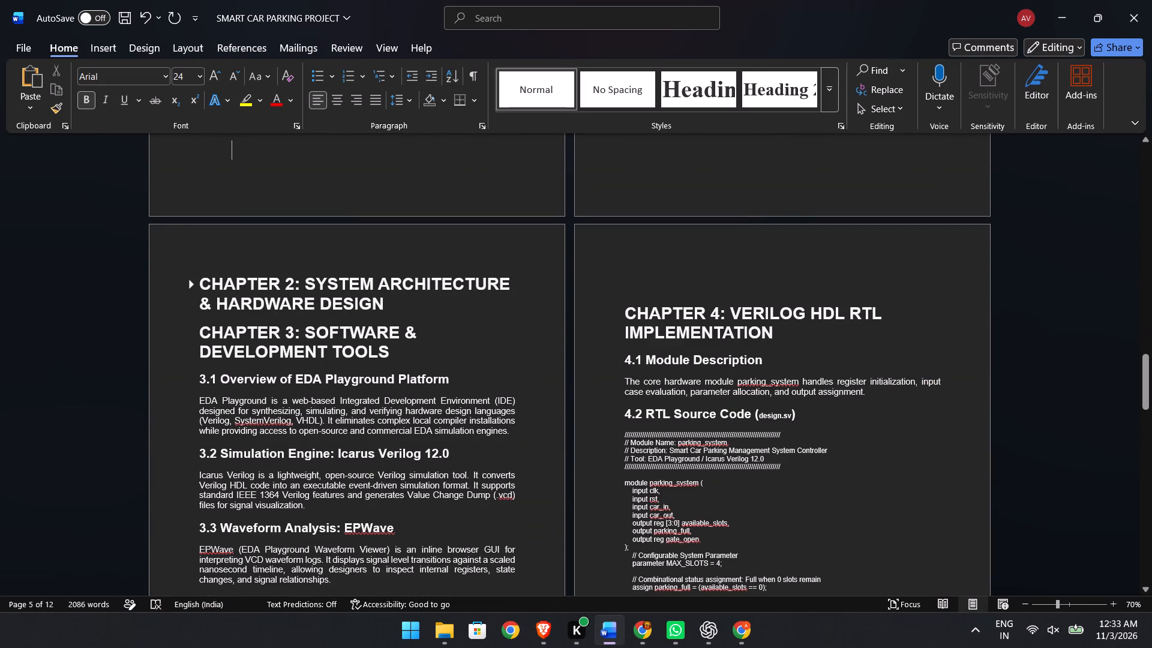
key(ctrl+z)
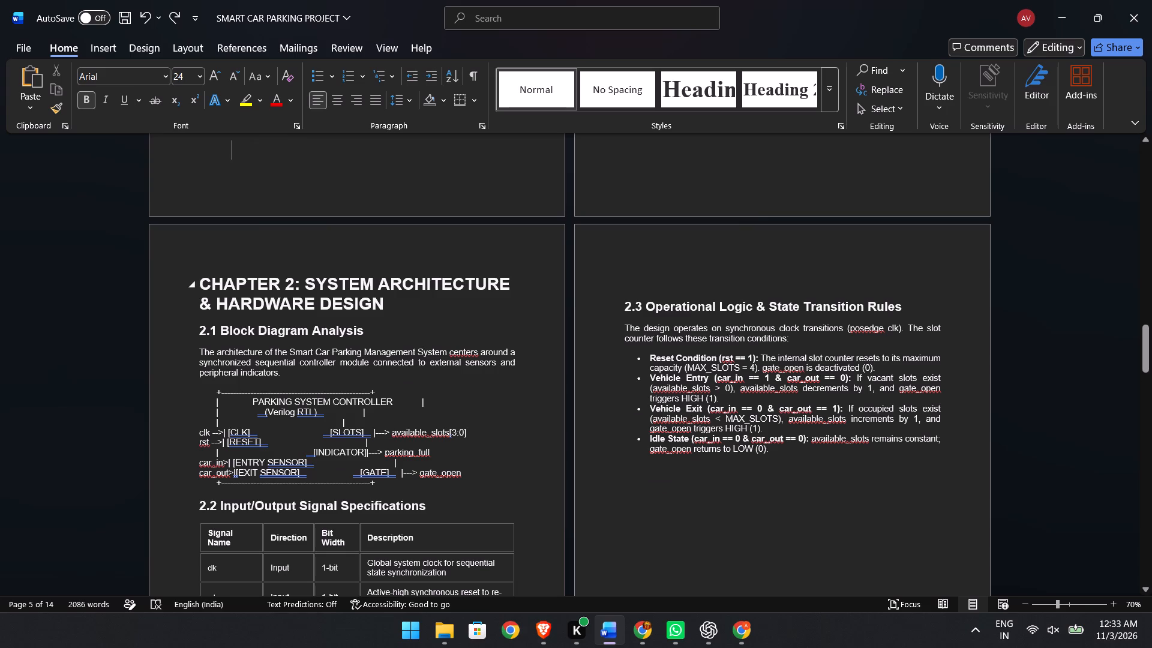
drag(198, 281, 400, 315)
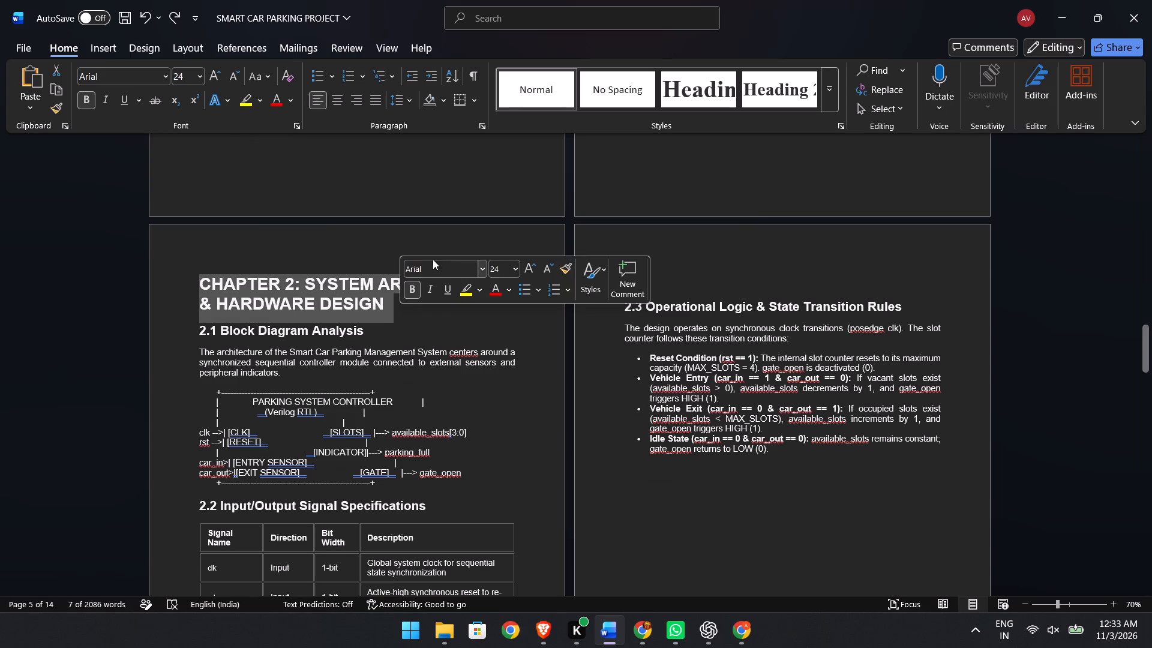
click(512, 262)
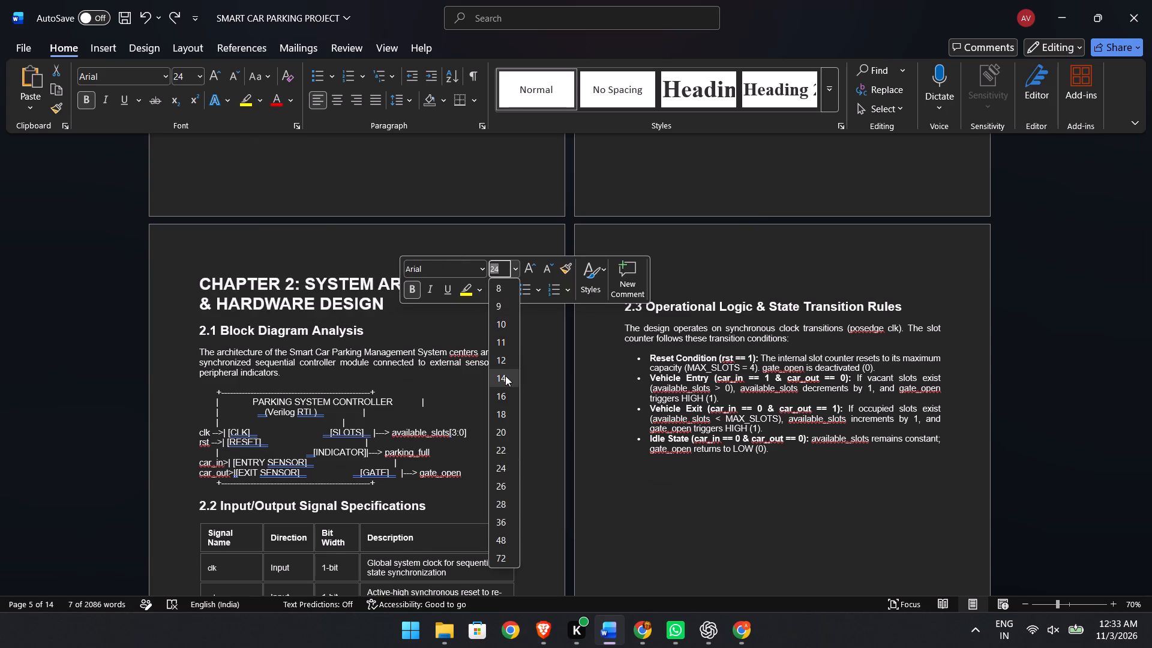
click(505, 376)
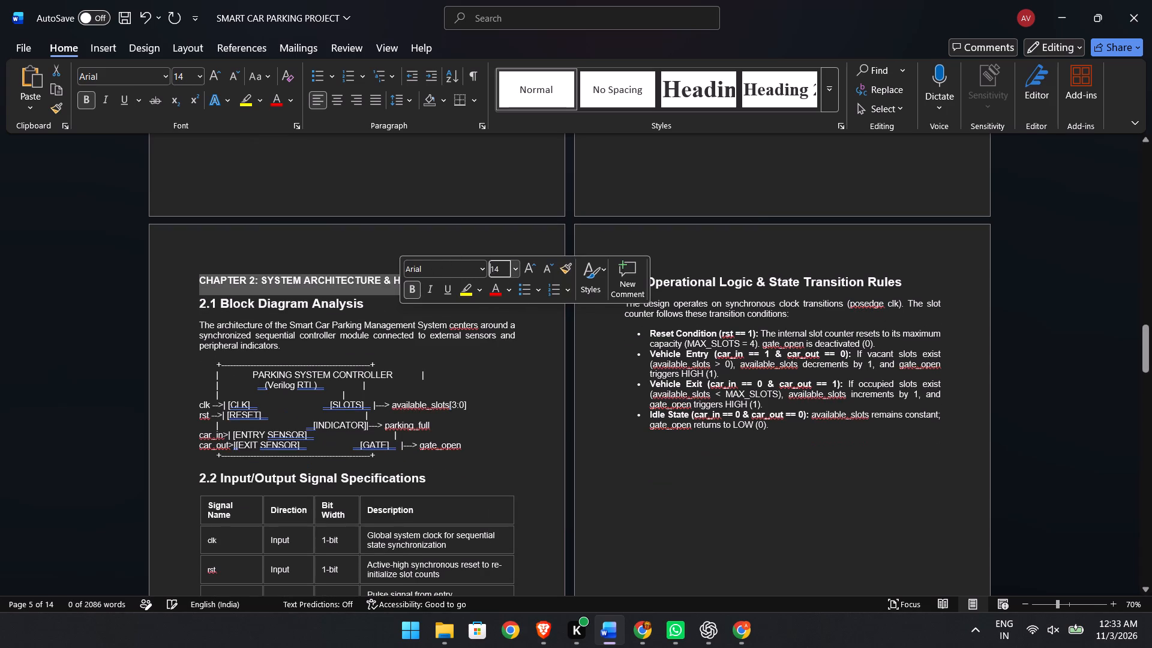
click(77, 99)
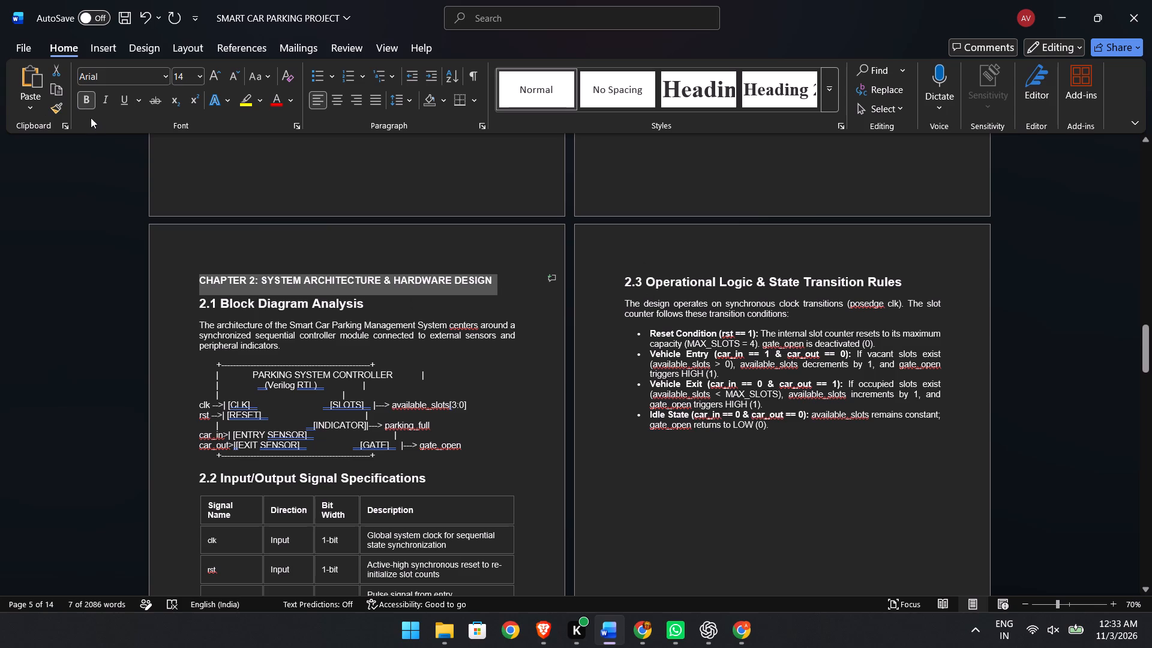
click(86, 100)
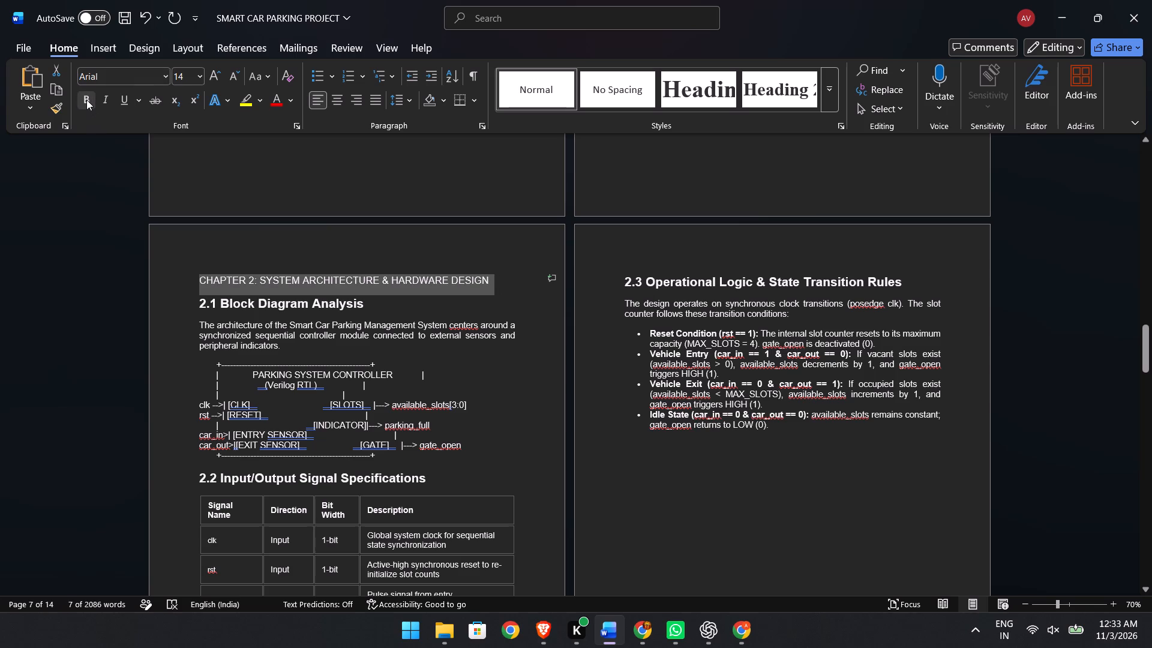
Make the CHAPTER 2: SYSTEM ARCHITECTURE & HARDWARE DESIGN heading bold again.
click(86, 100)
click(200, 250)
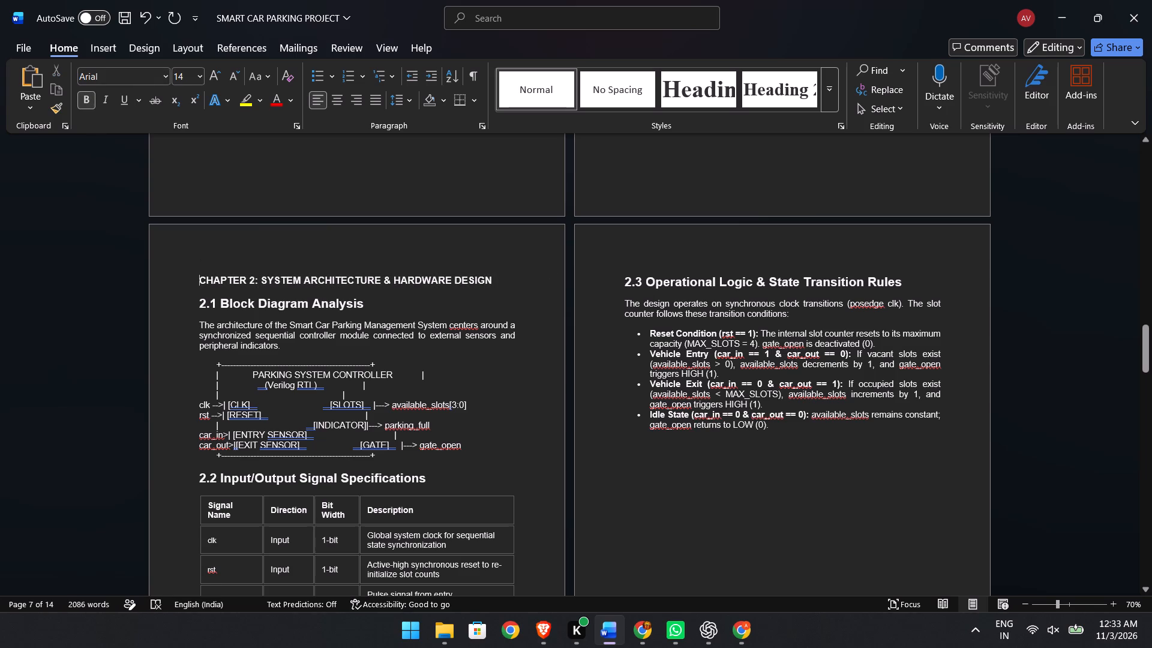
Set the 2.1 Block Diagram Analysis heading to font size 14 and remove its bold.
drag(199, 306, 352, 295)
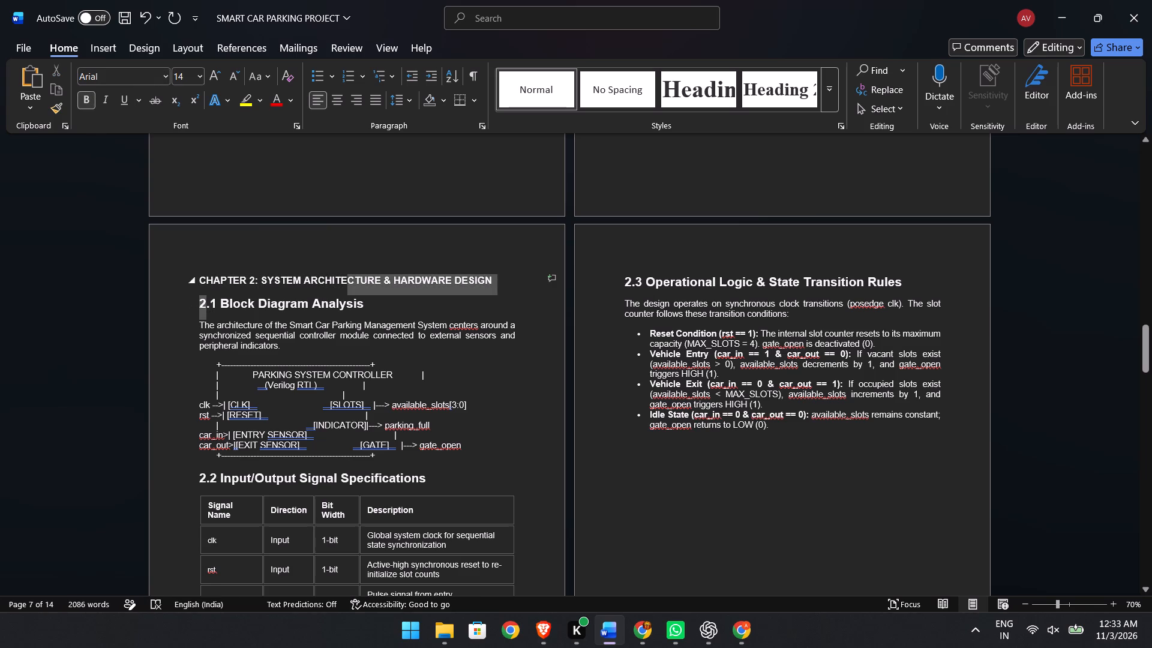
drag(352, 295, 365, 306)
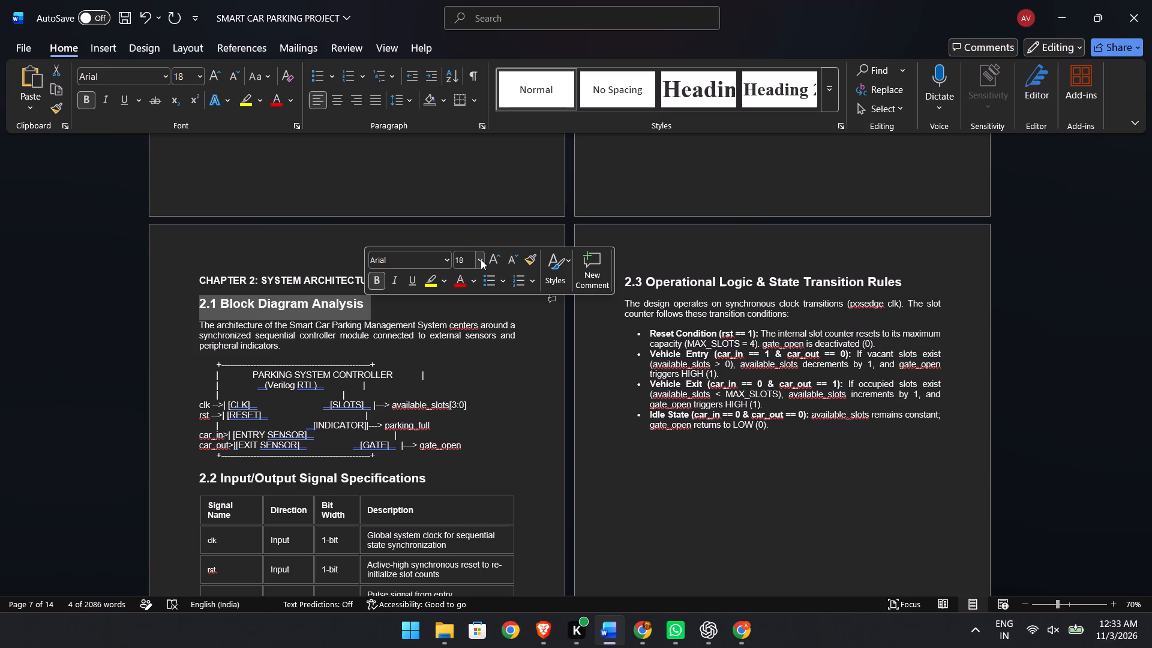
click(481, 259)
click(472, 362)
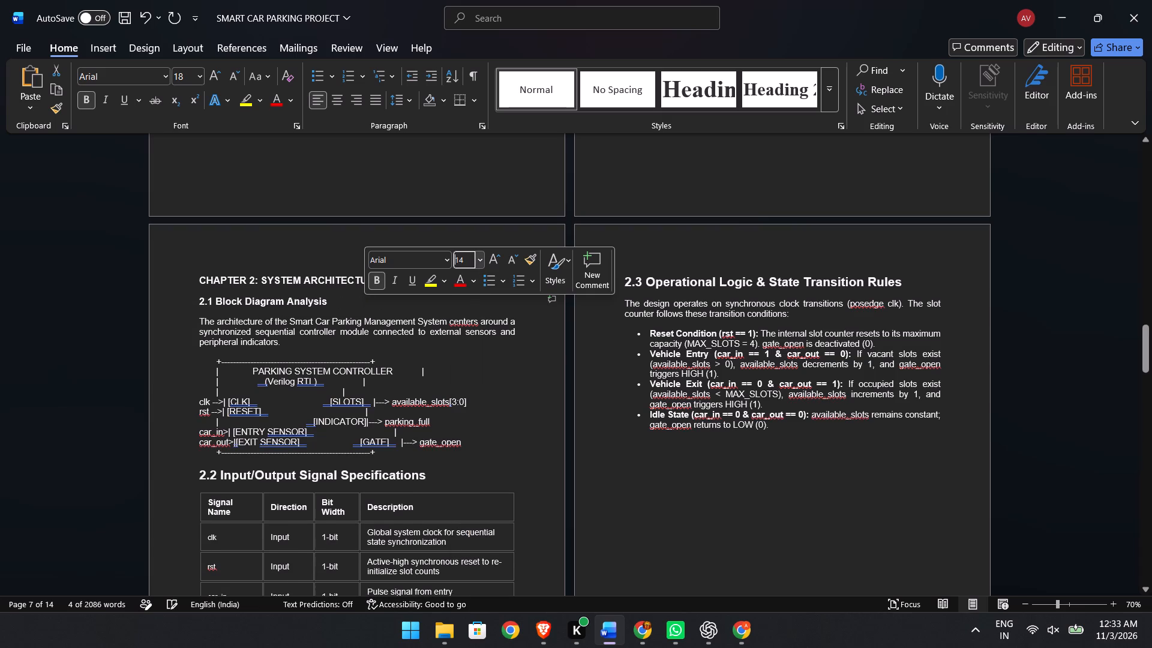
click(83, 96)
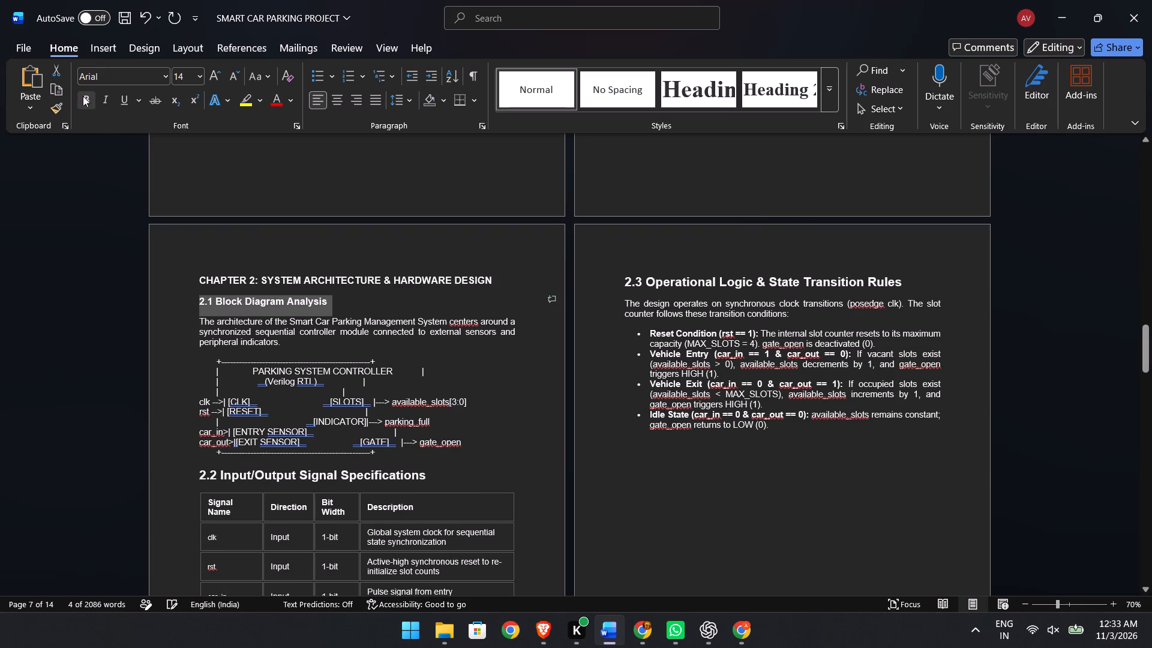
click(185, 255)
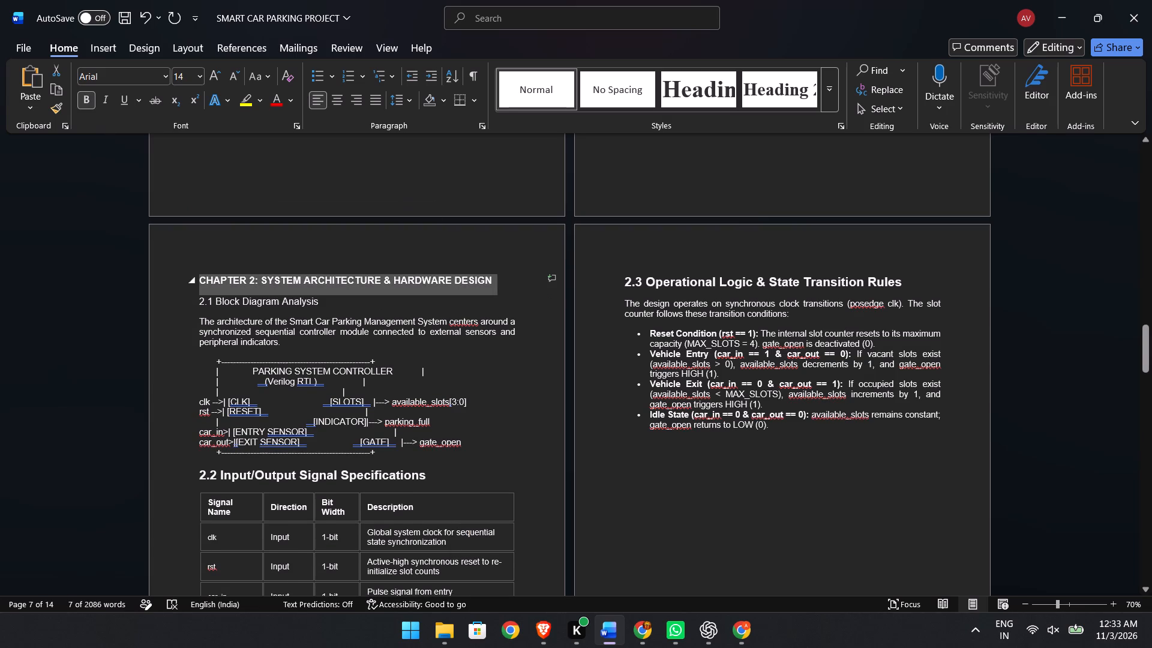
Set the 2.2 Input/Output Signal Specifications heading to font size 14 and remove its bold.
scroll(190, 423, down, 1)
click(92, 457)
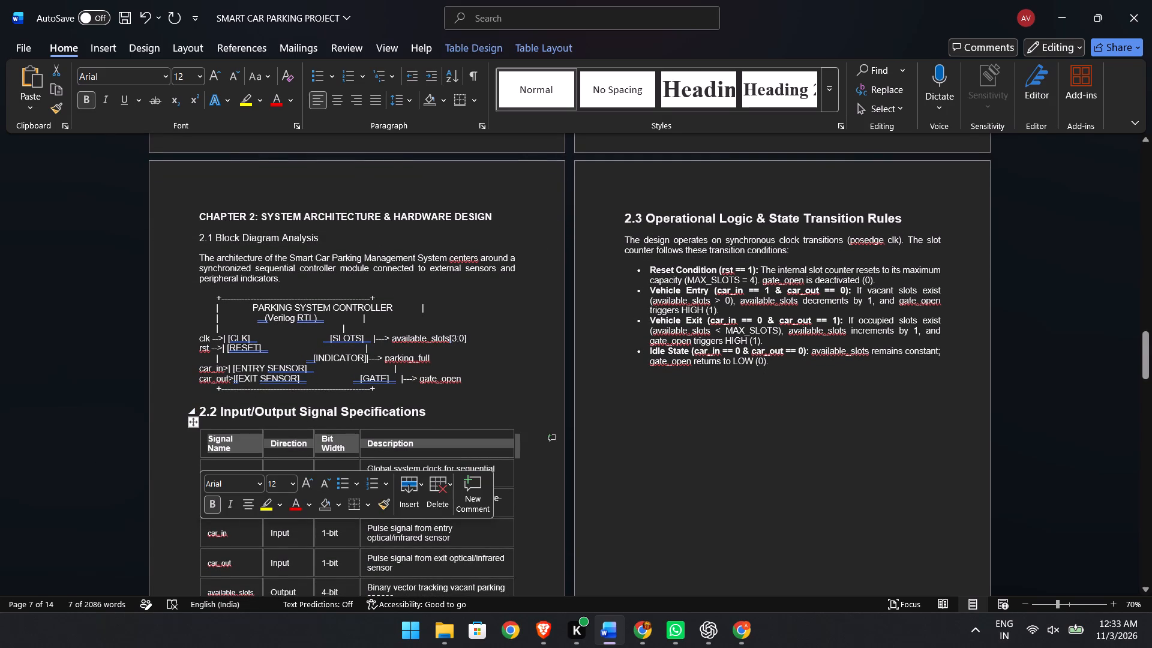
drag(439, 412, 202, 418)
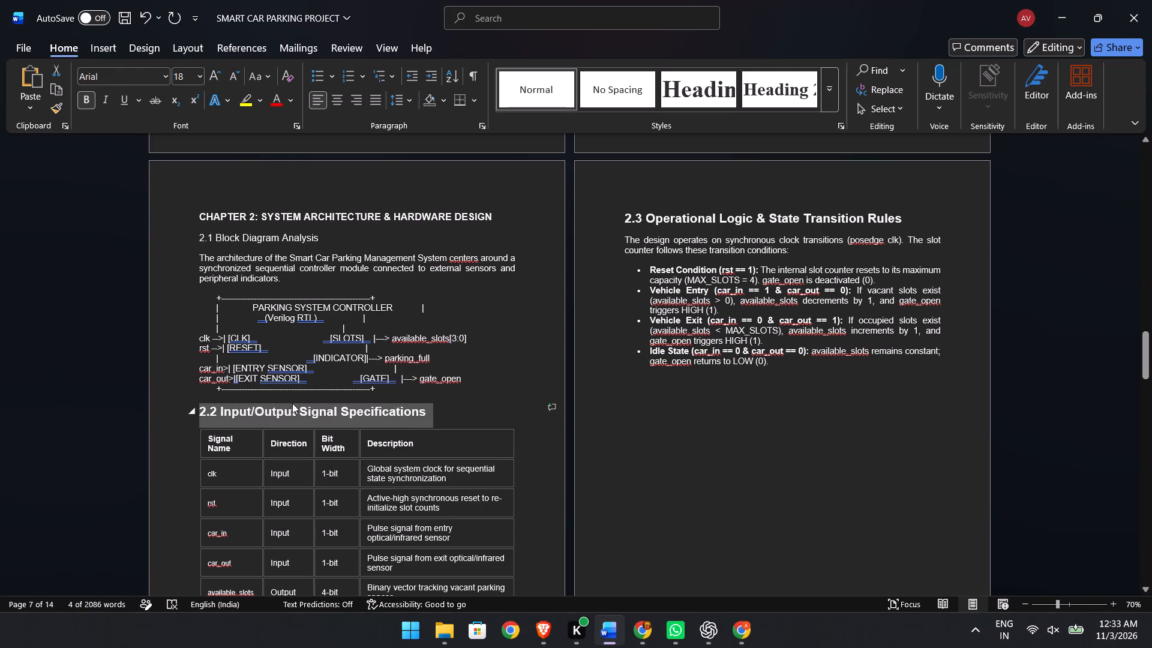
click(196, 77)
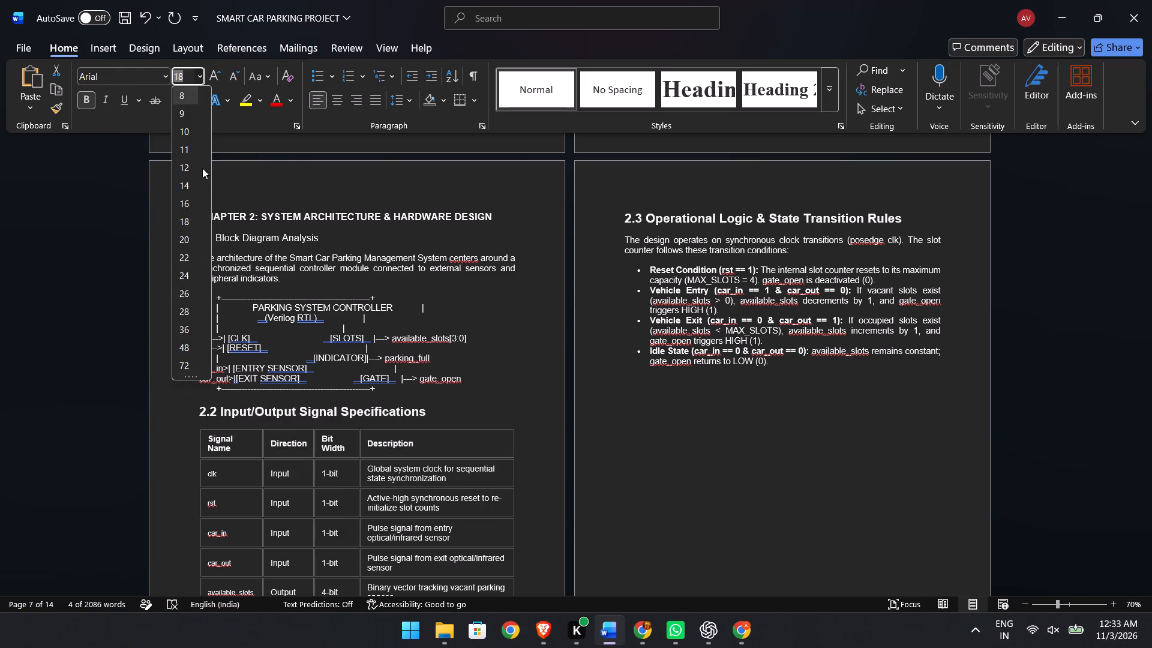
click(190, 186)
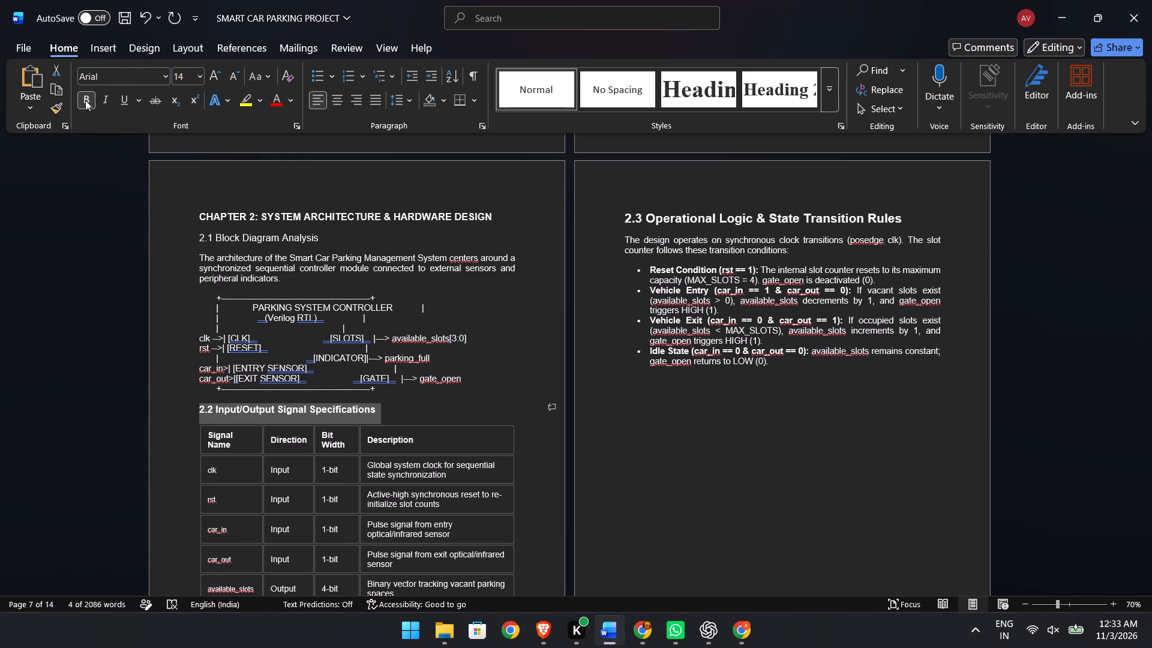
click(85, 100)
click(128, 408)
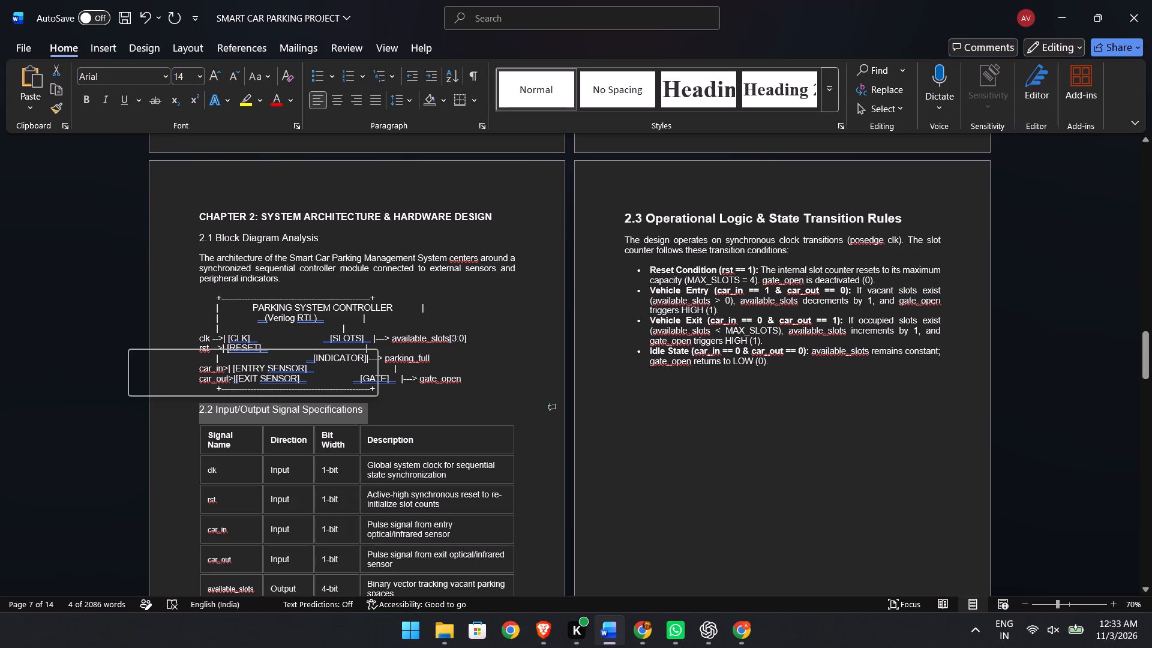
click(165, 430)
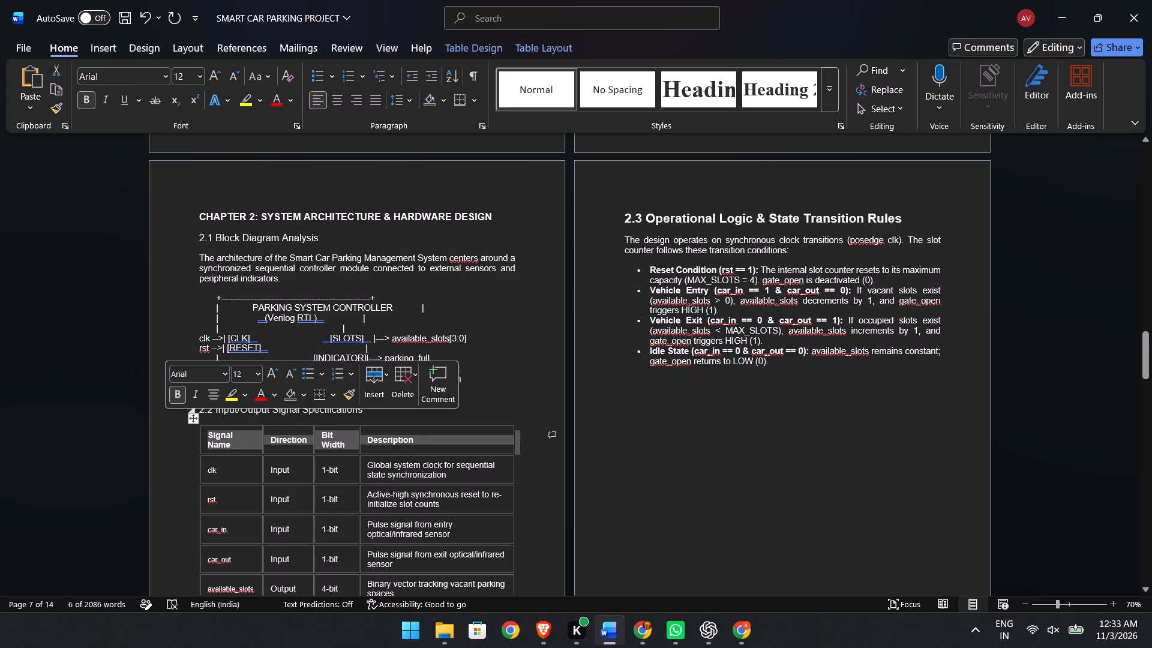
click(535, 410)
scroll(535, 410, down, 2)
scroll(535, 410, up, 1)
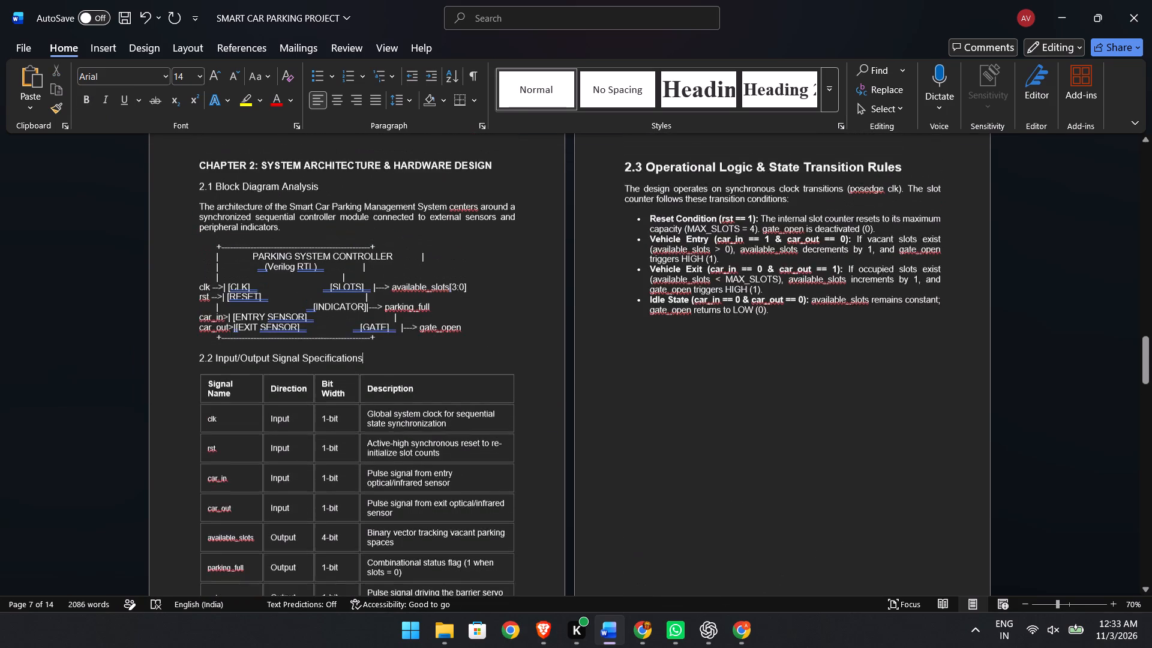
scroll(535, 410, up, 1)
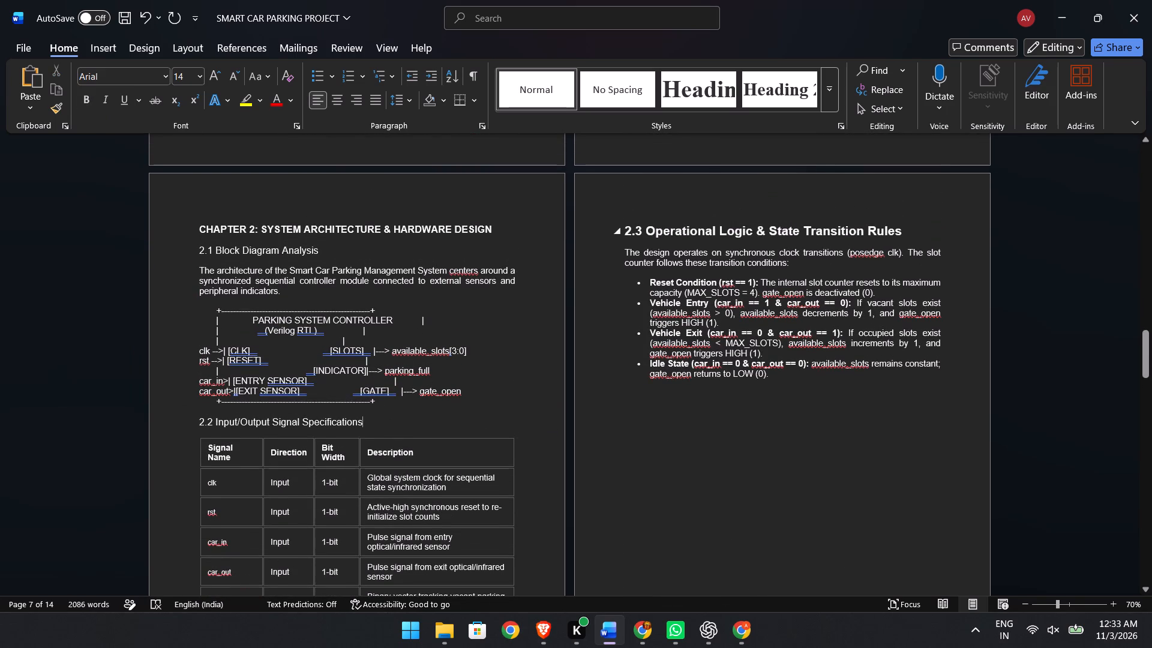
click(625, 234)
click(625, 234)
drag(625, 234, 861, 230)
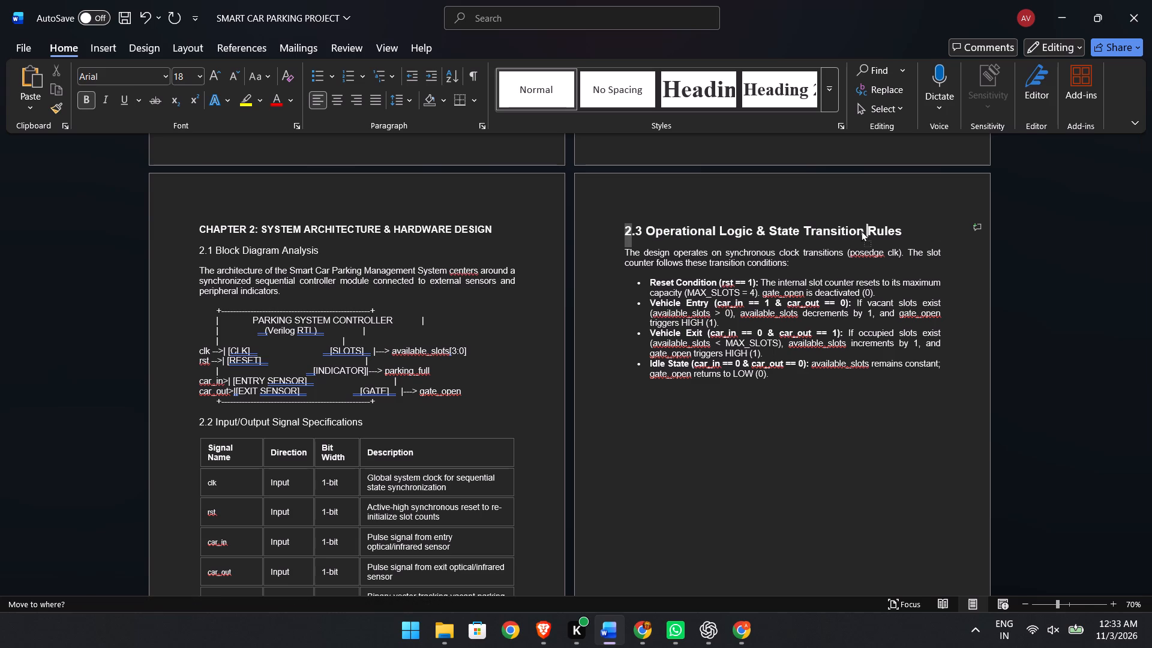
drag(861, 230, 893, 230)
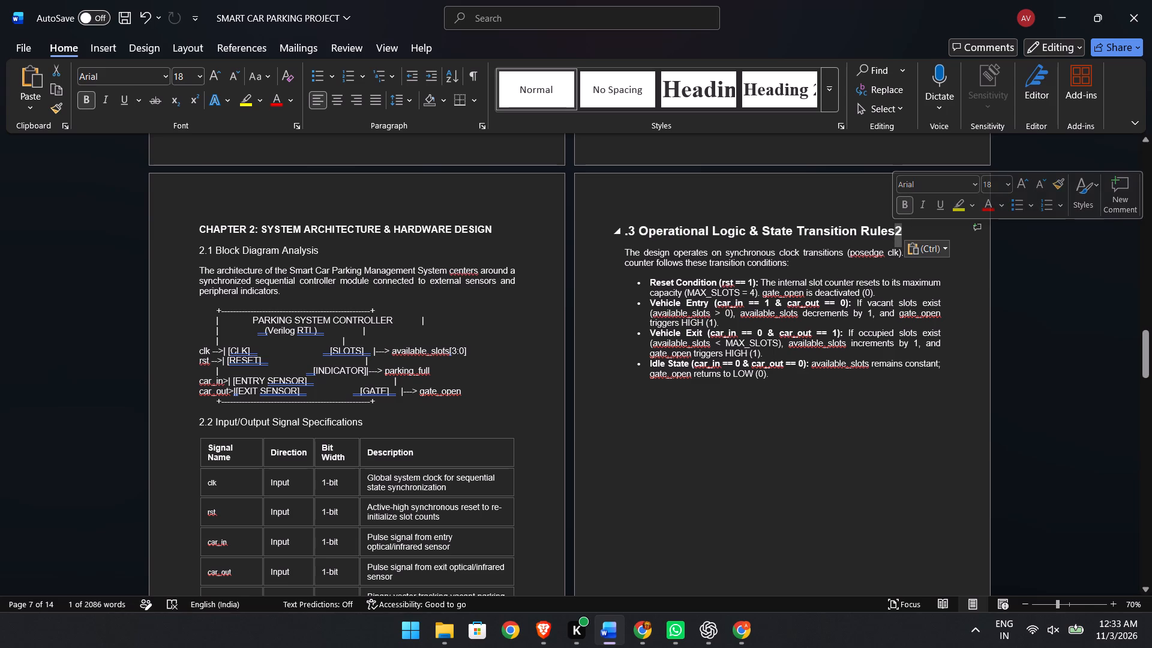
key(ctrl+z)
Set the 2.3 Operational Logic & State Transition Rules heading to font size 14 and remove its bold.
drag(908, 228, 758, 240)
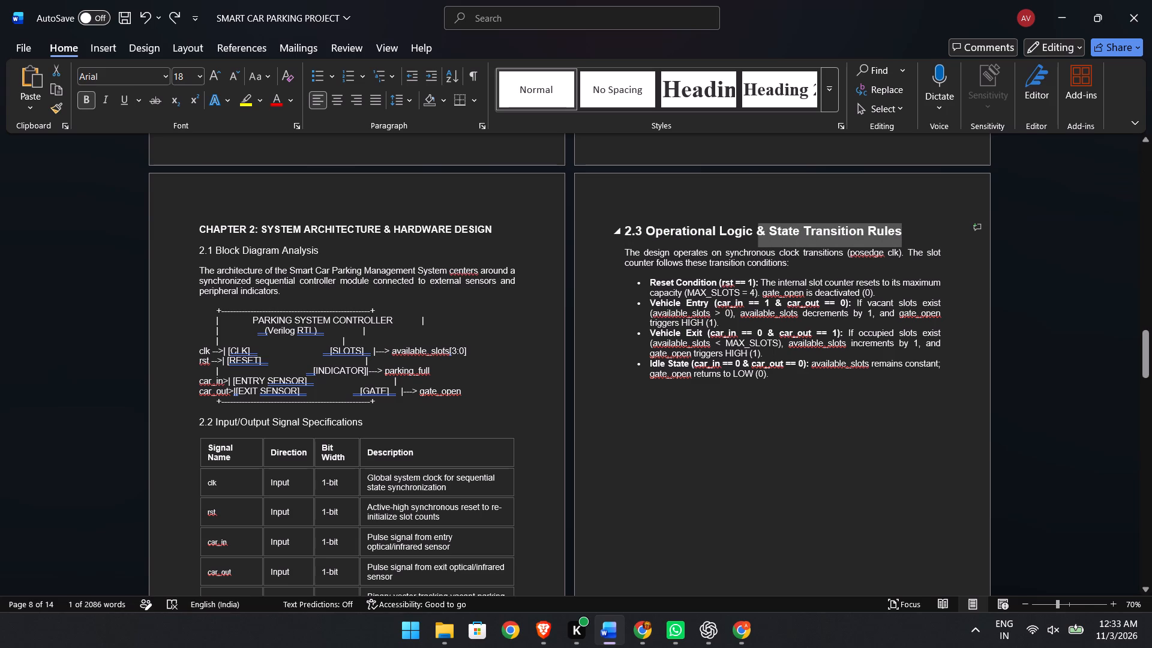
drag(758, 240, 626, 226)
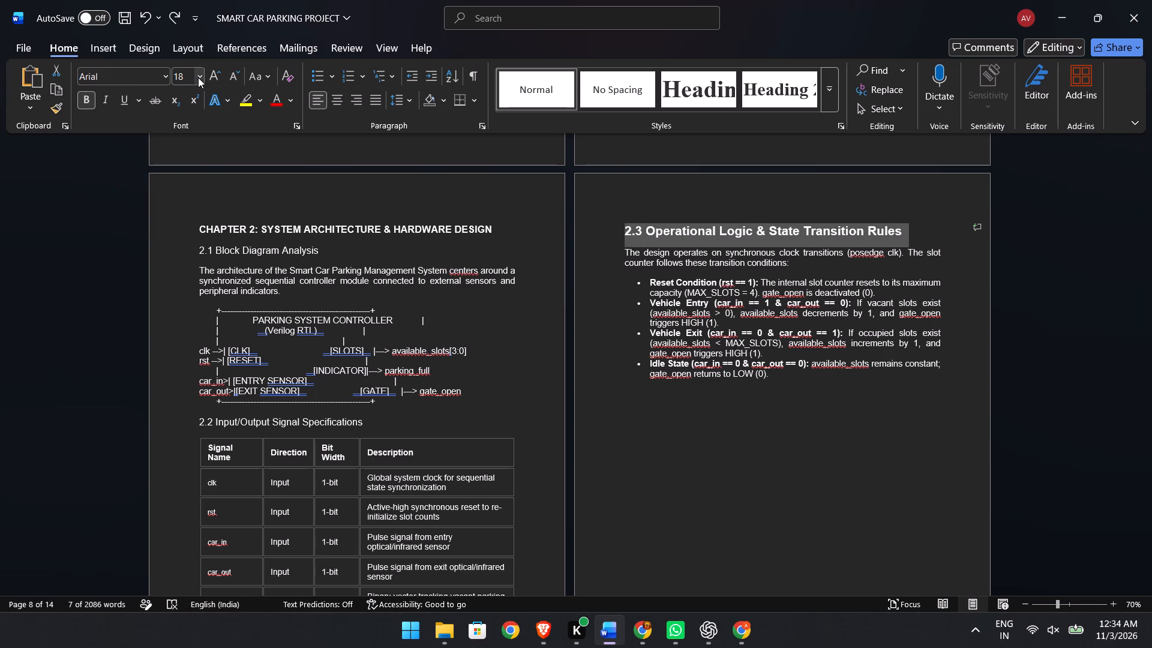
click(198, 77)
click(186, 181)
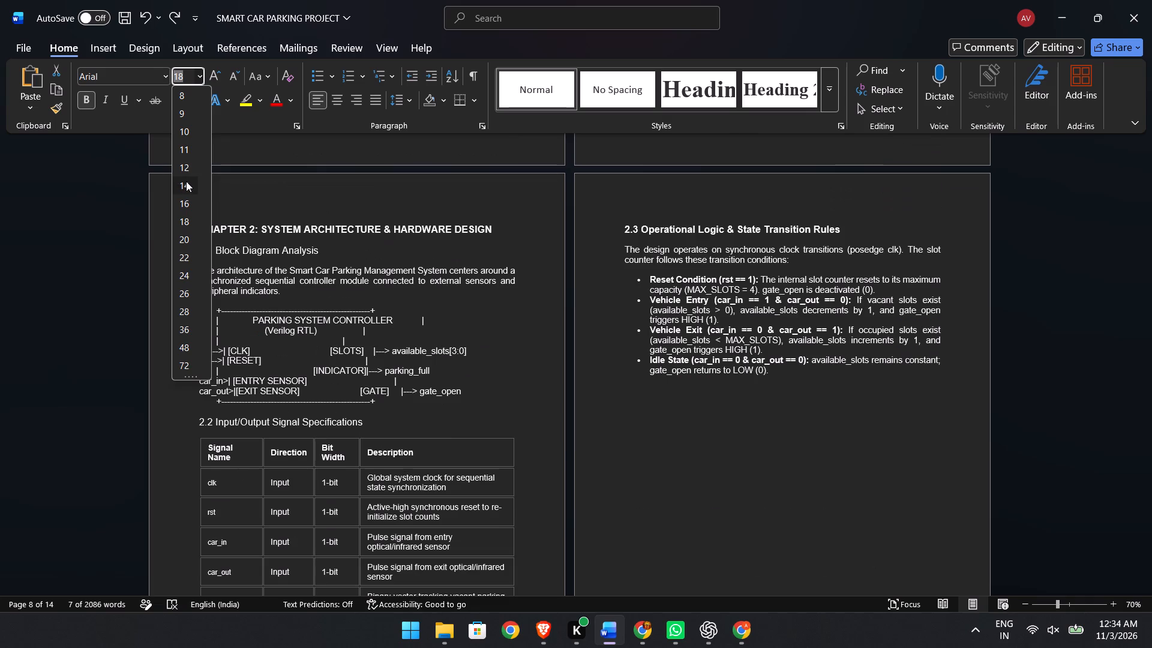
click(91, 101)
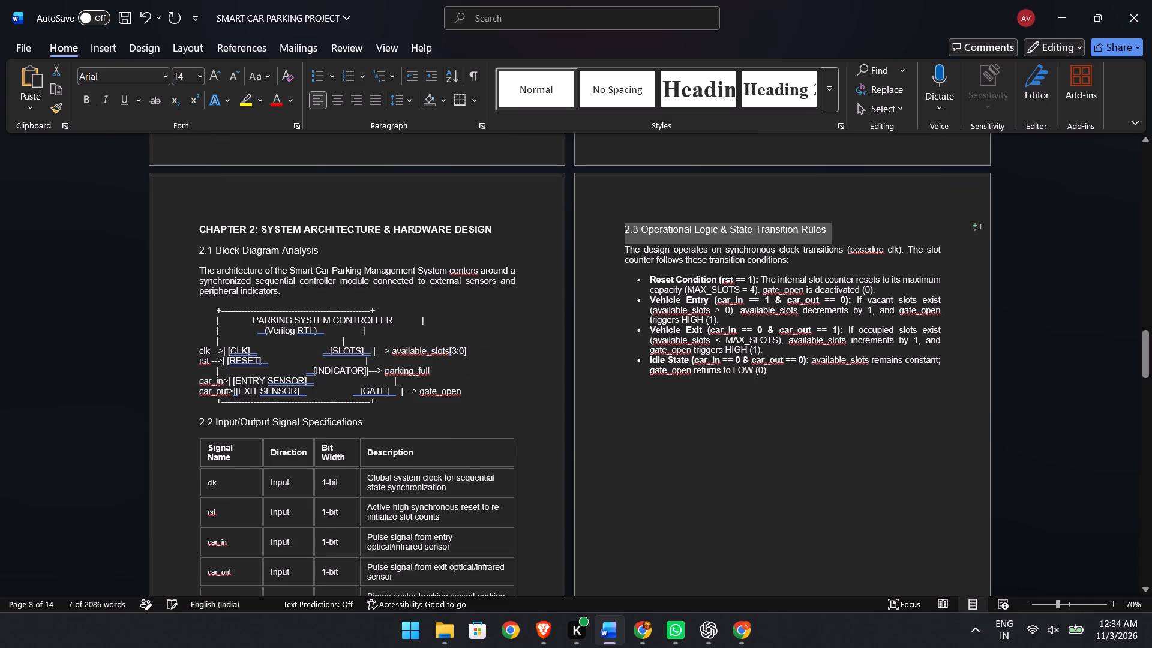
click(634, 399)
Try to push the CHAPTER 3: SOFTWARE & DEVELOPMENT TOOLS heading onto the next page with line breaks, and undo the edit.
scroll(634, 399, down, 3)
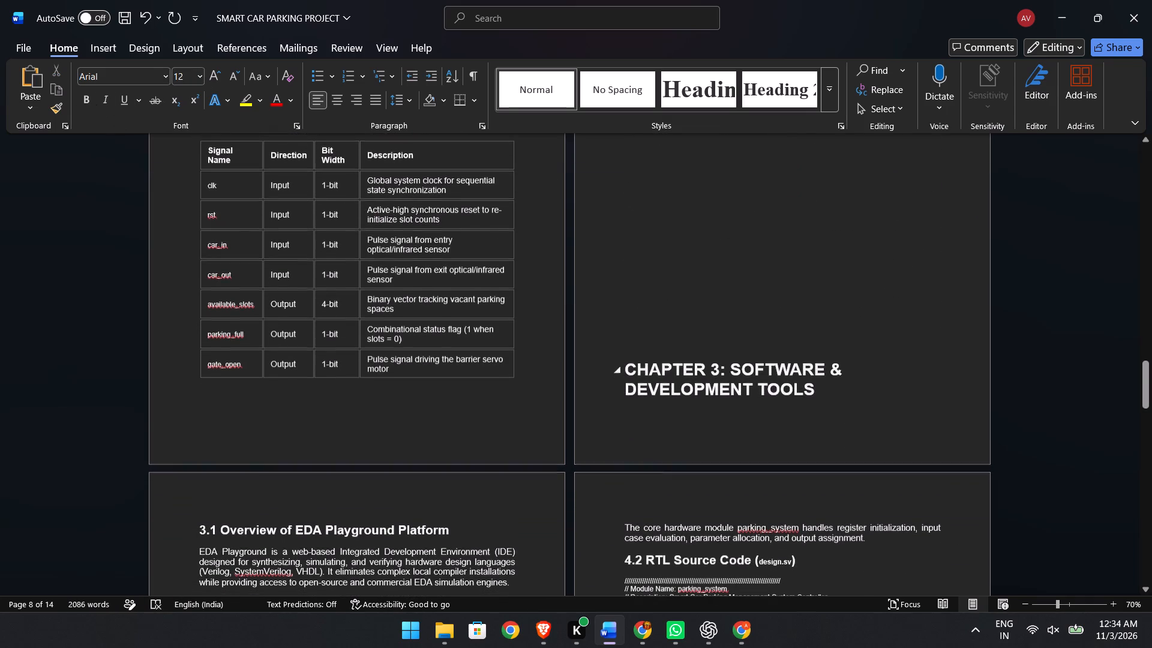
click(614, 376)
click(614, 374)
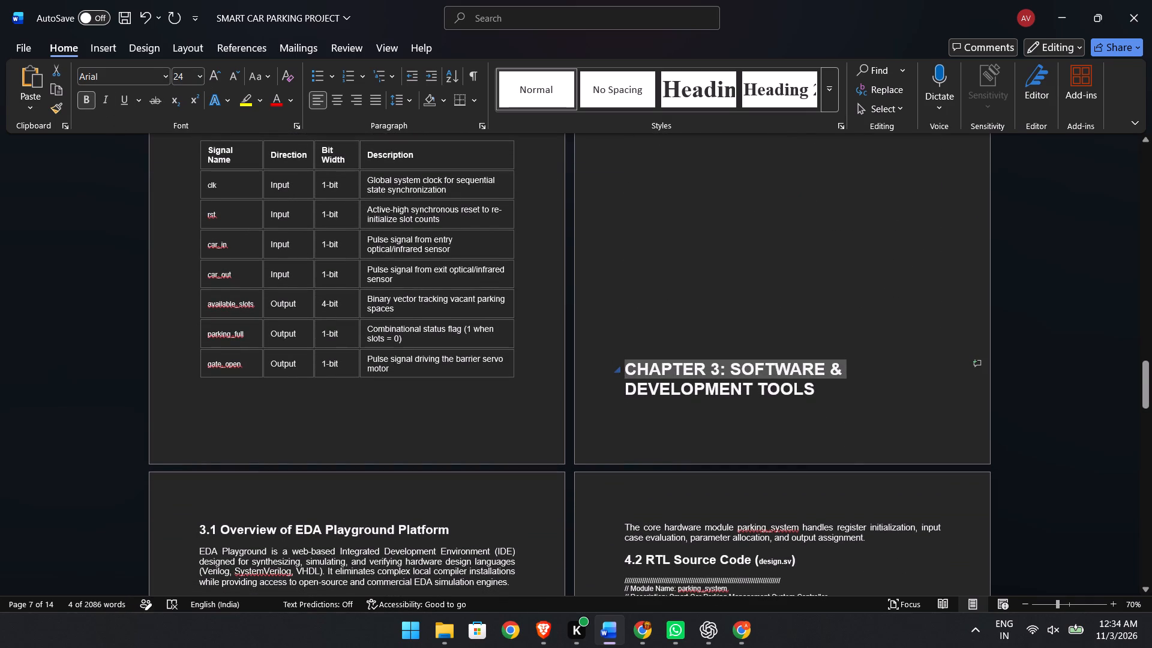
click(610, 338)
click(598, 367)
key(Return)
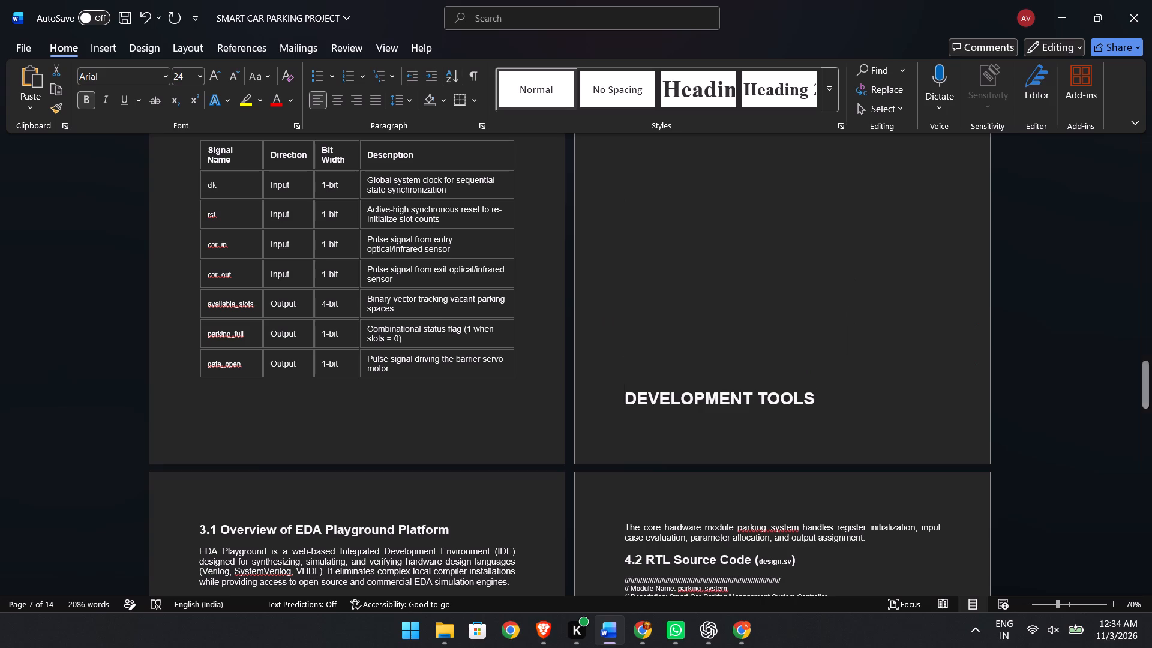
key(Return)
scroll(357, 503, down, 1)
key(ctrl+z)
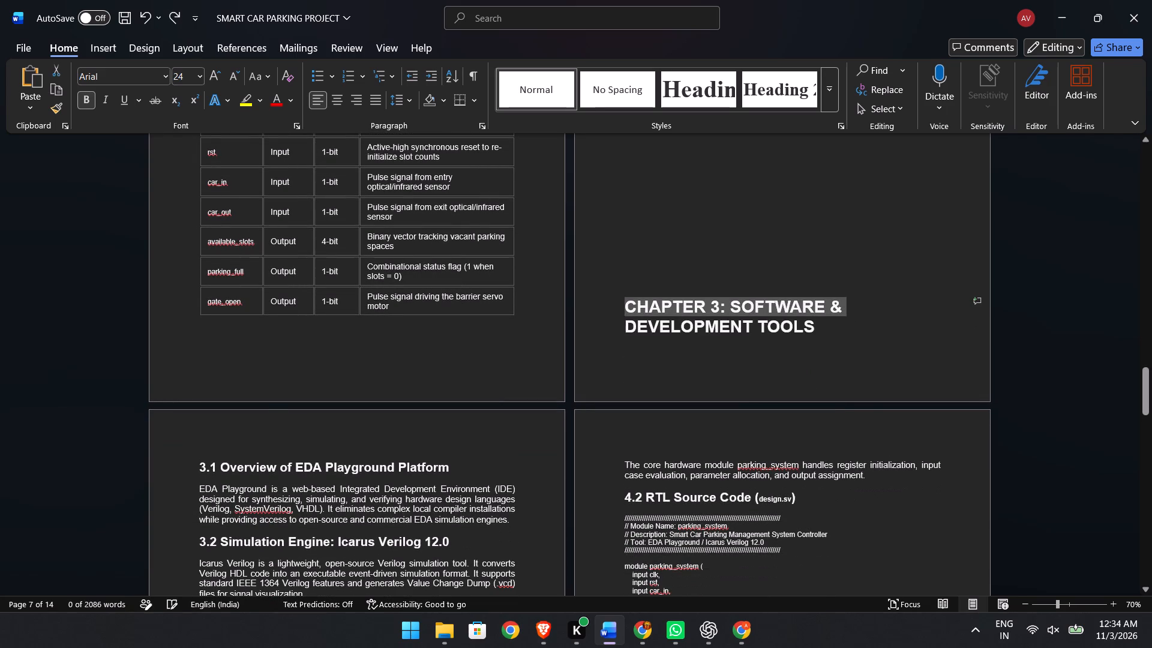
Insert a blank line above the CHAPTER 3: SOFTWARE & DEVELOPMENT TOOLS heading to push it onto the next page.
click(624, 287)
key(Return)
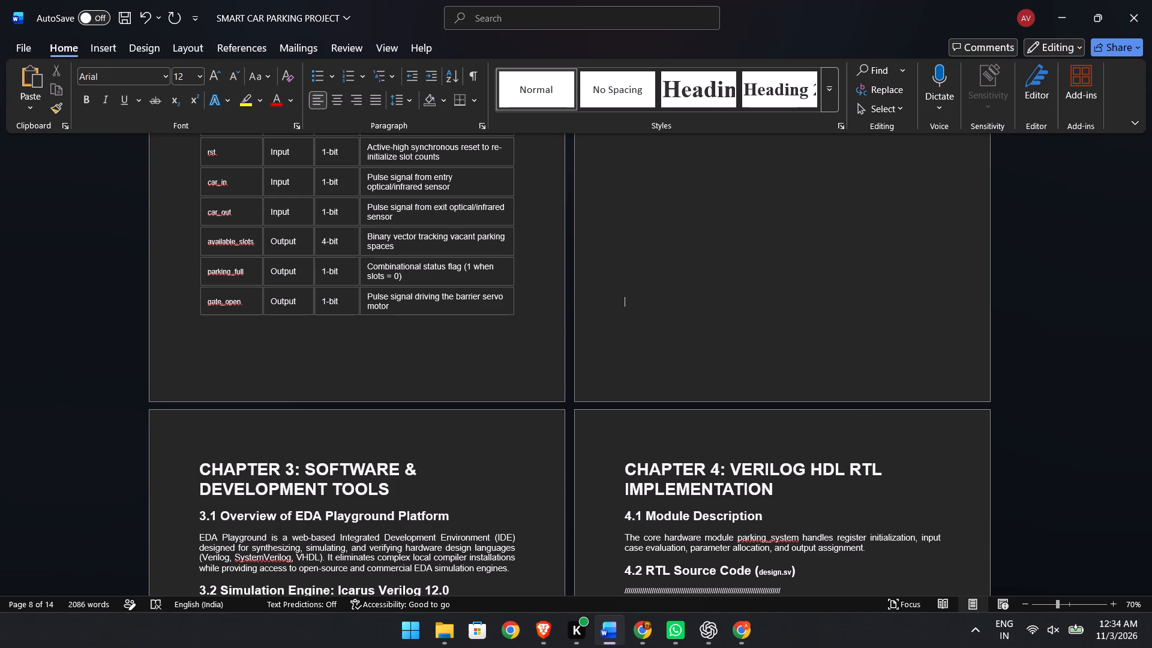
click(196, 469)
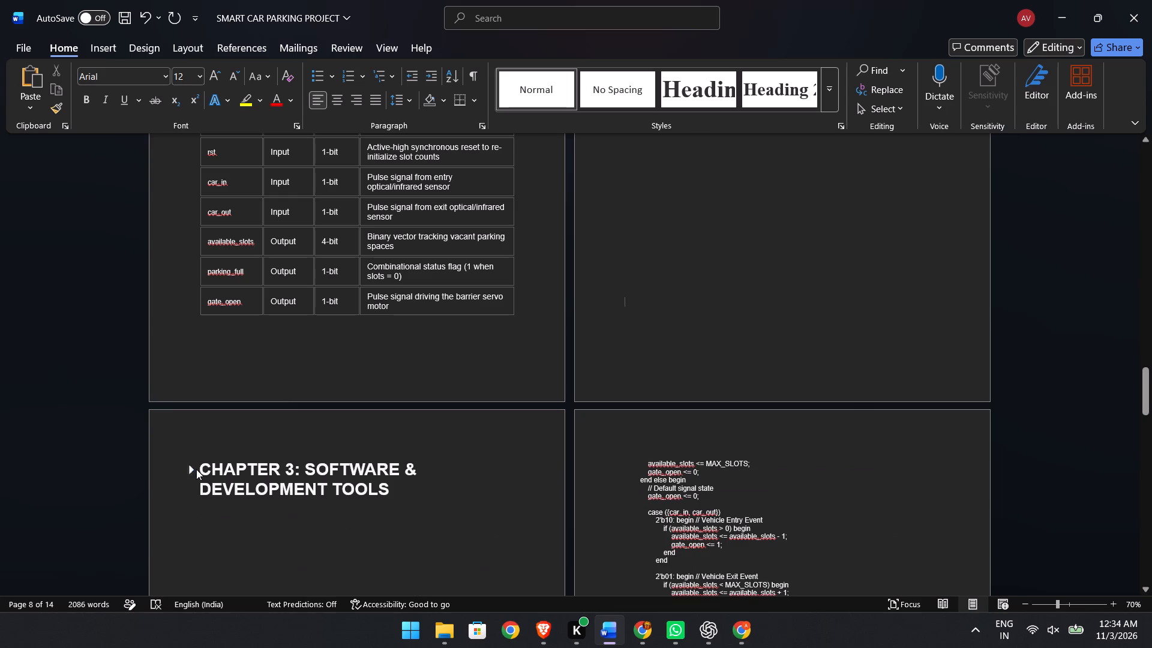
key(ctrl+z)
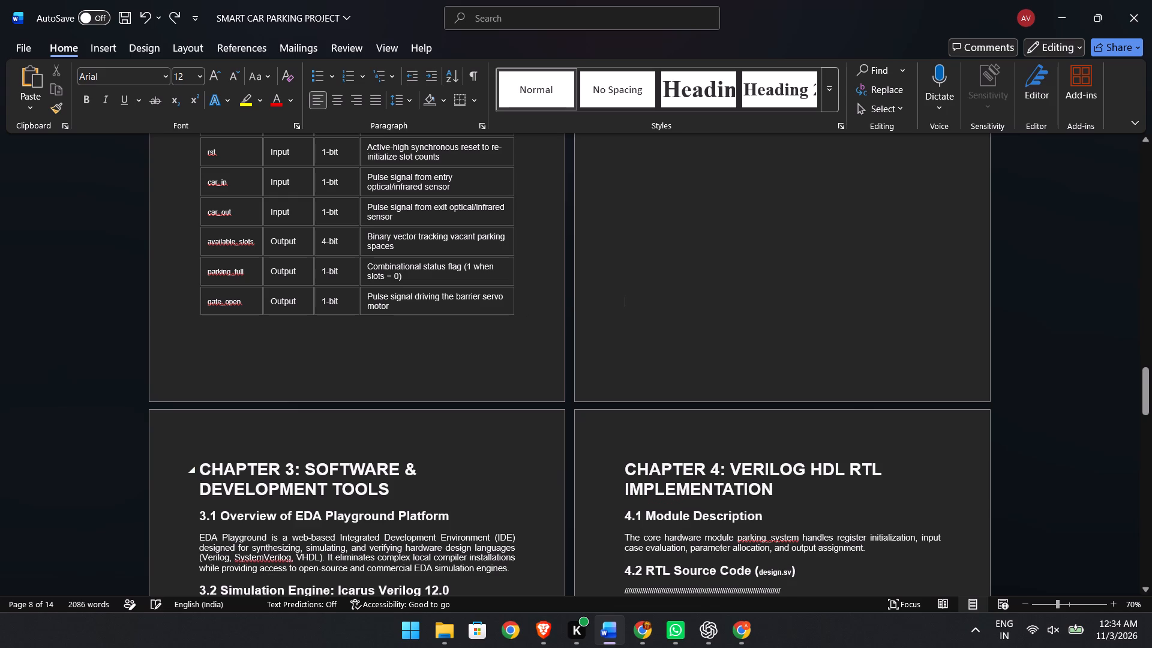
Set the CHAPTER 3: SOFTWARE & DEVELOPMENT TOOLS heading to font size 14, keeping its section expanded.
drag(203, 469, 385, 494)
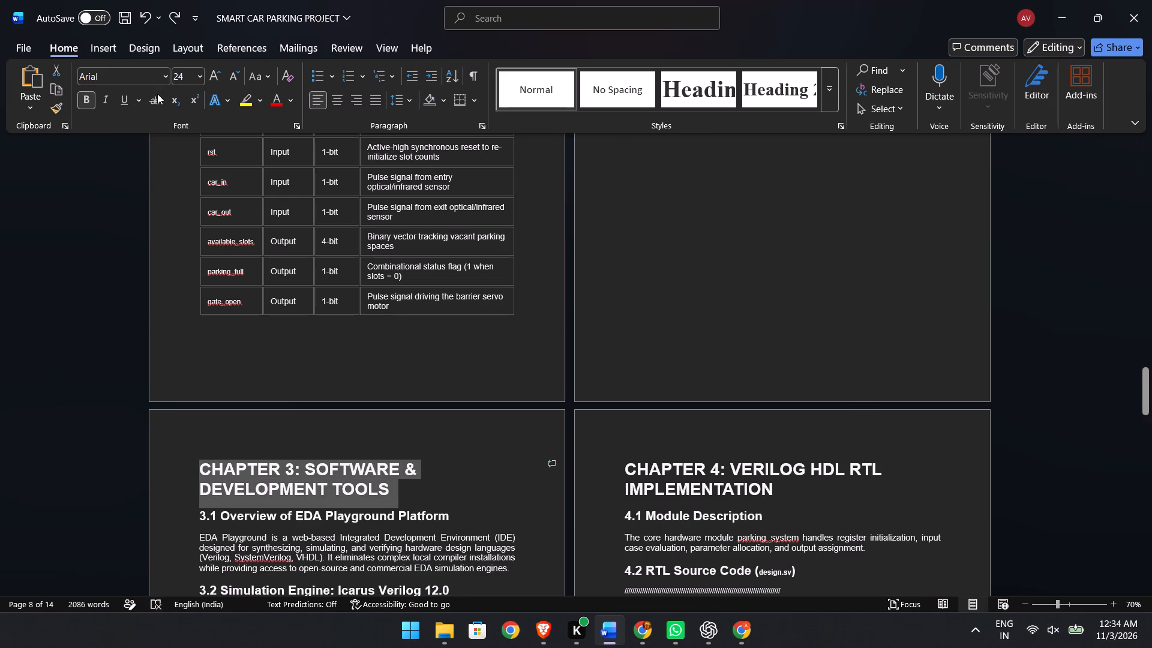
click(199, 79)
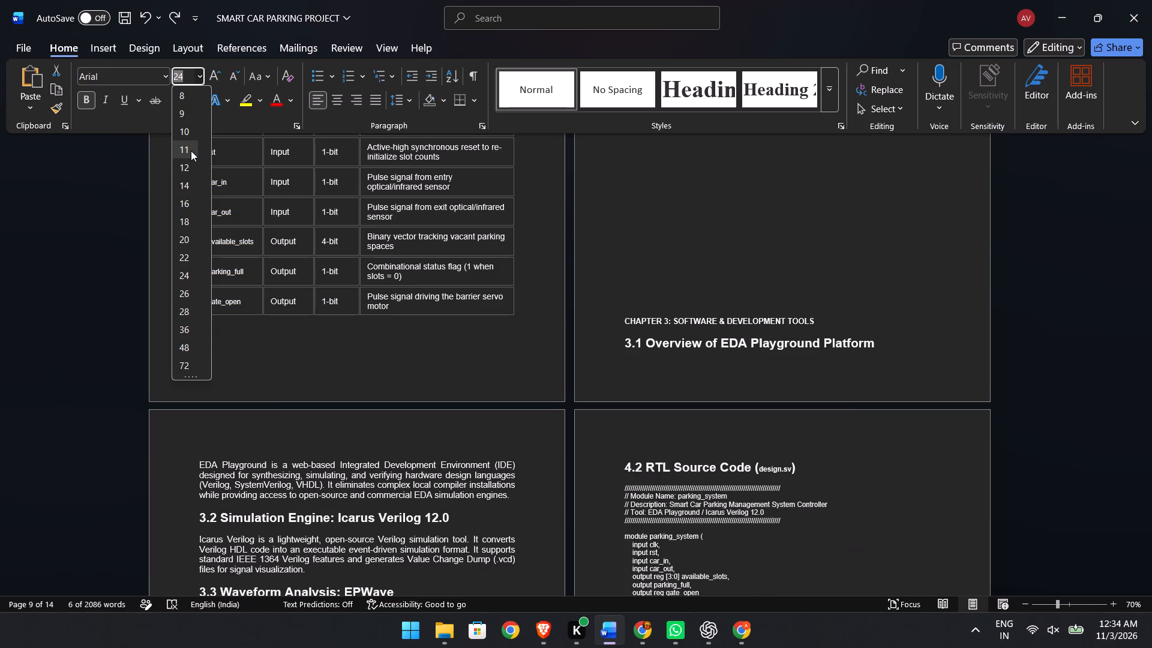
click(188, 186)
click(619, 318)
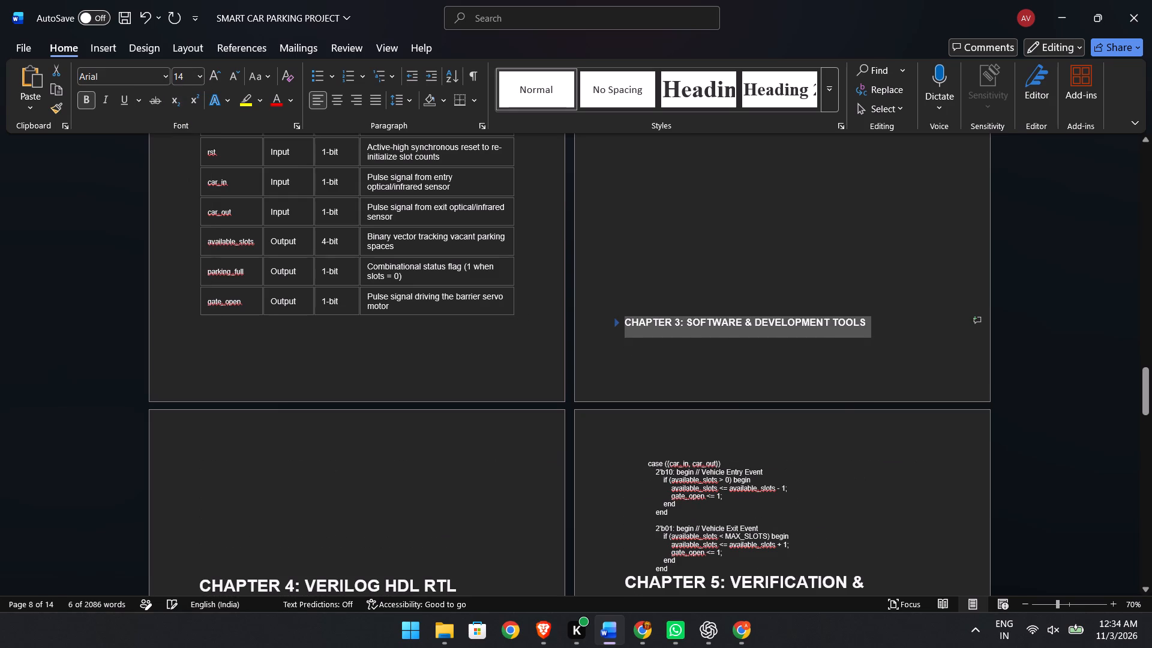
click(626, 305)
key(ctrl+z)
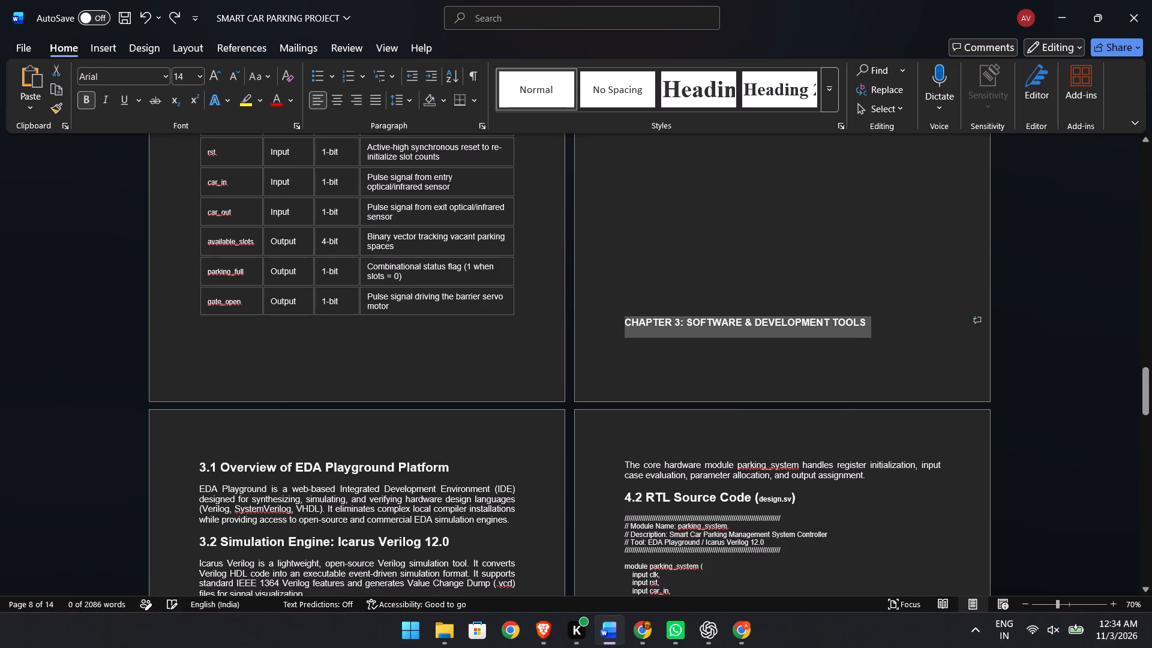
Insert two more blank lines above the CHAPTER 3 heading so that it starts on the following page.
click(635, 293)
key(Return)
key(Return)
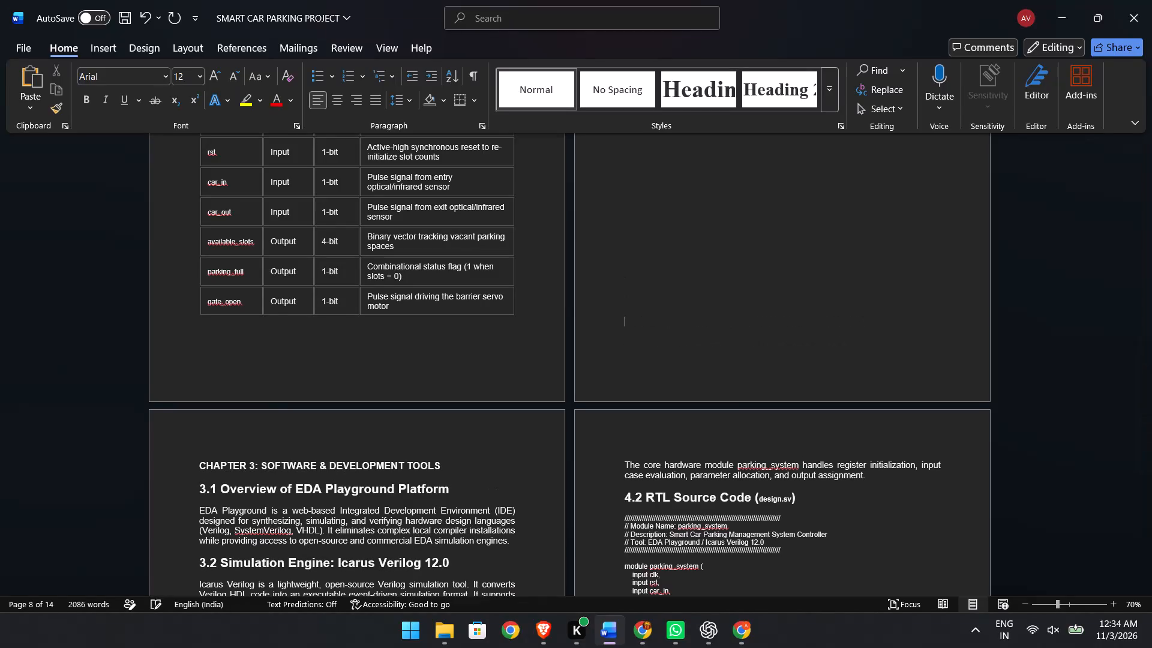
Set the 3.1 Overview of EDA Playground Platform heading to font size 14 and remove its bold formatting.
scroll(273, 407, down, 1)
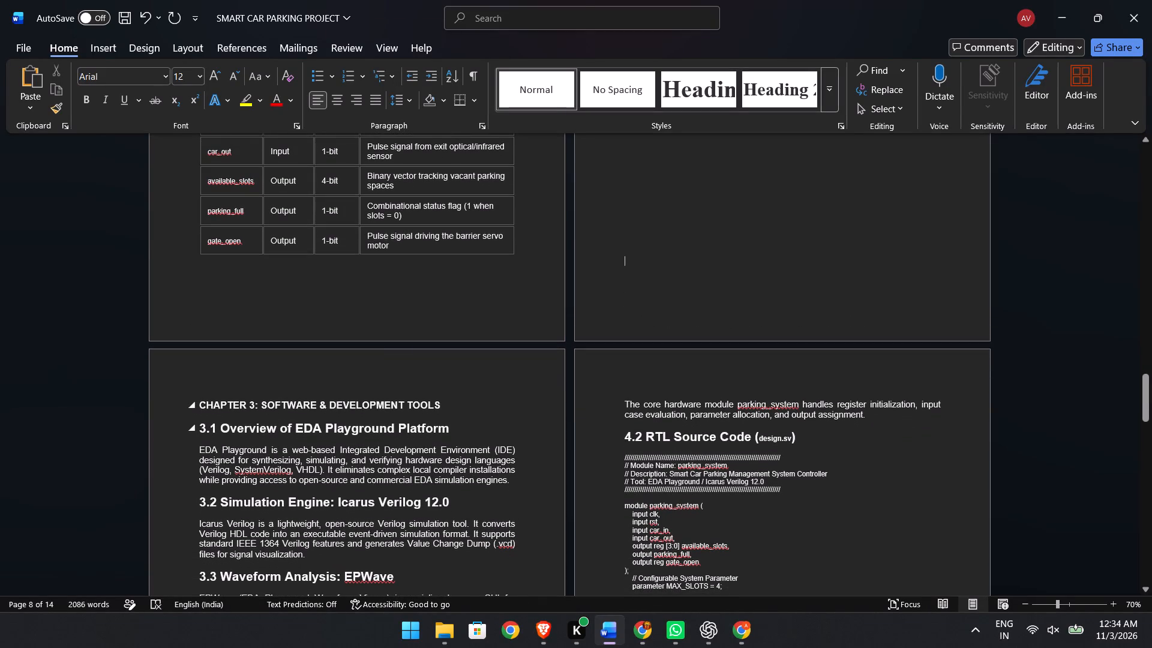
click(445, 427)
drag(455, 427, 197, 433)
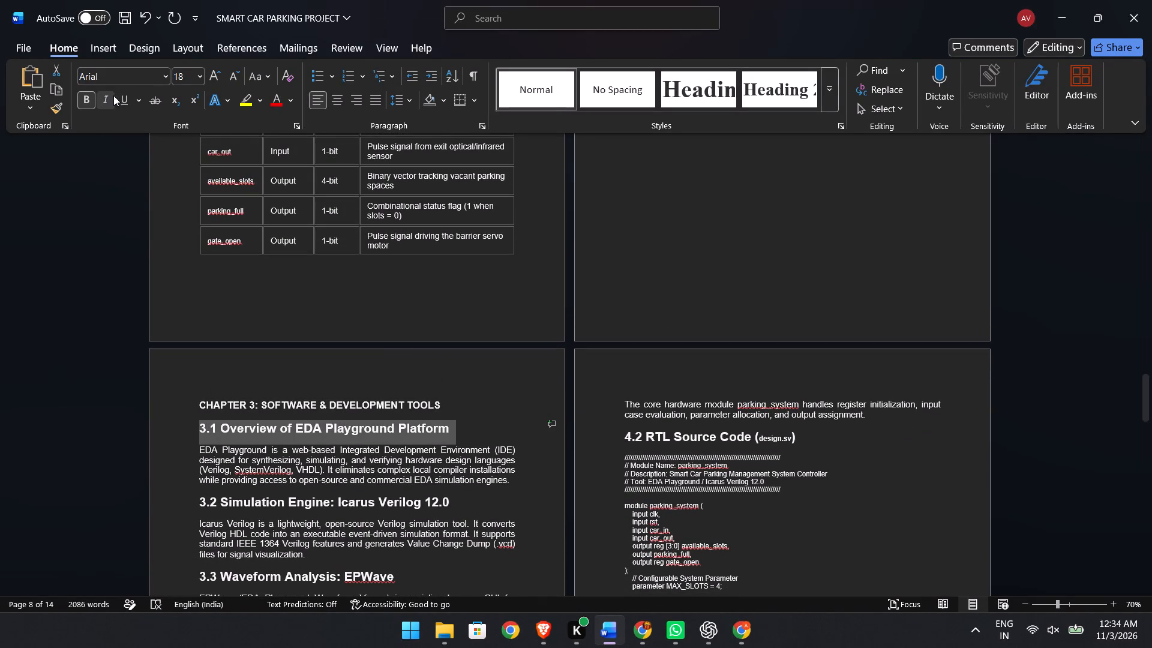
drag(200, 75, 186, 190)
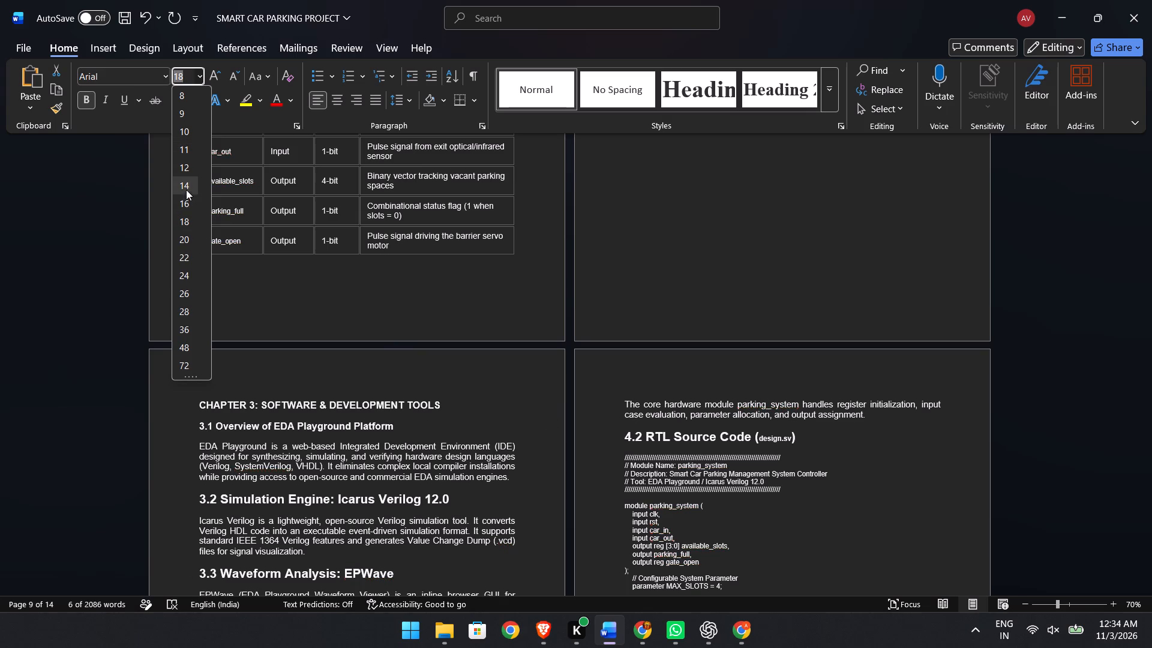
drag(186, 190, 186, 184)
click(186, 184)
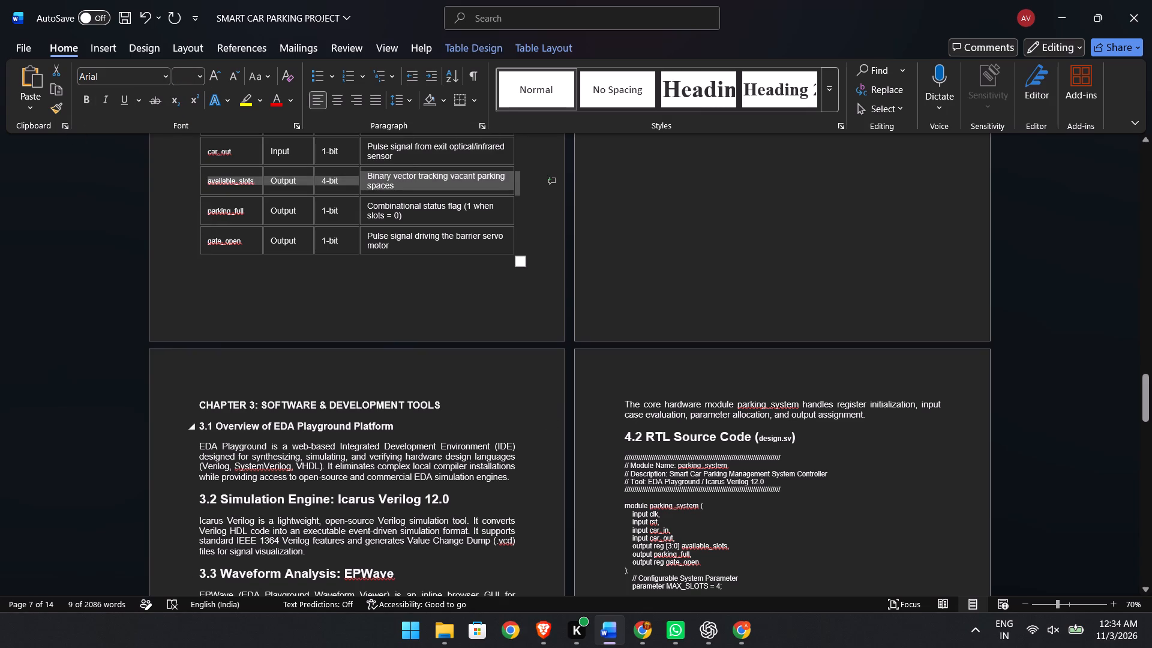
drag(397, 426, 199, 425)
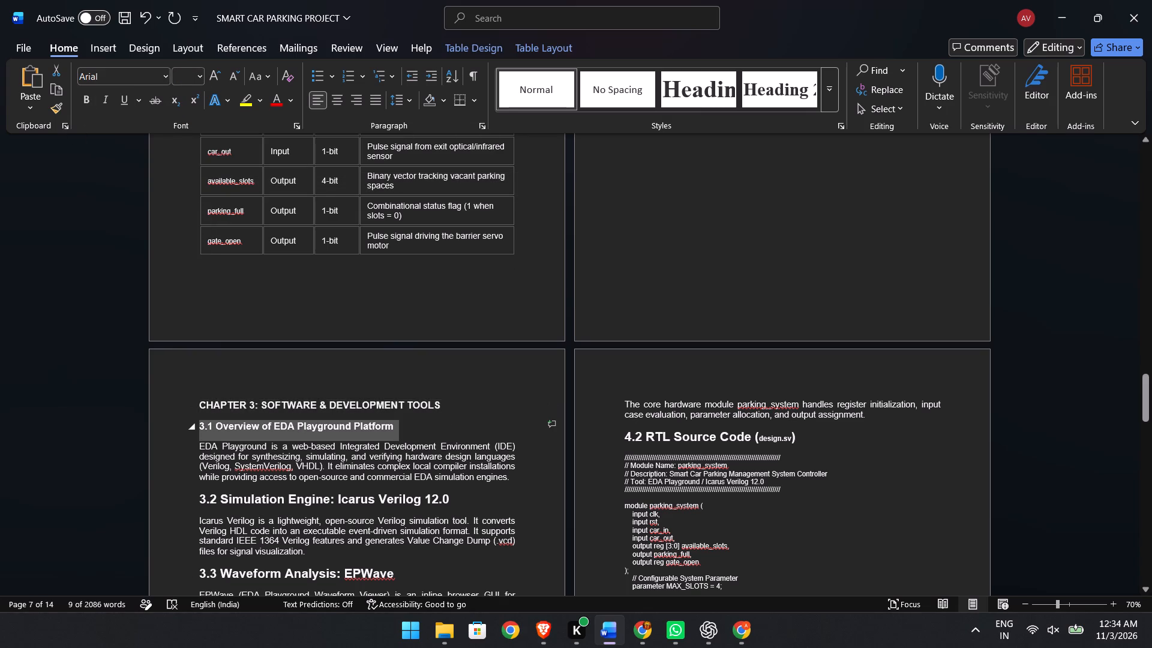
drag(199, 425, 199, 425)
click(89, 102)
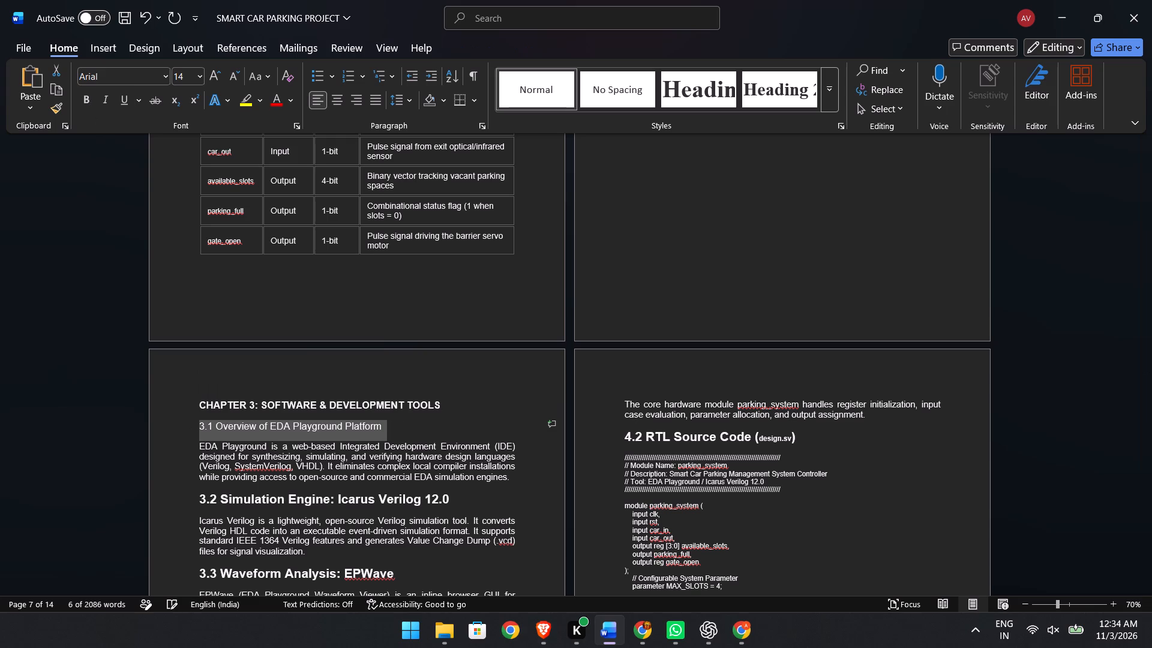
click(497, 430)
Remove bold from the 3.2 Simulation Engine: Icarus Verilog 12.0 heading and set it to font size 14.
scroll(497, 430, down, 1)
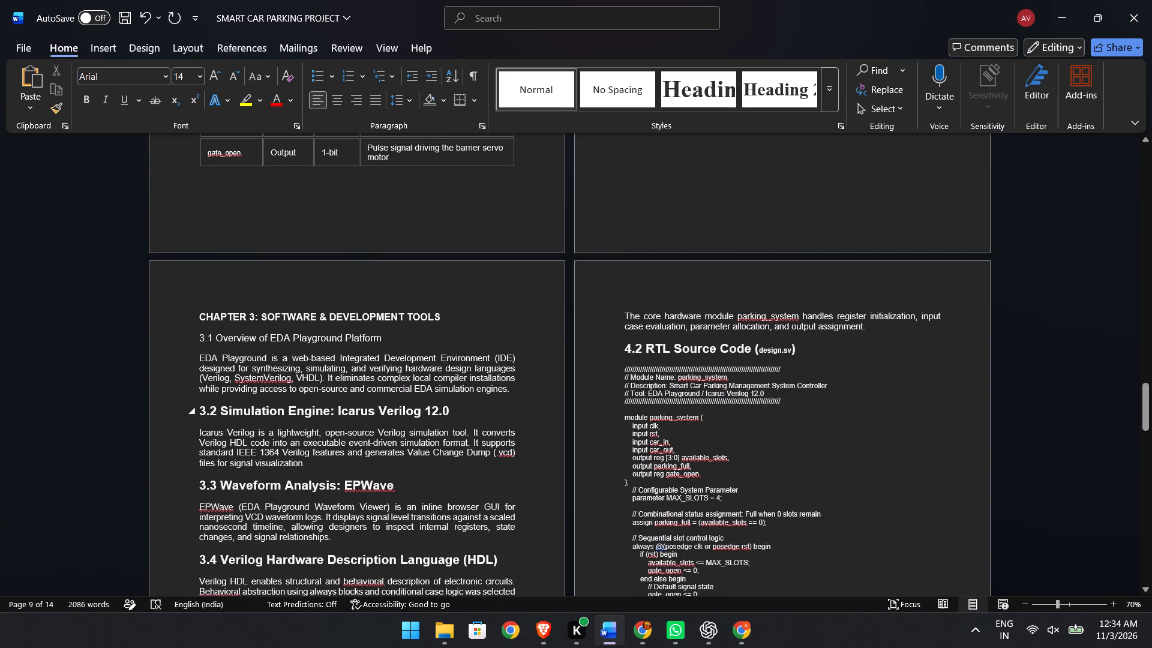
drag(451, 413, 195, 404)
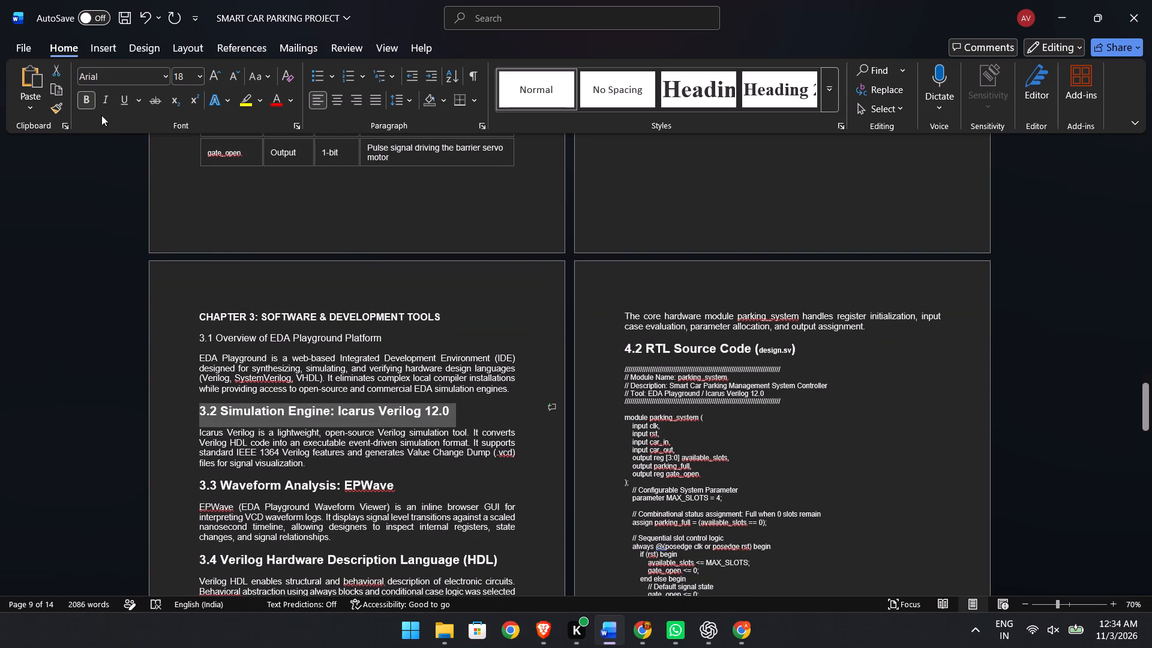
click(86, 97)
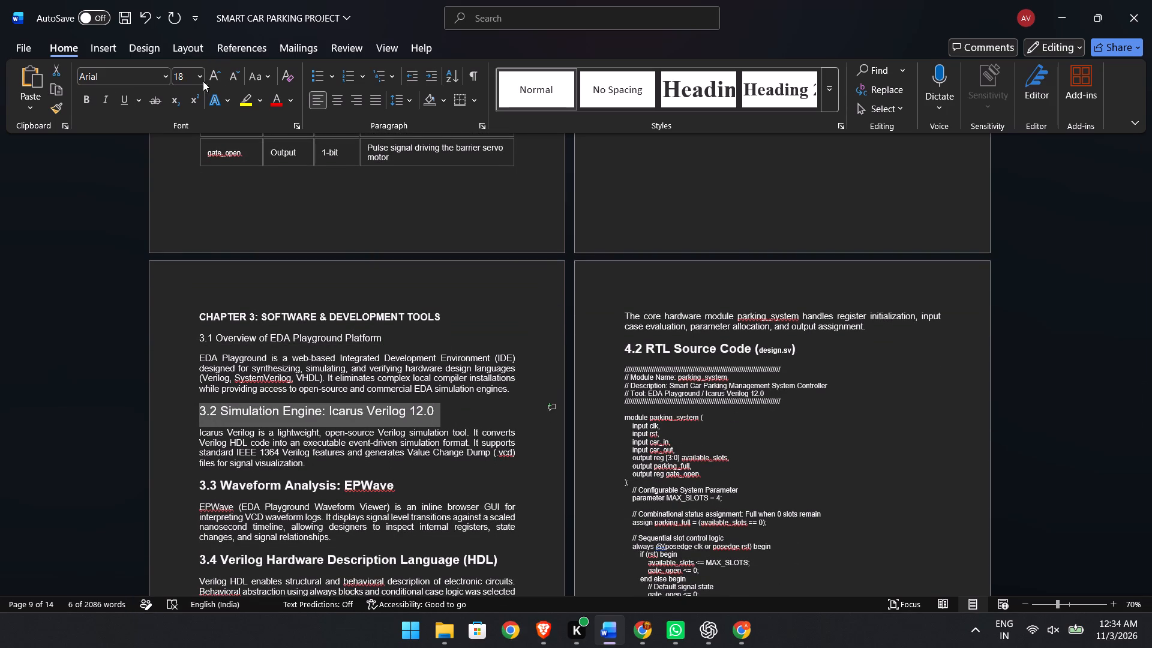
drag(199, 77, 182, 183)
click(182, 183)
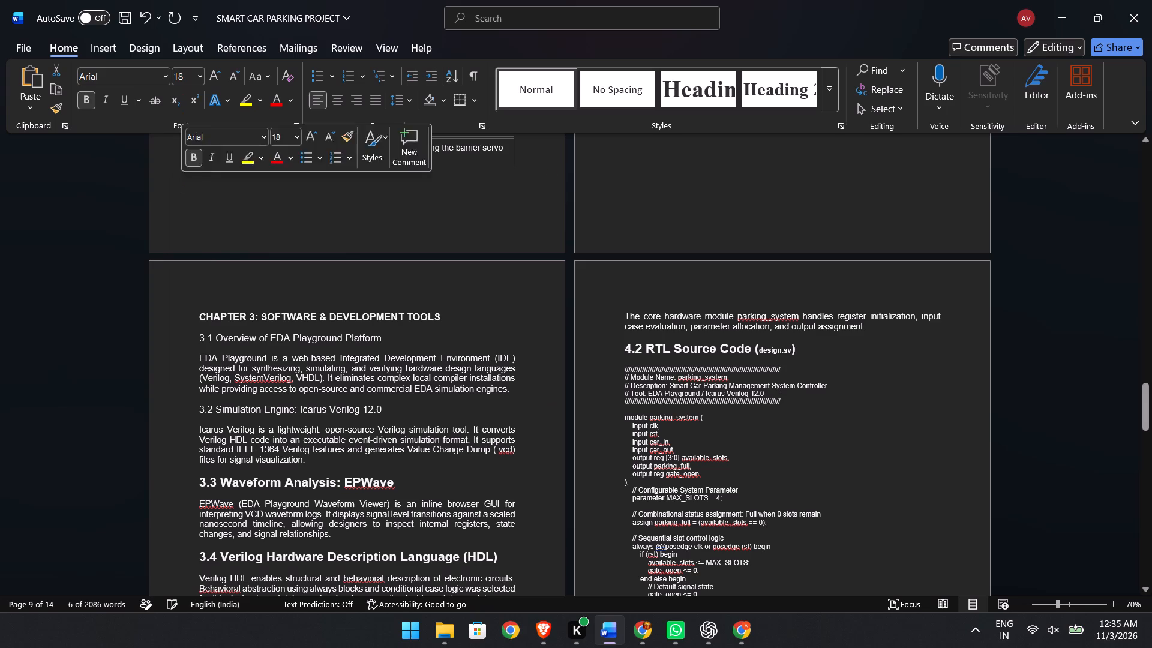
Set the 3.3 Waveform Analysis: EPWave heading to font size 14 and make it non-bold.
scroll(445, 438, down, 2)
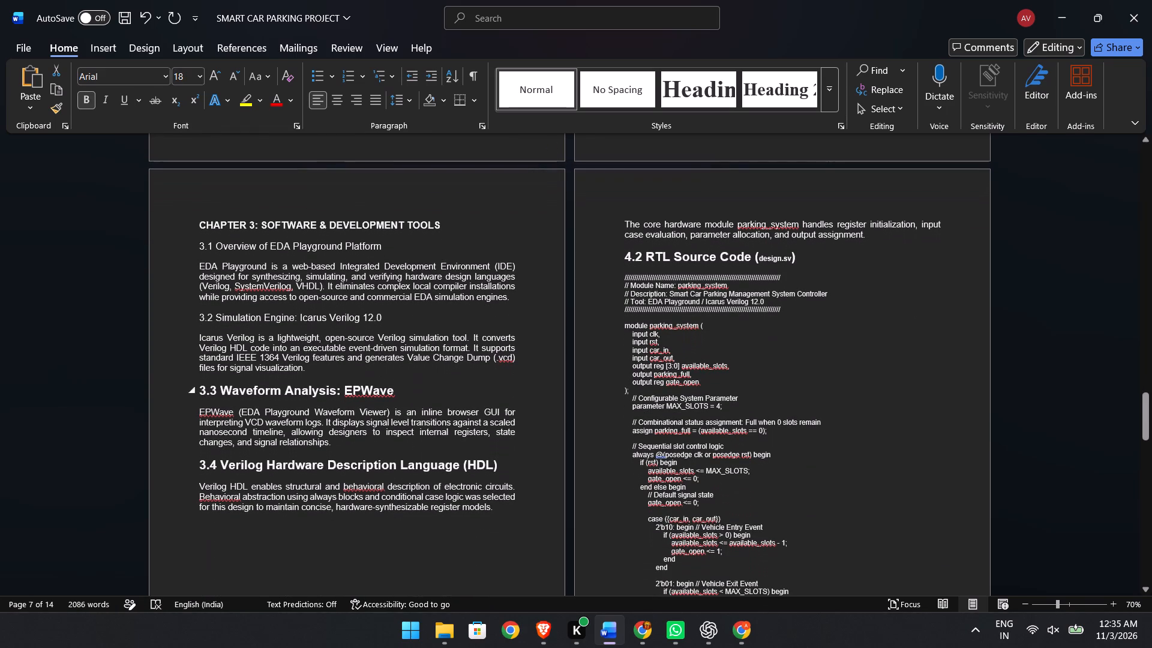
drag(200, 391, 343, 386)
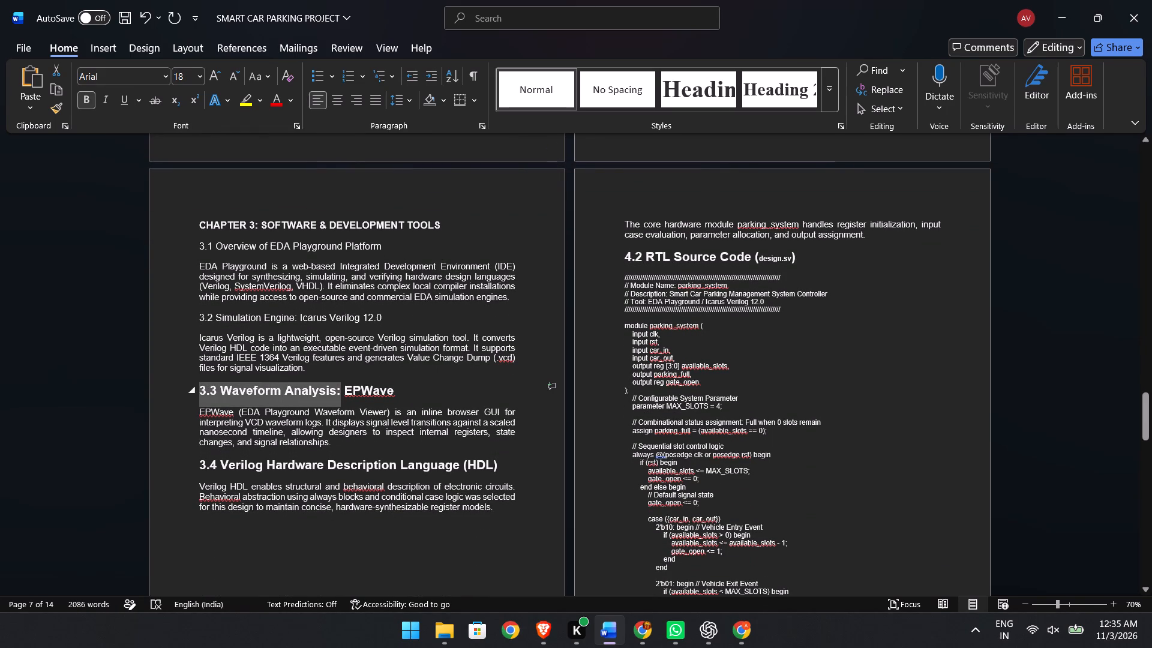
drag(343, 386, 401, 387)
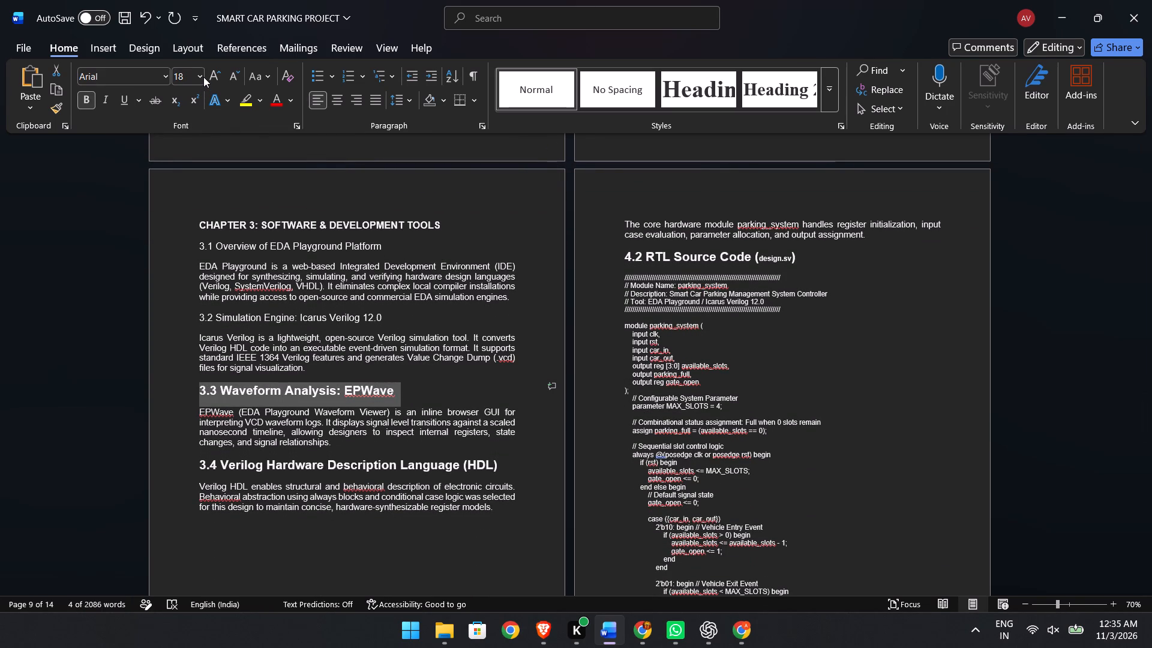
click(200, 71)
click(188, 181)
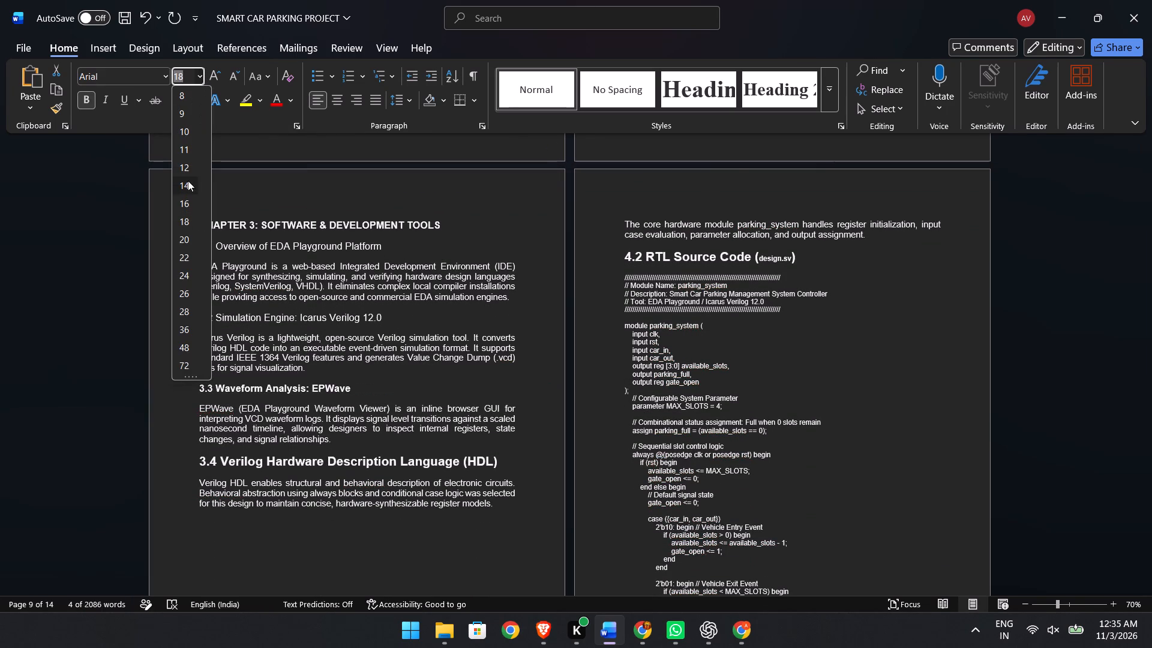
click(85, 96)
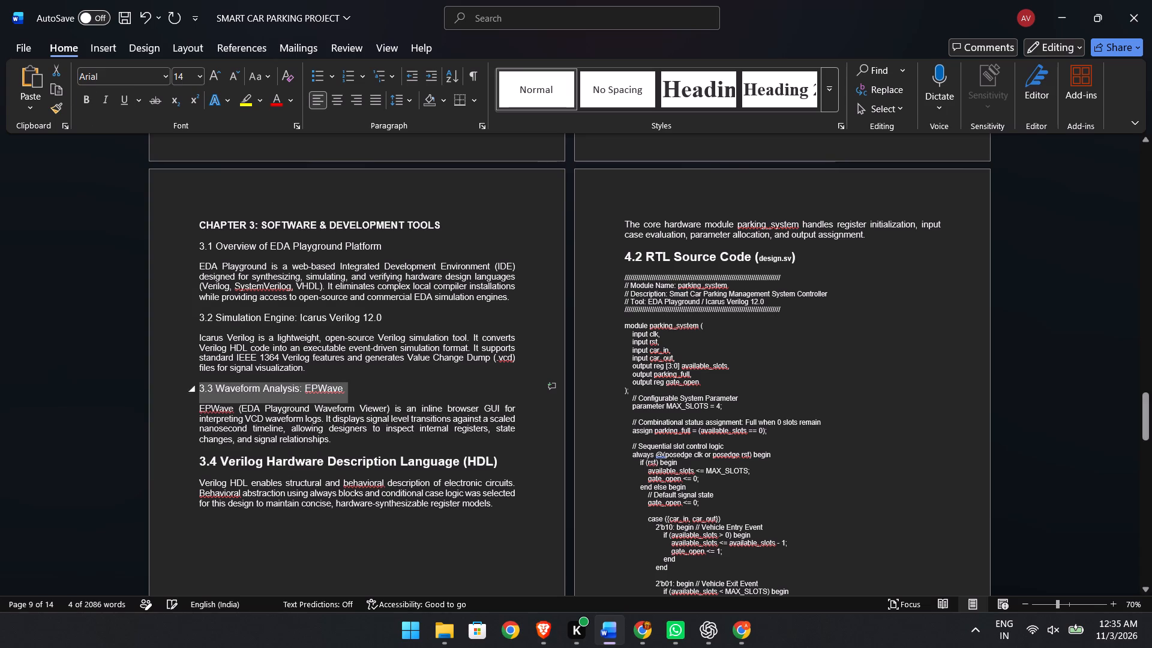
Make the 3.4 Verilog Hardware Description Language (HDL) heading non-bold and set it to font size 14.
drag(499, 465, 301, 456)
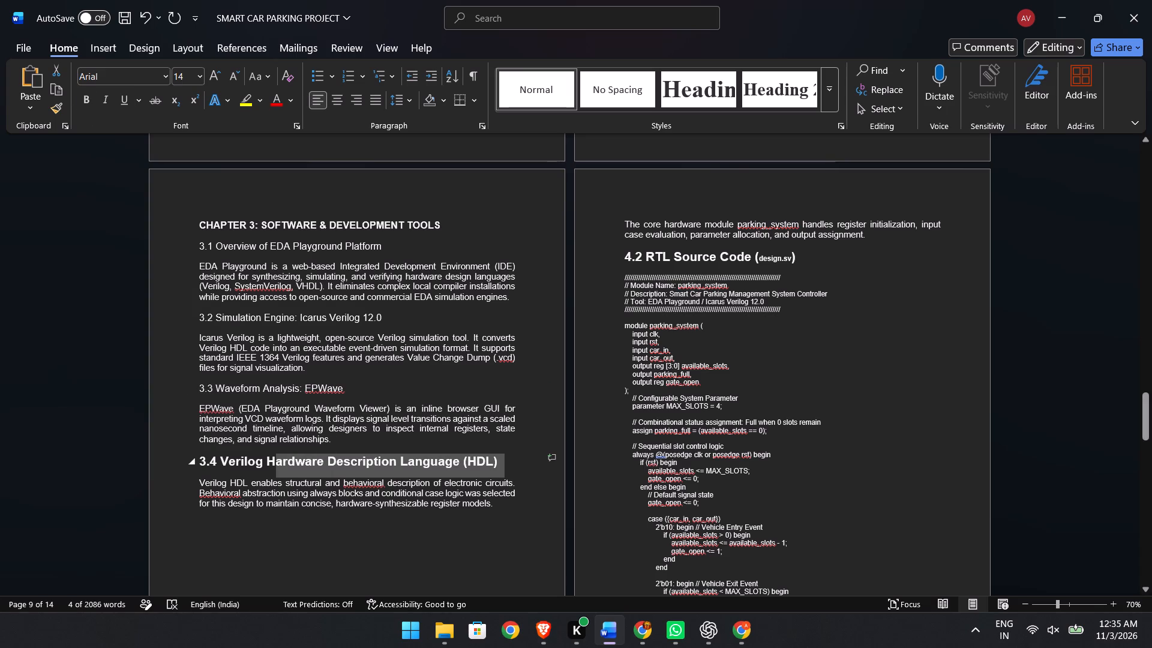
drag(301, 456, 198, 458)
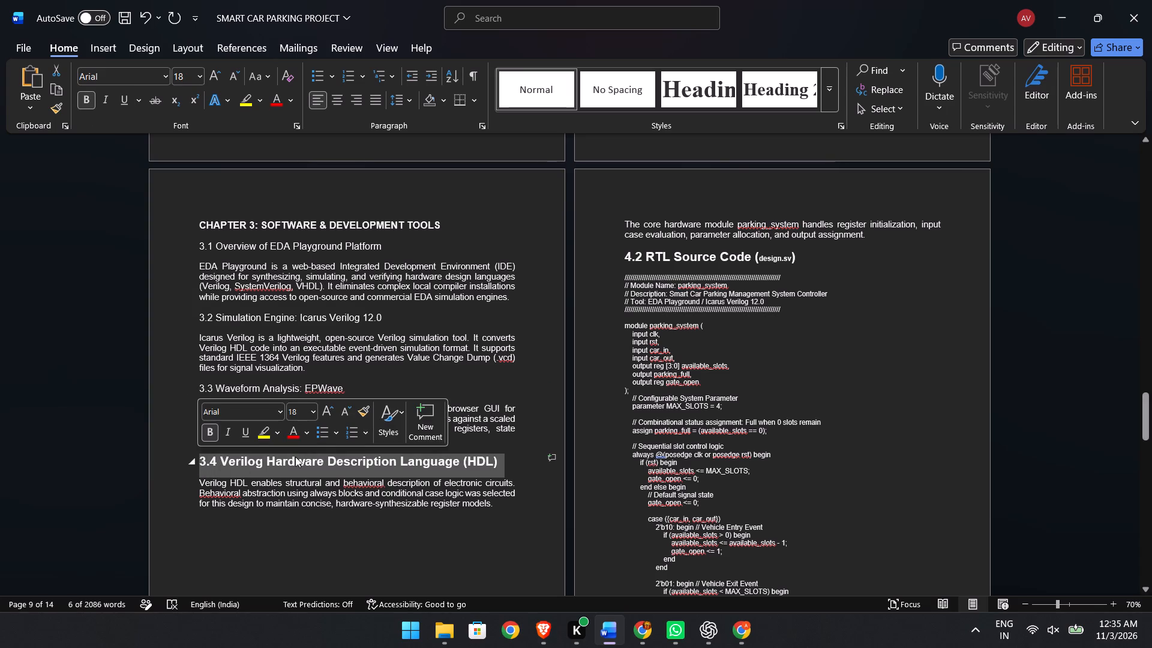
click(208, 433)
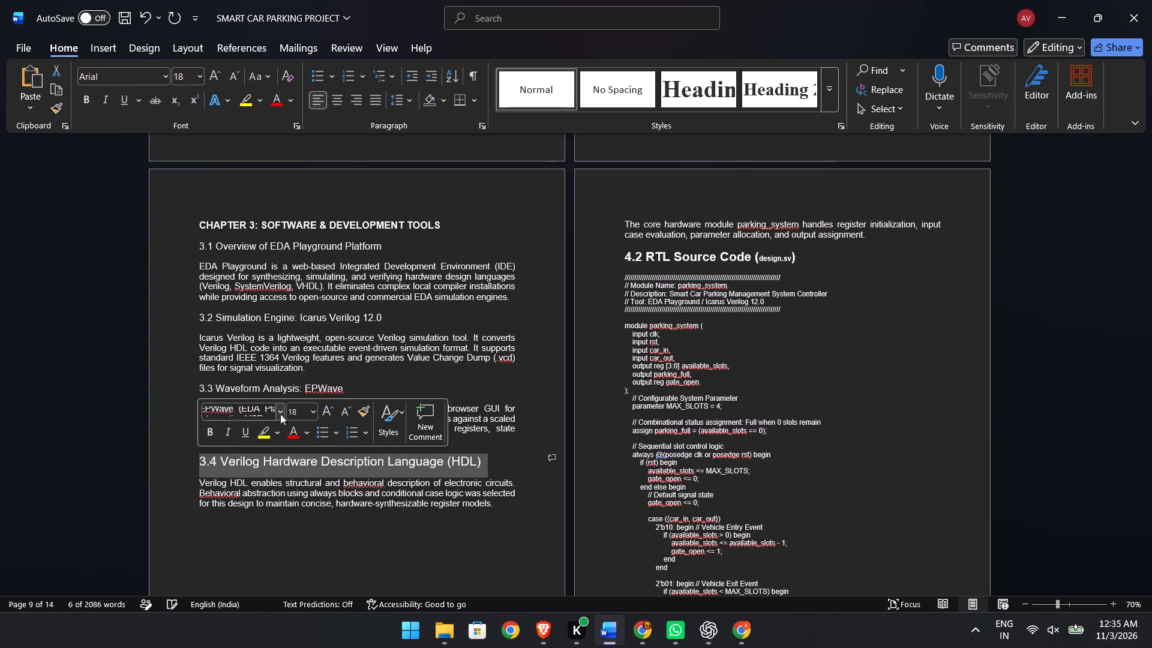
click(307, 409)
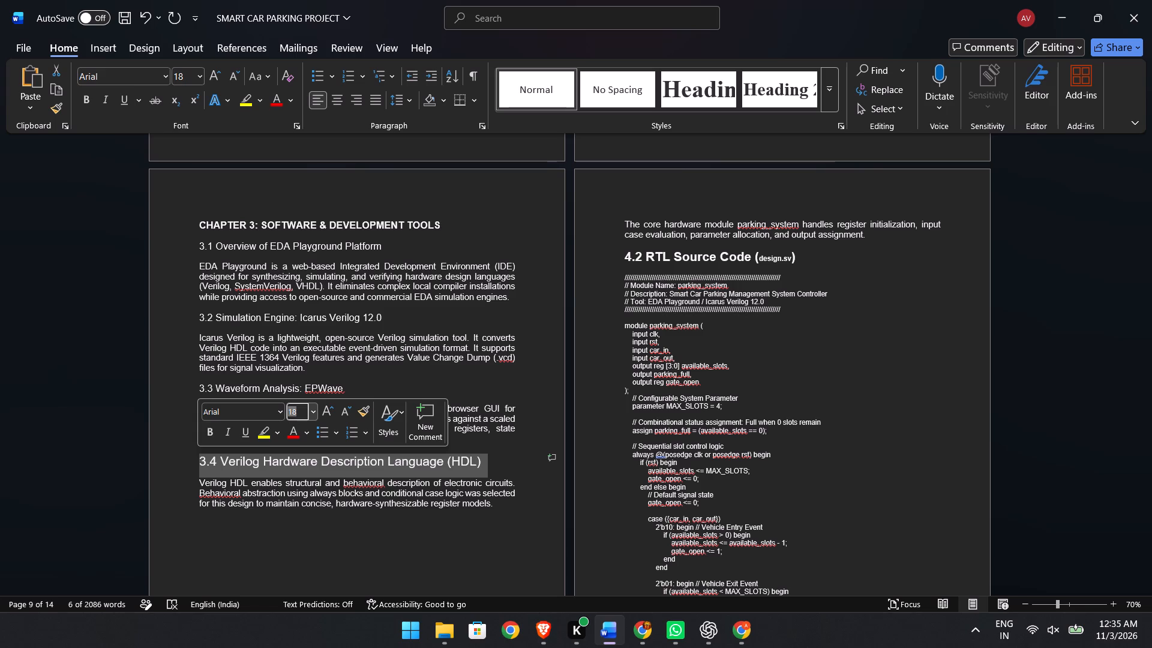
text(14)
key(Return)
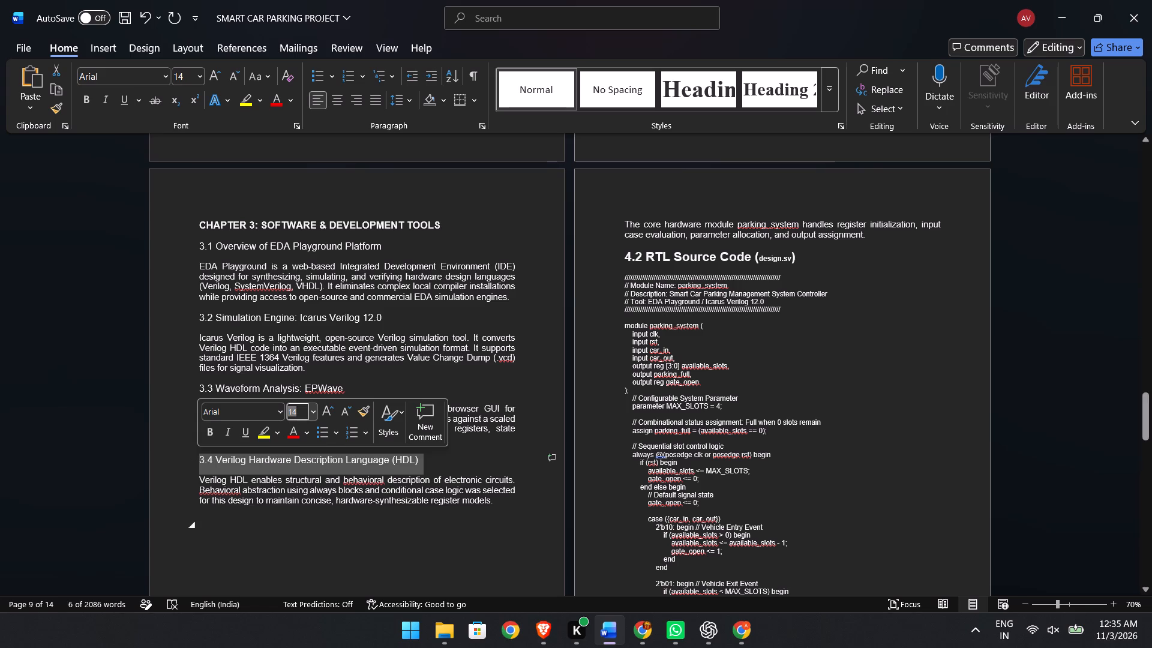
click(380, 538)
Set the EDA Playground paragraph under heading 3.1, together with the 3.2 heading, to font size 11.
drag(200, 268, 420, 329)
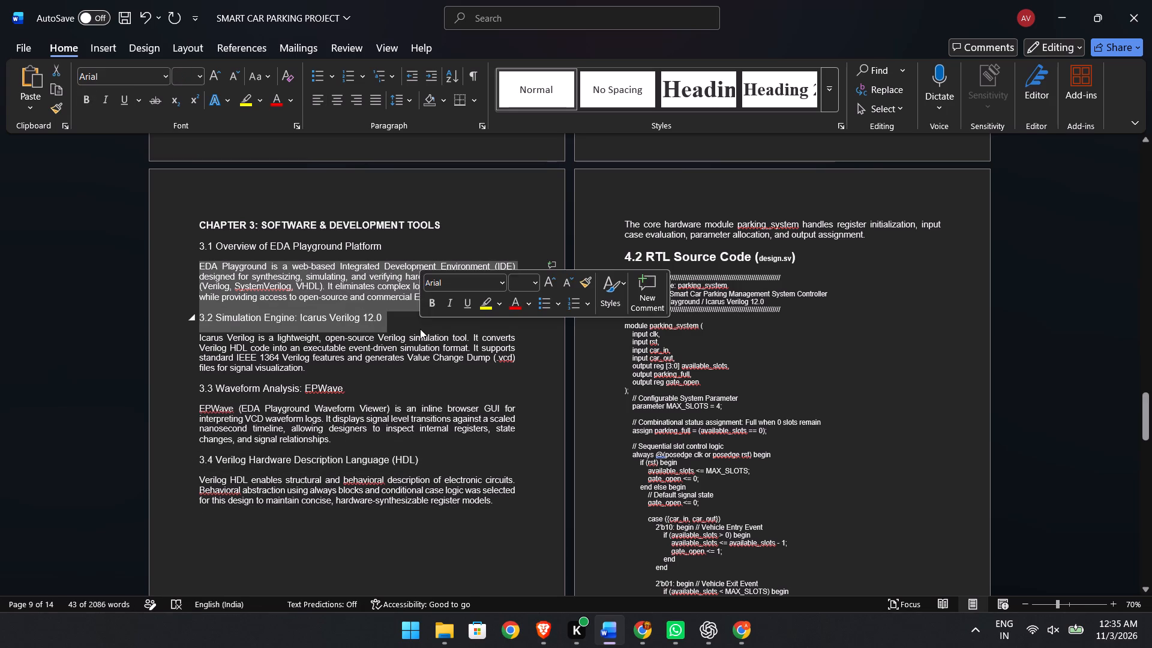
click(536, 280)
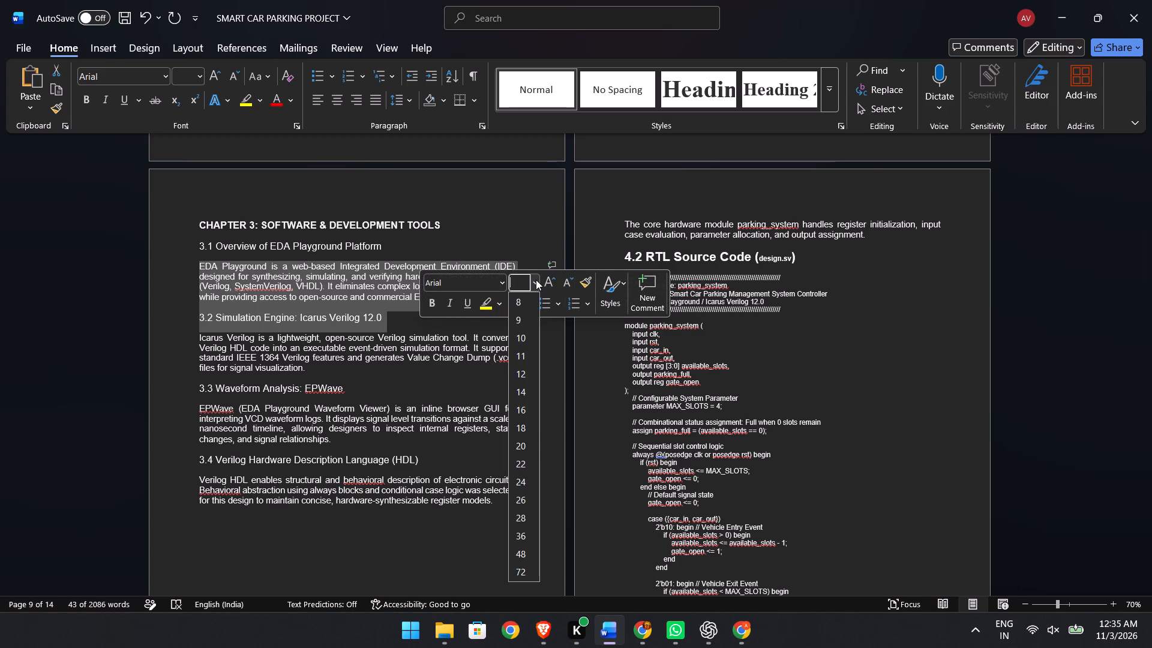
click(520, 355)
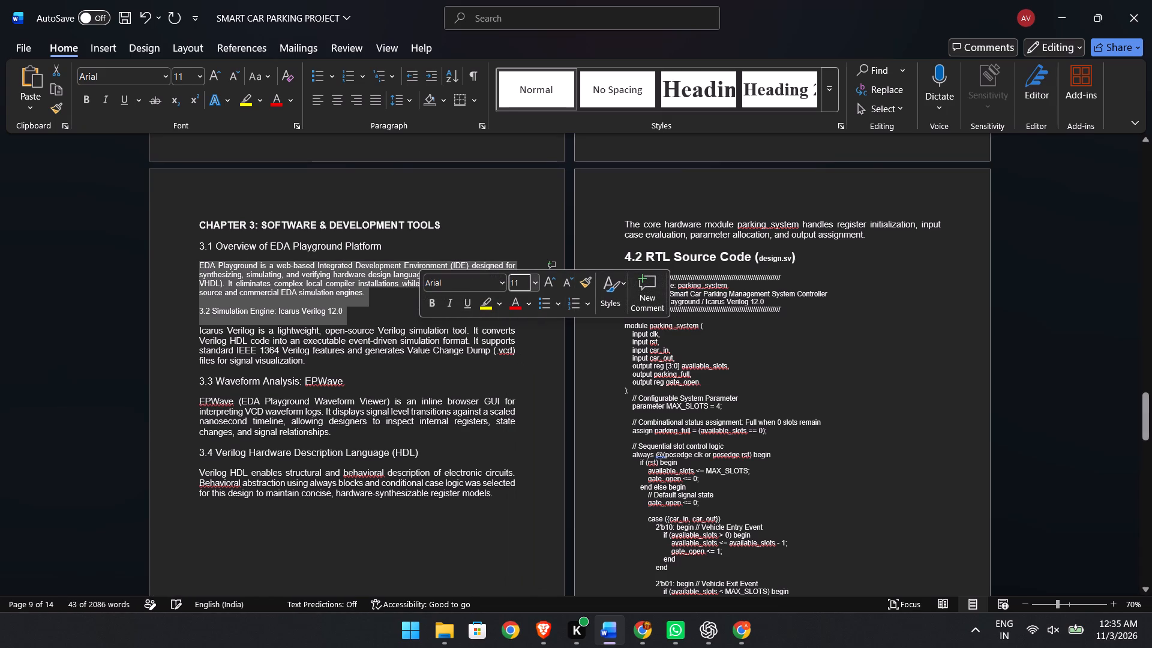
click(178, 295)
Set only the 3.2 Simulation Engine: Icarus Verilog 12.0 heading back to font size 14.
drag(190, 332, 193, 268)
click(193, 268)
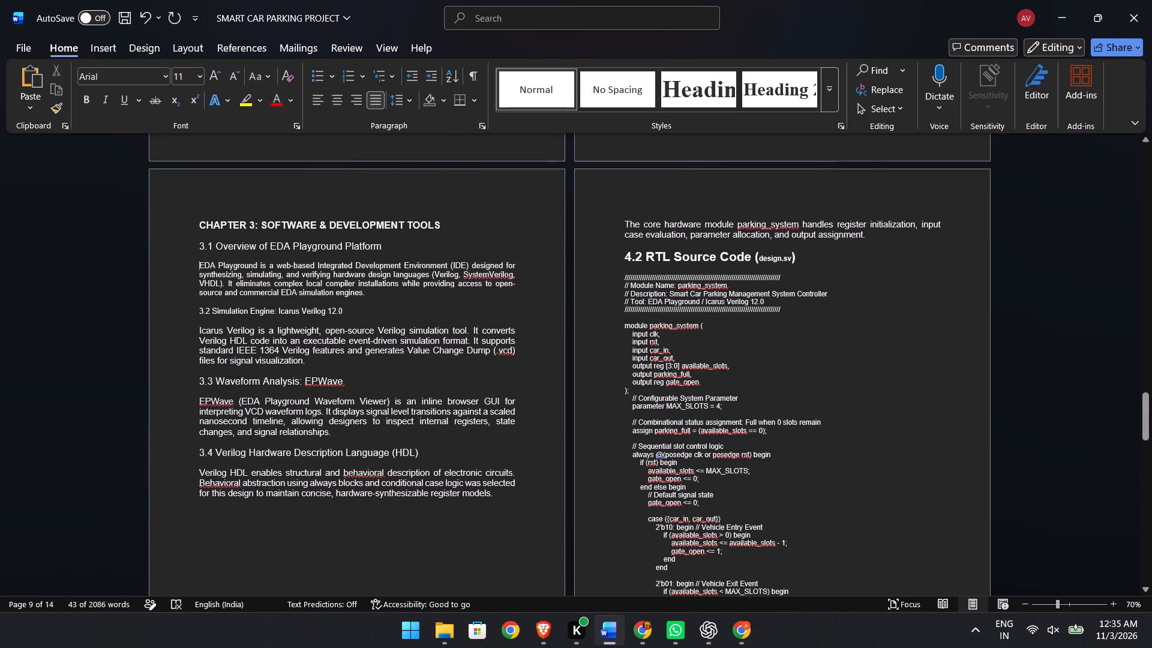
click(193, 268)
drag(347, 310, 193, 305)
drag(197, 306, 292, 313)
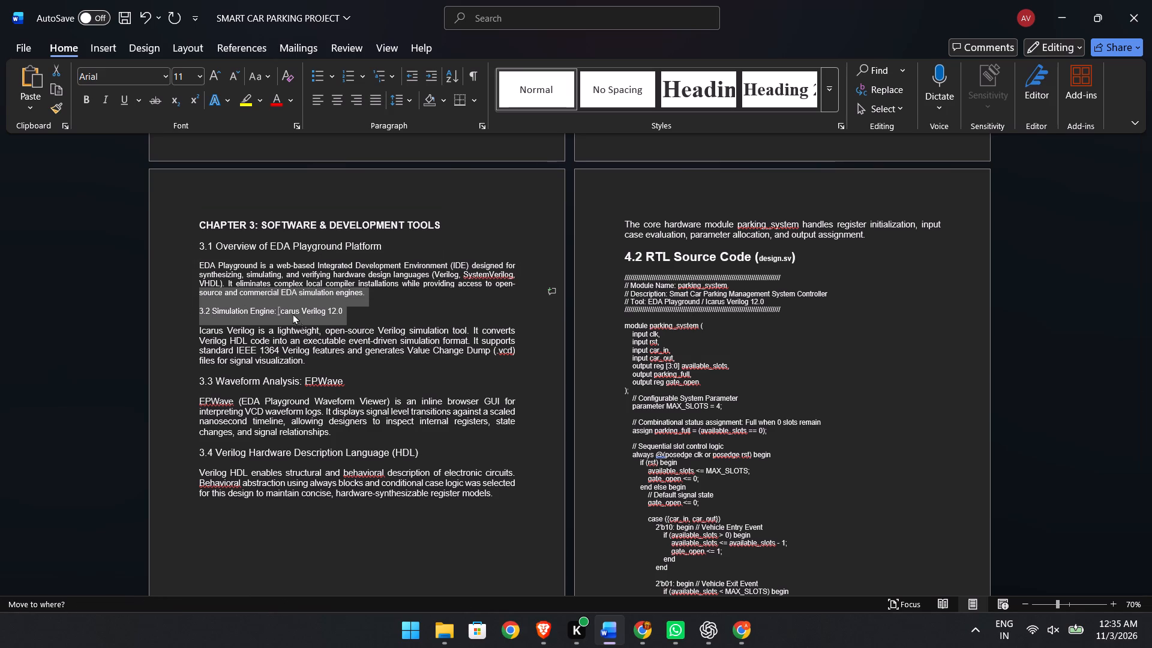
drag(292, 313, 365, 312)
click(365, 312)
drag(365, 312, 214, 309)
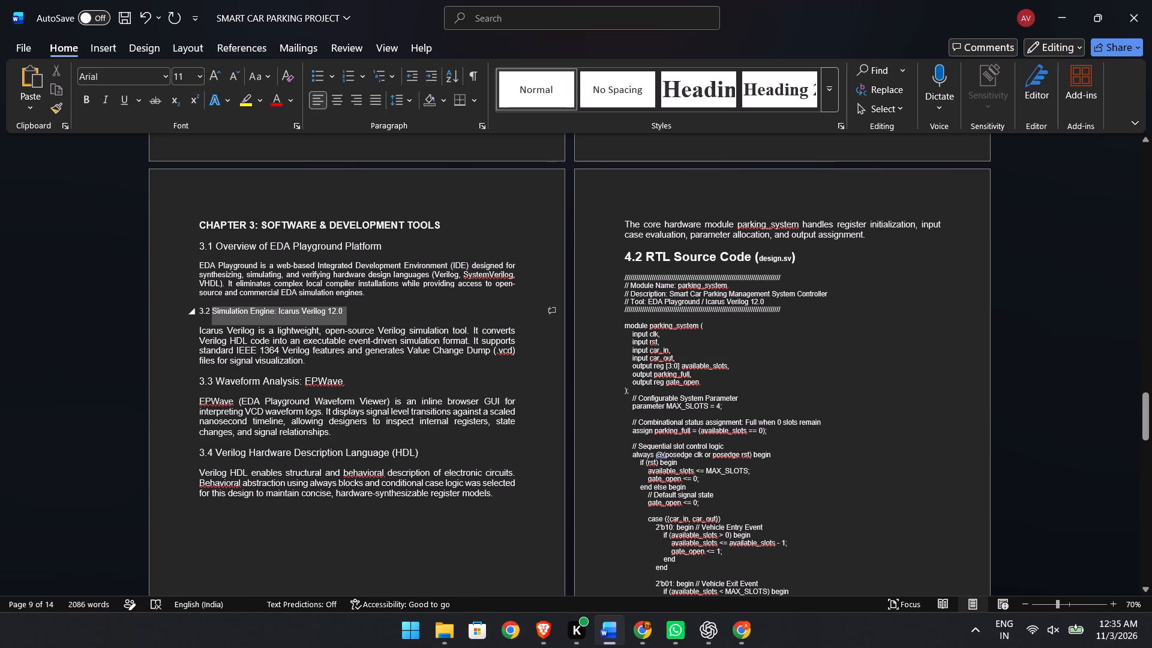
drag(214, 309, 200, 310)
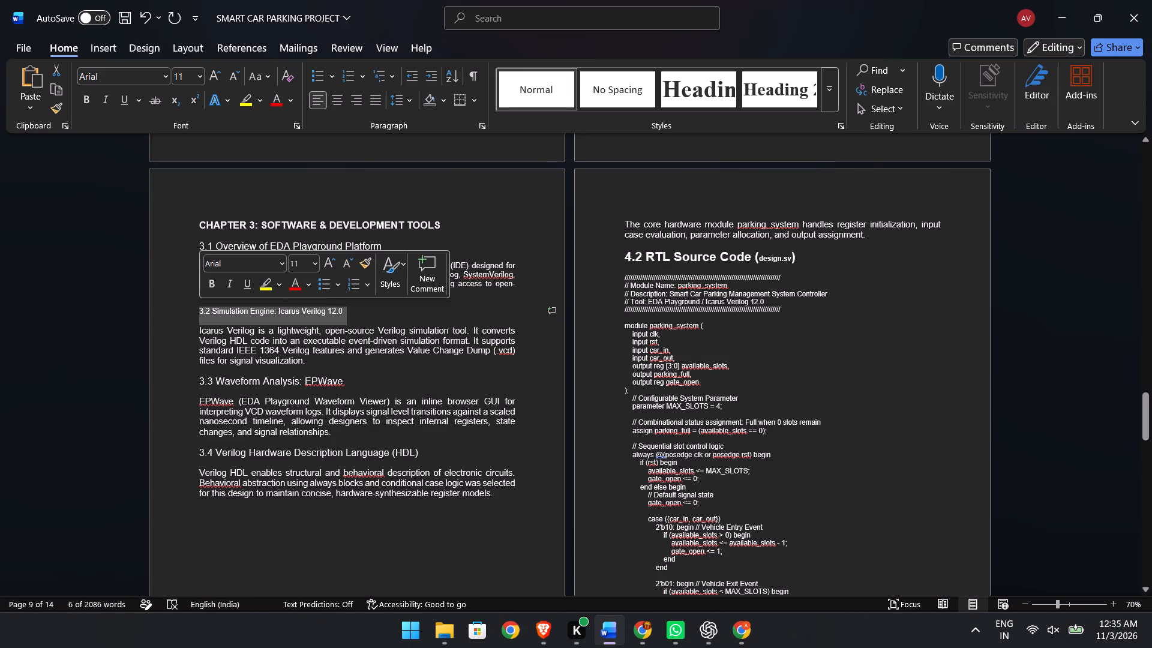
click(312, 266)
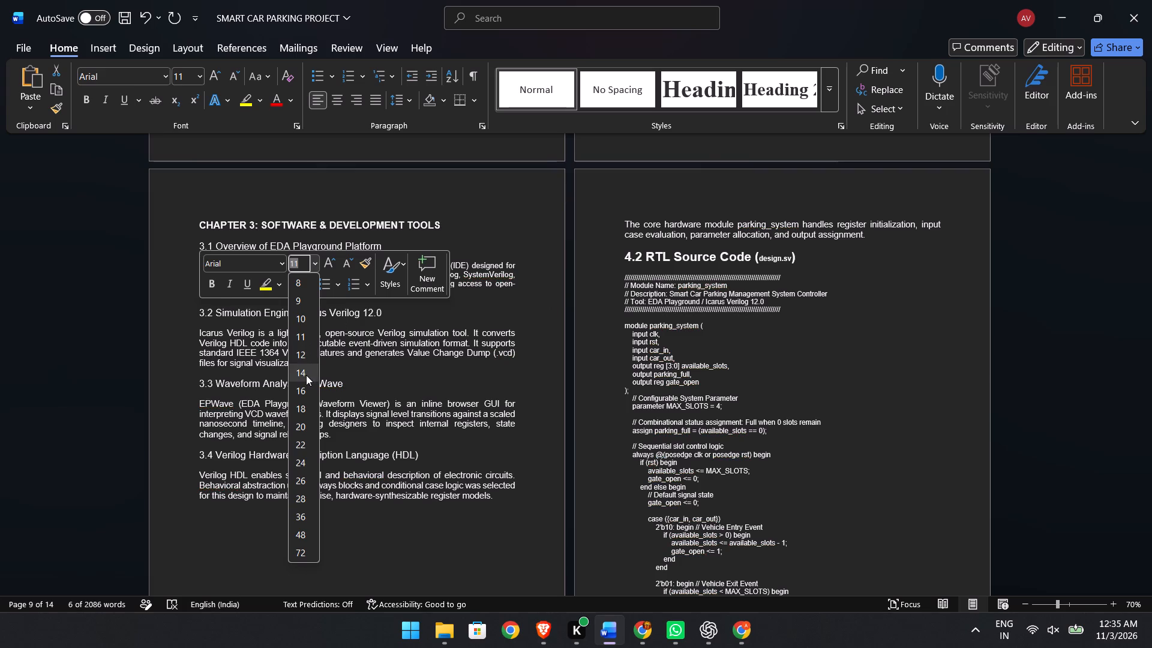
click(306, 375)
click(174, 343)
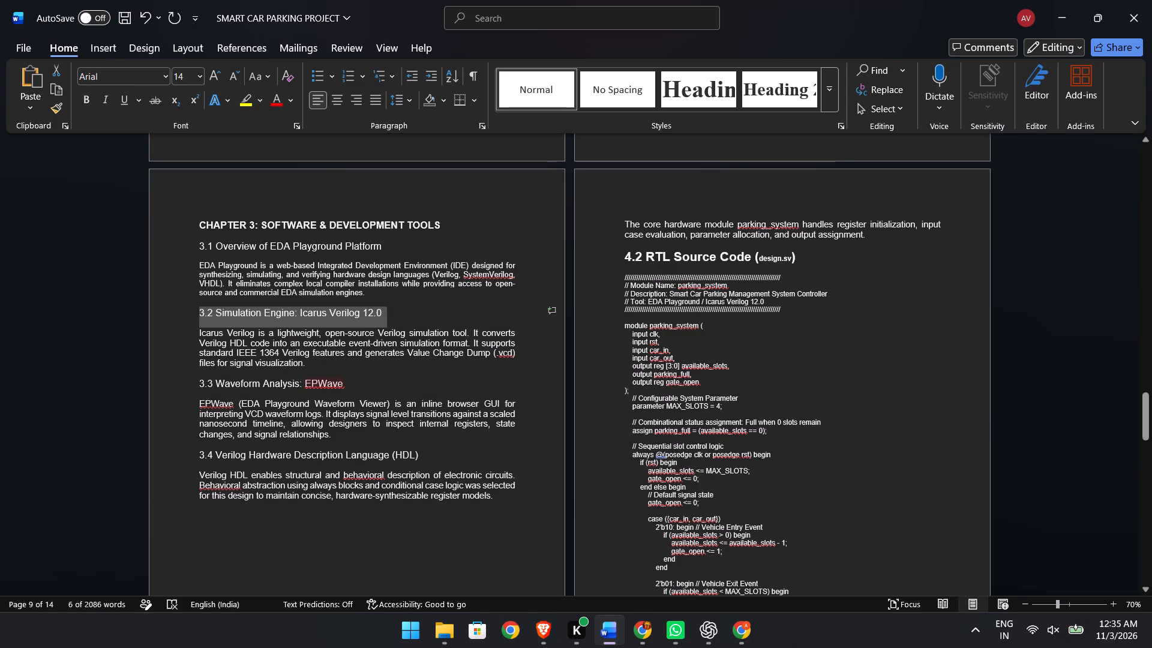
click(80, 314)
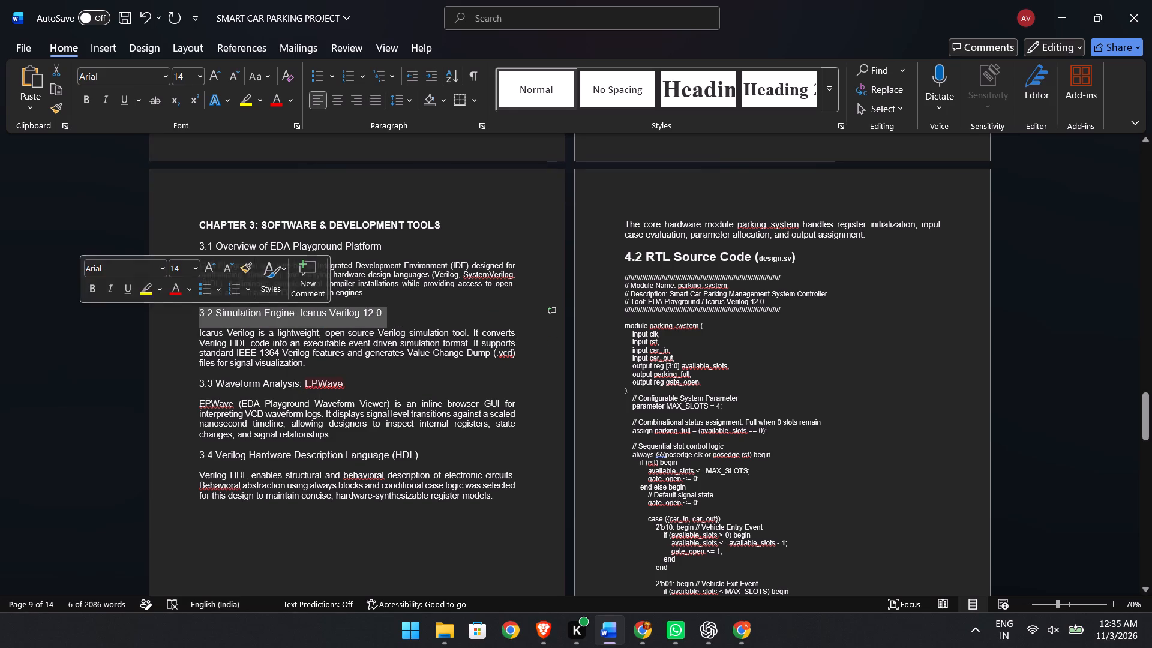
Select the EDA Playground paragraph under heading 3.1 and check its font size.
drag(373, 299, 236, 270)
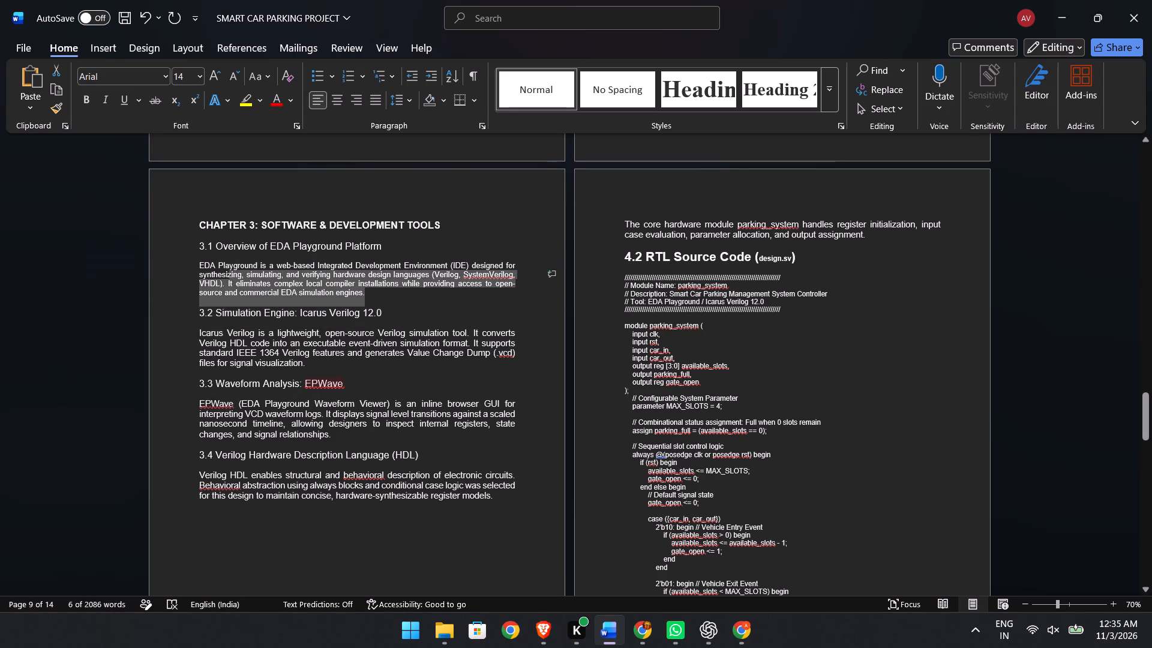
drag(236, 270, 198, 266)
click(313, 224)
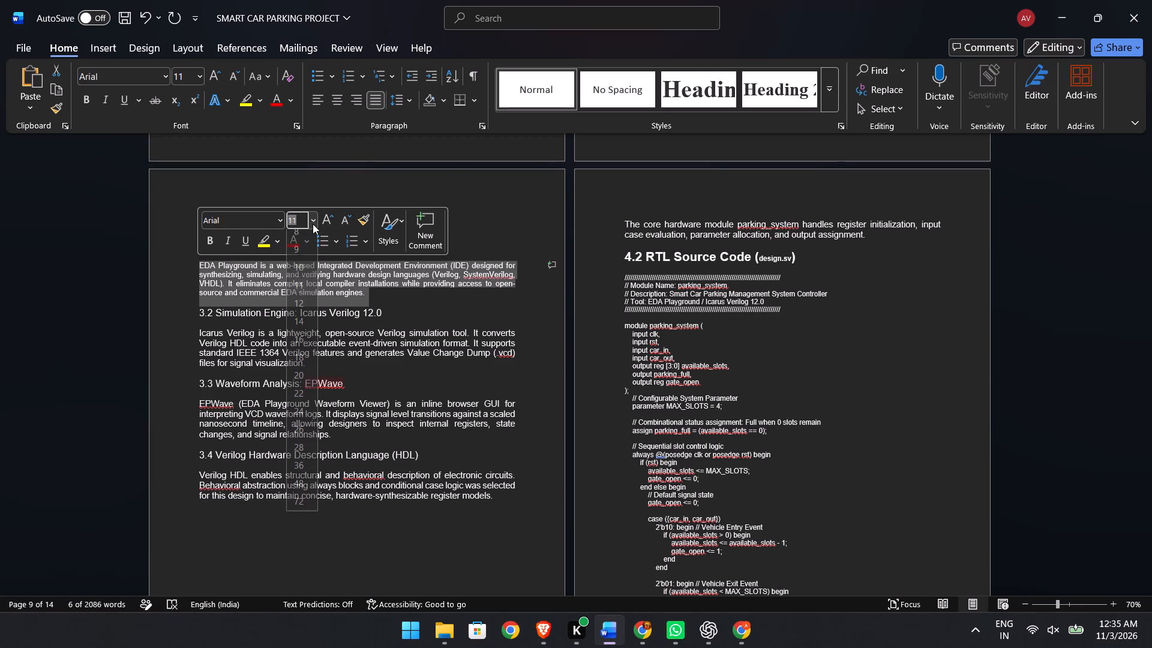
click(555, 250)
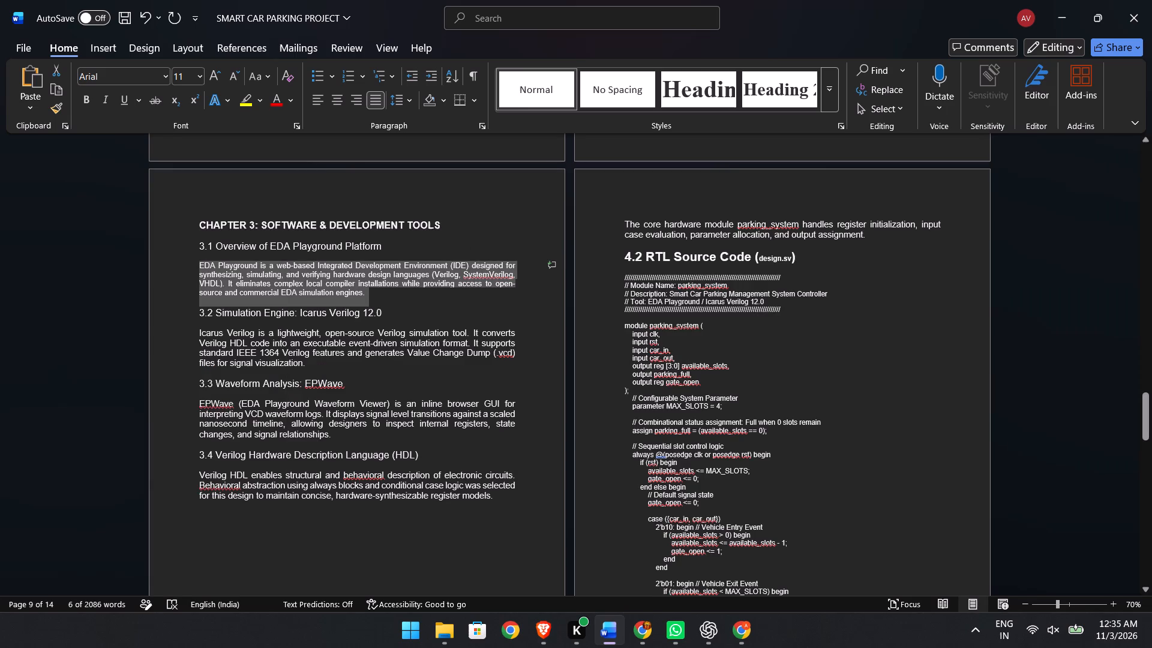
ctrl+scroll(555, 250, up, 6)
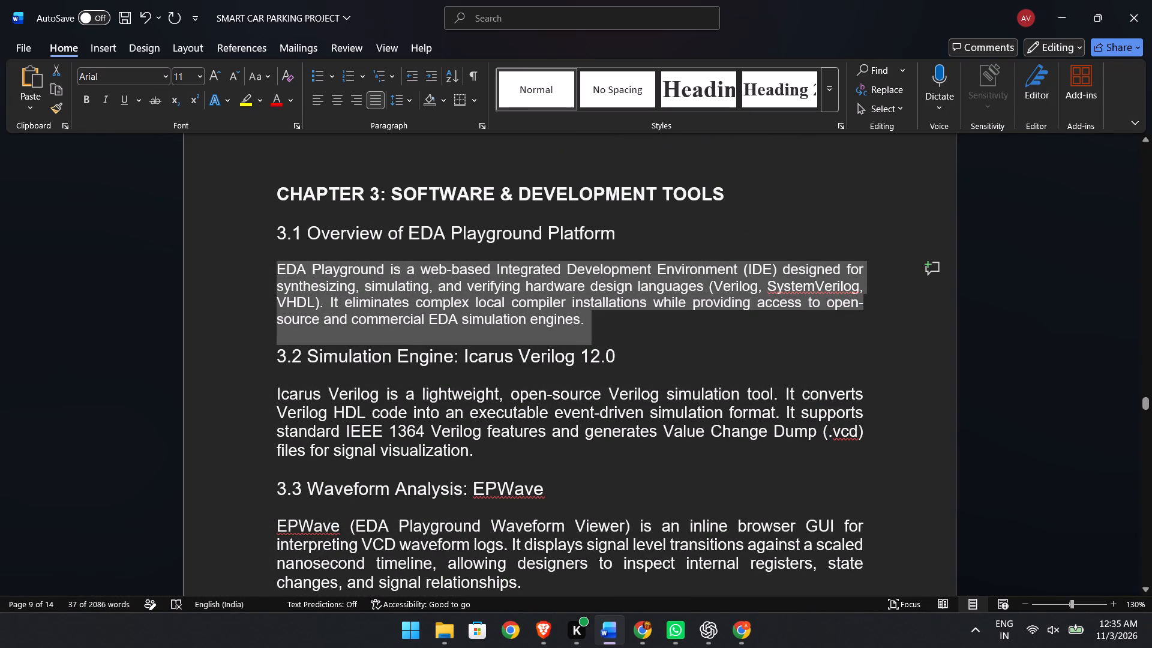
Set the line spacing of the body paragraphs under headings 3.1, 3.2, 3.3 and 3.4 to 1.5.
click(411, 99)
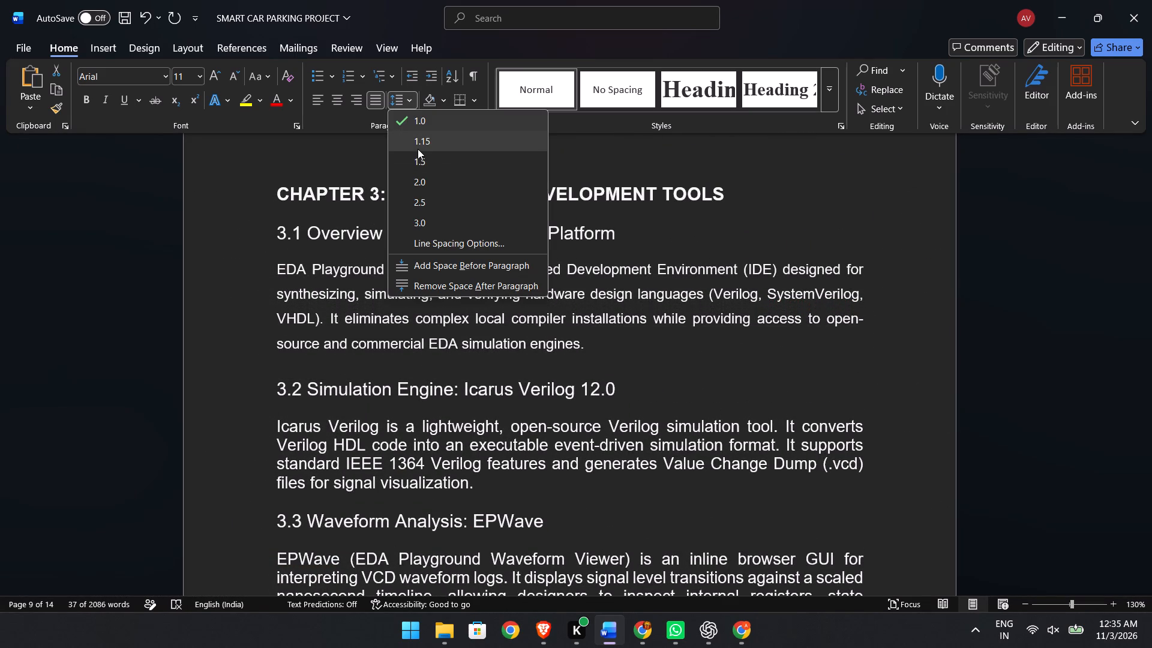
click(419, 163)
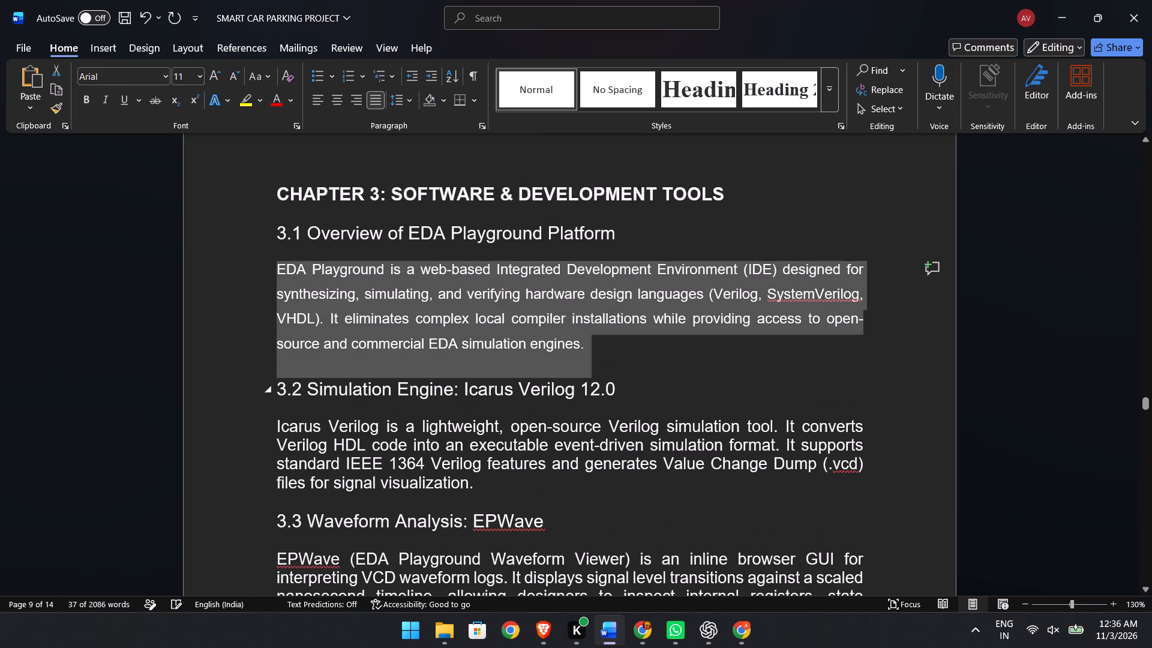
drag(271, 428, 470, 488)
click(402, 101)
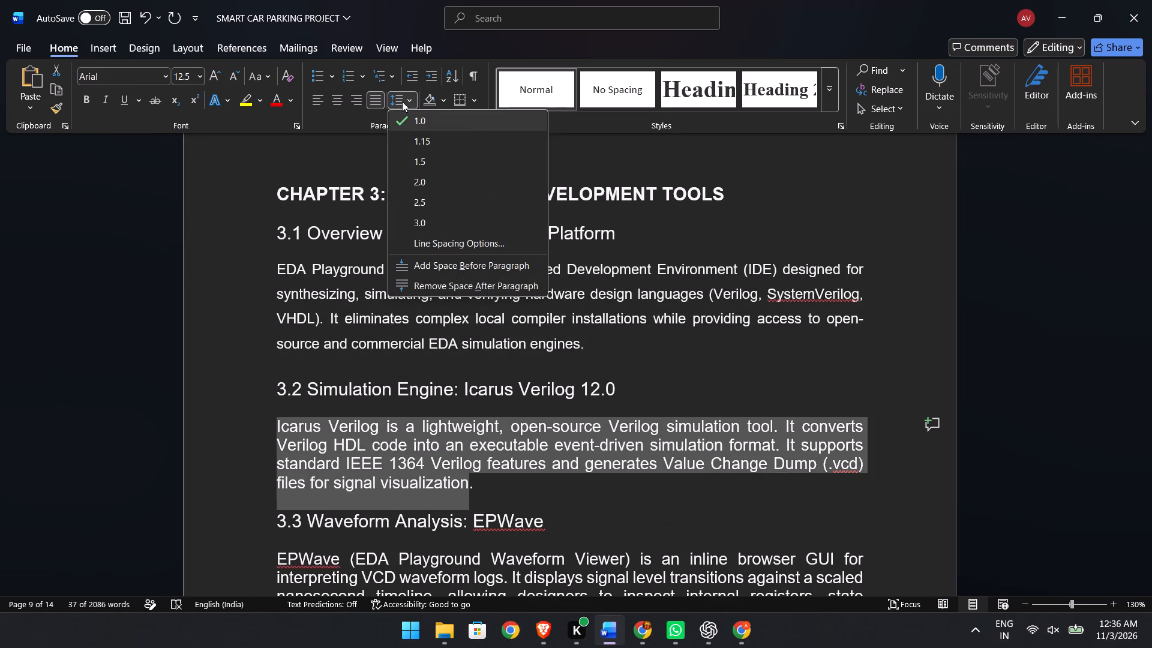
click(417, 152)
scroll(568, 472, down, 2)
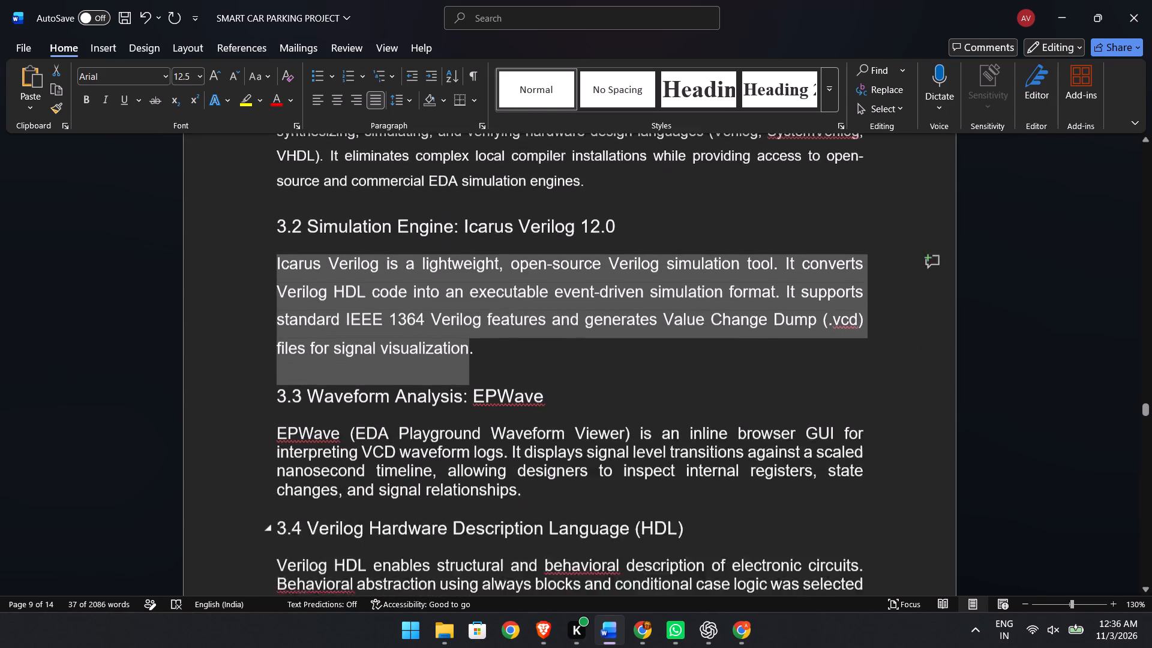
scroll(568, 472, down, 1)
drag(276, 292, 510, 355)
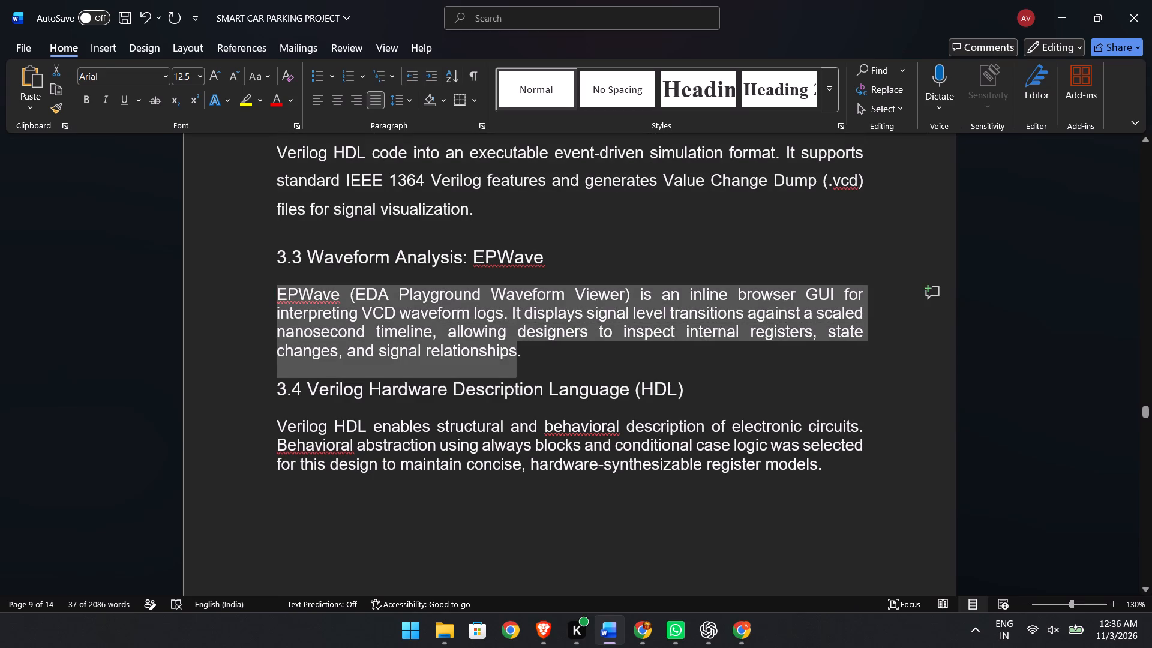
drag(510, 355, 532, 356)
click(398, 101)
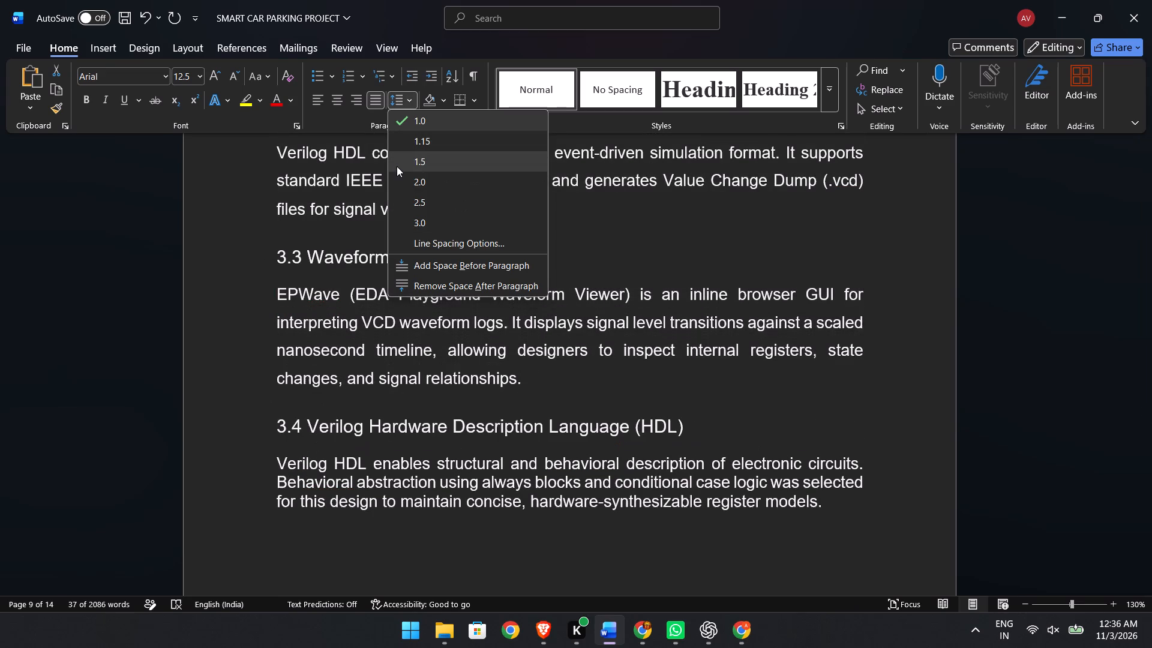
click(397, 166)
drag(274, 459, 824, 502)
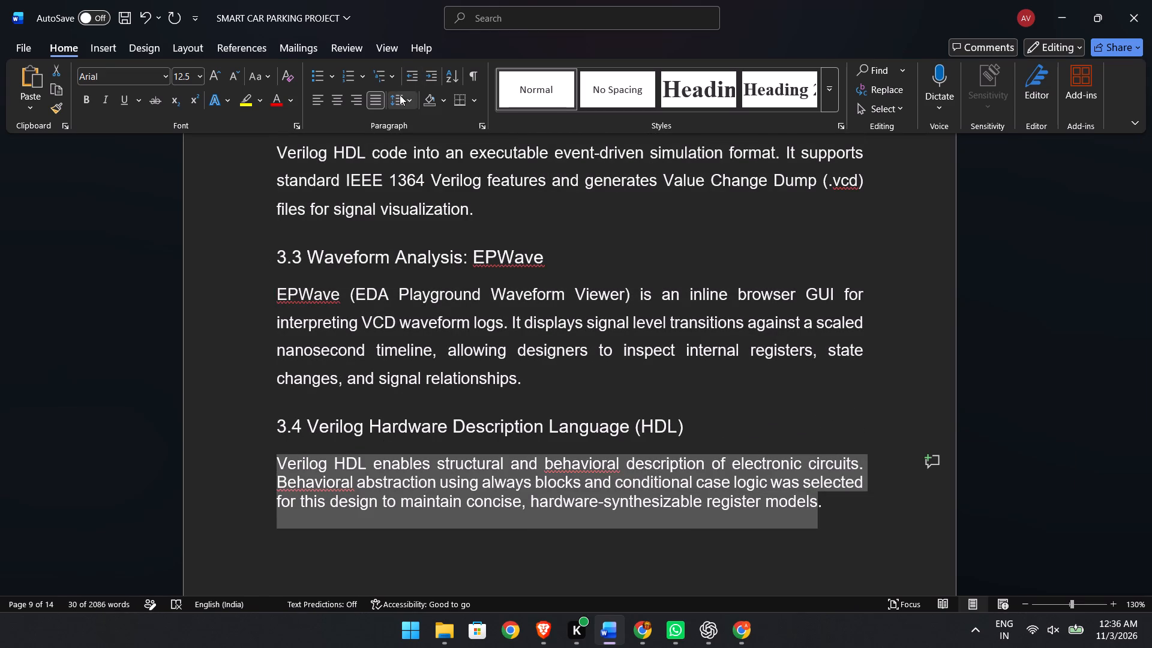
click(407, 100)
click(404, 166)
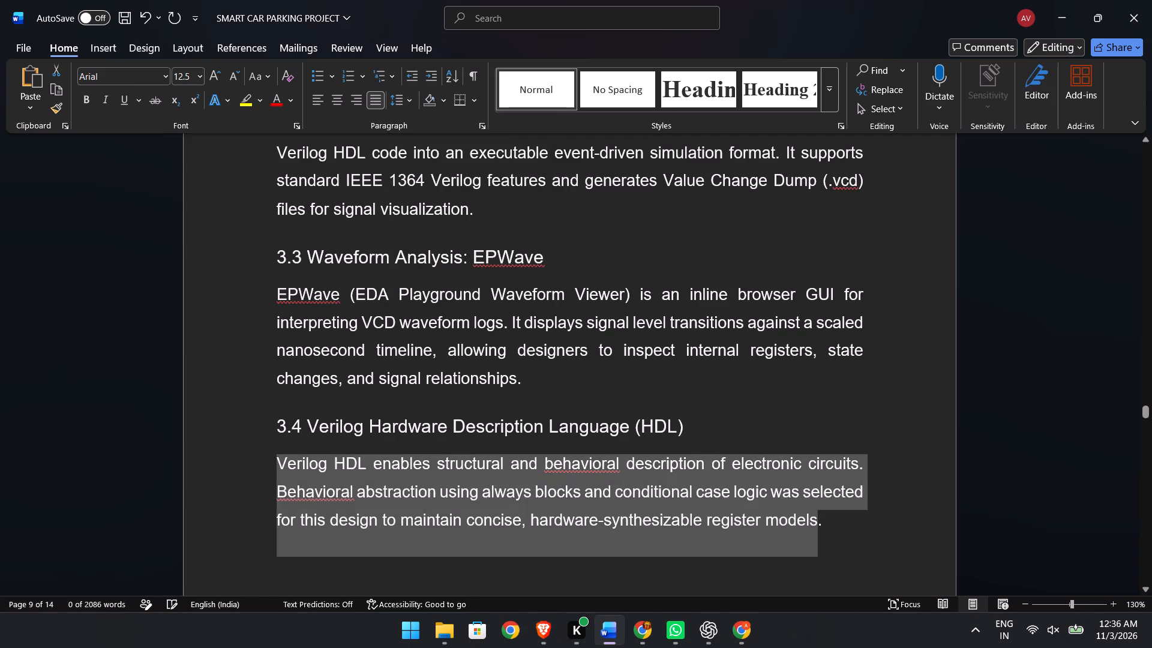
Set the CHAPTER 4: VERILOG HDL RTL IMPLEMENTATION title to font size 16.
scroll(404, 166, down, 1)
click(440, 245)
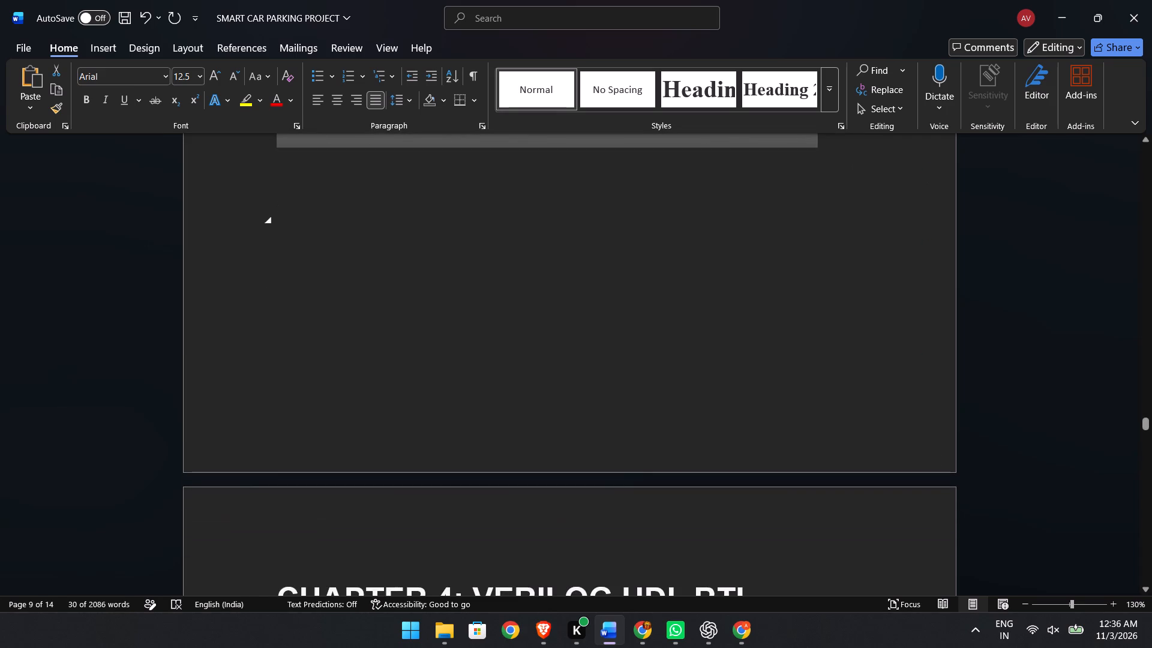
scroll(440, 245, up, 4)
scroll(440, 245, down, 2)
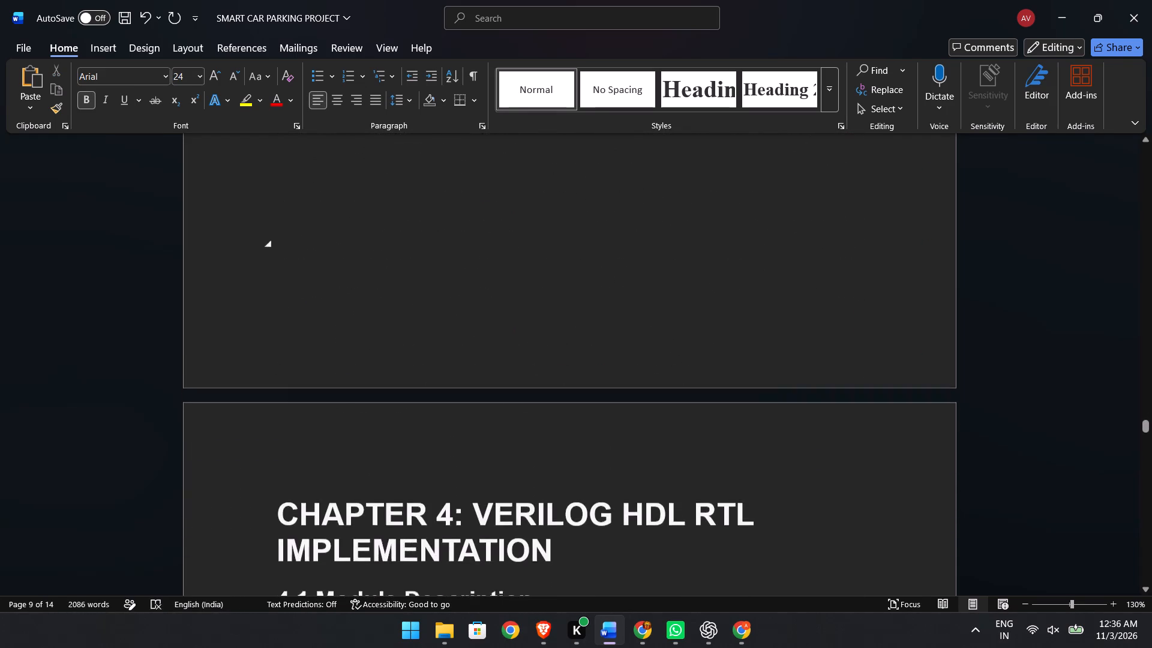
scroll(440, 245, left, 1)
scroll(440, 245, down, 1)
scroll(435, 287, up, 1)
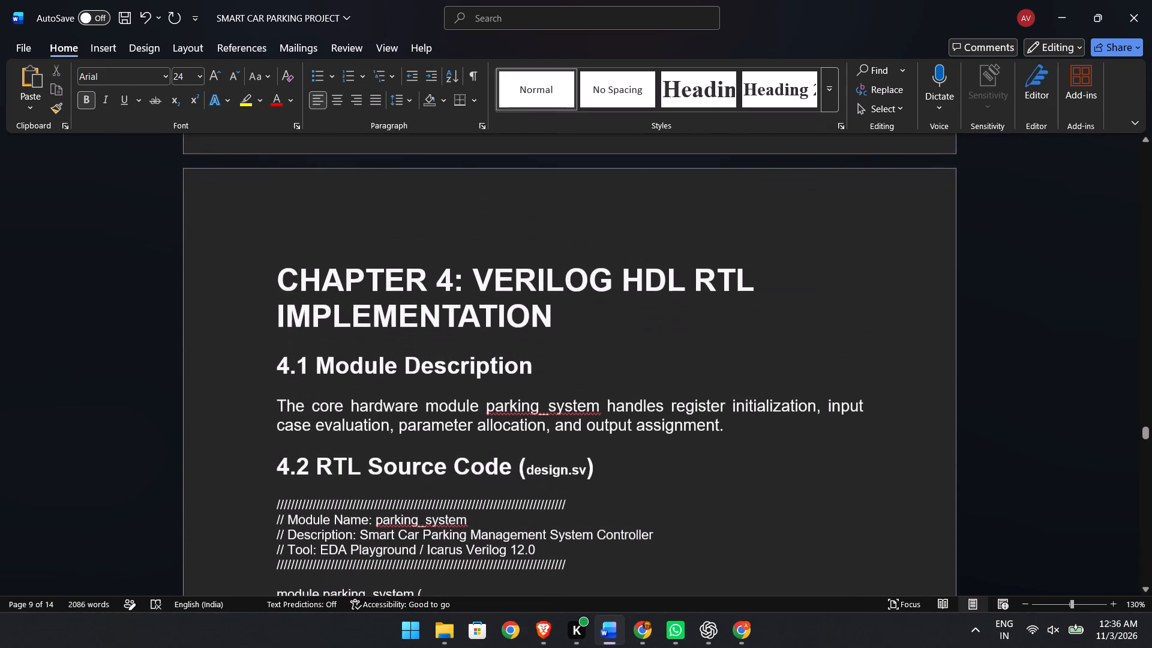
drag(277, 279, 584, 316)
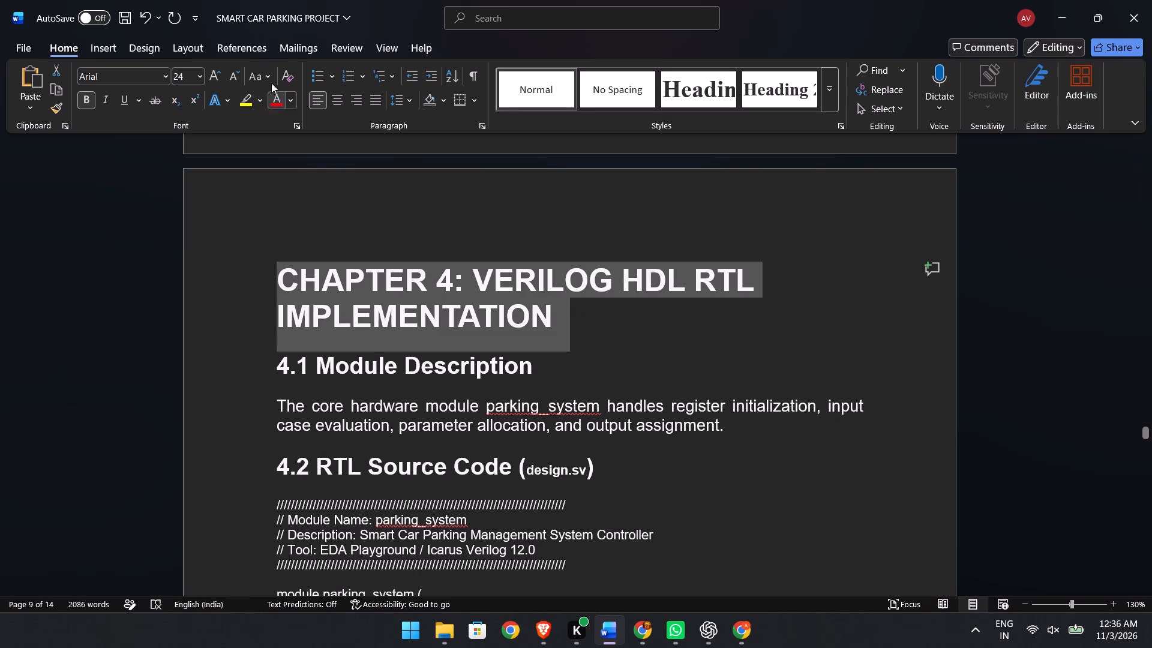
click(199, 79)
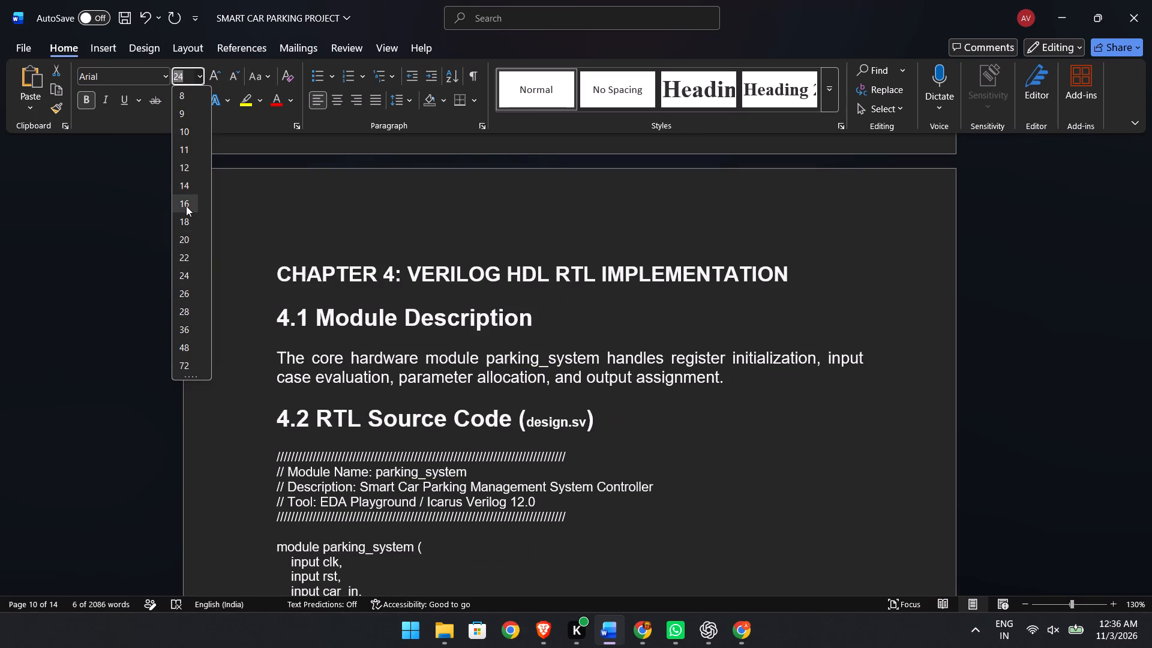
click(186, 206)
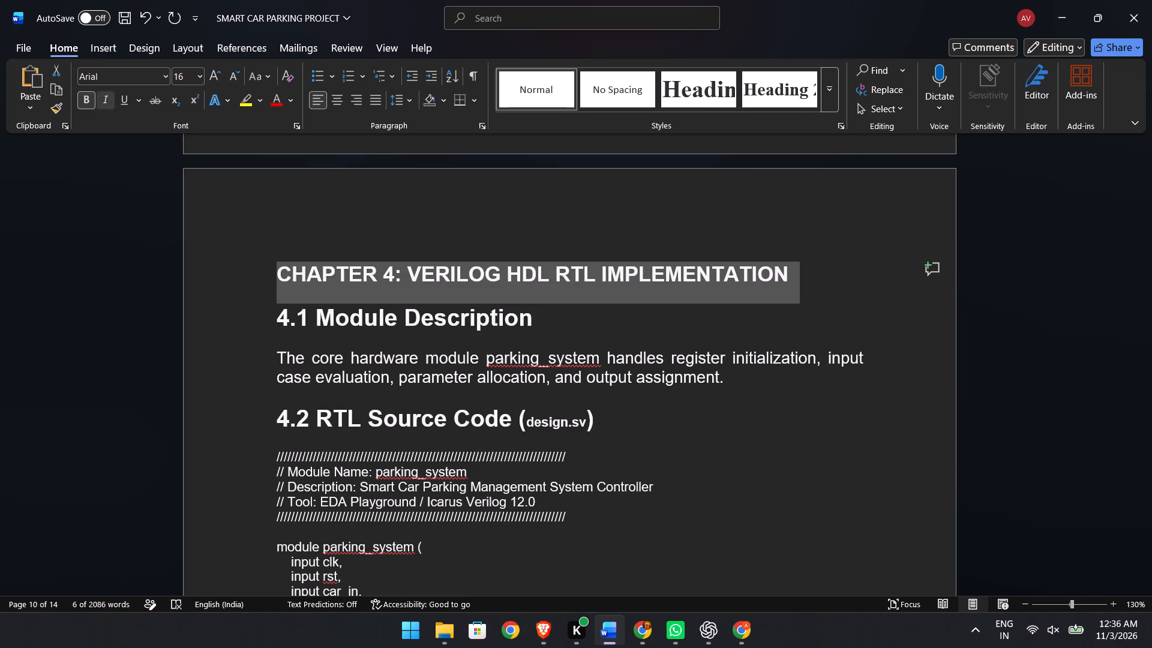
Set the 4.1 Module Description heading to font size 14 and make it non-bold.
drag(278, 320, 500, 330)
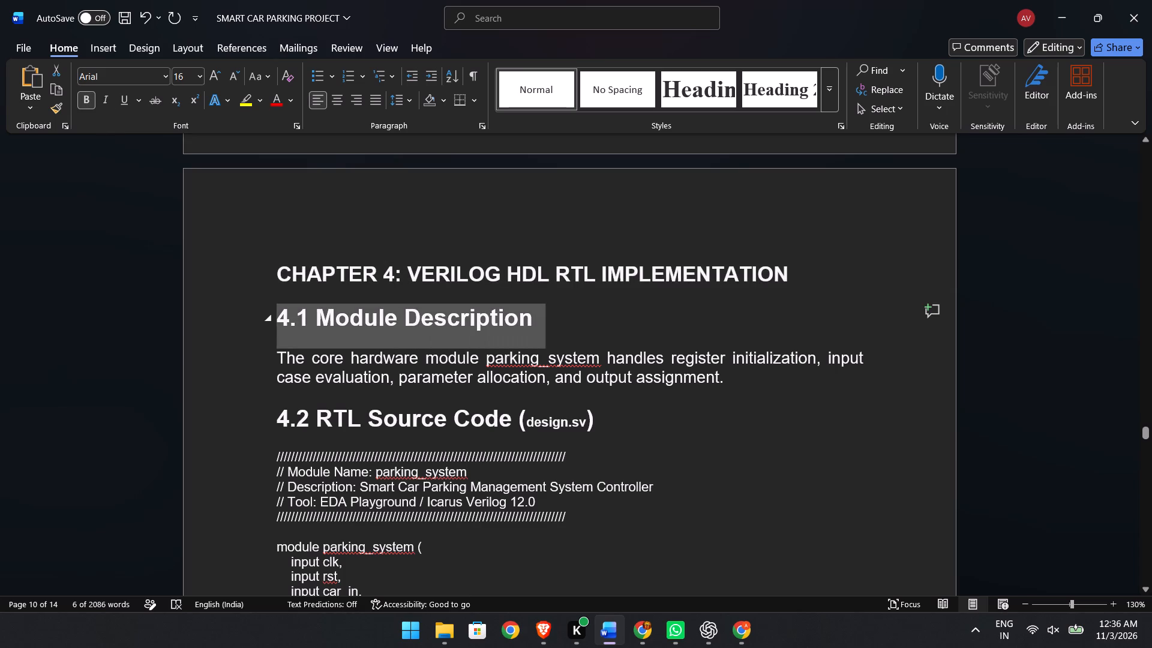
drag(500, 330, 537, 330)
click(193, 80)
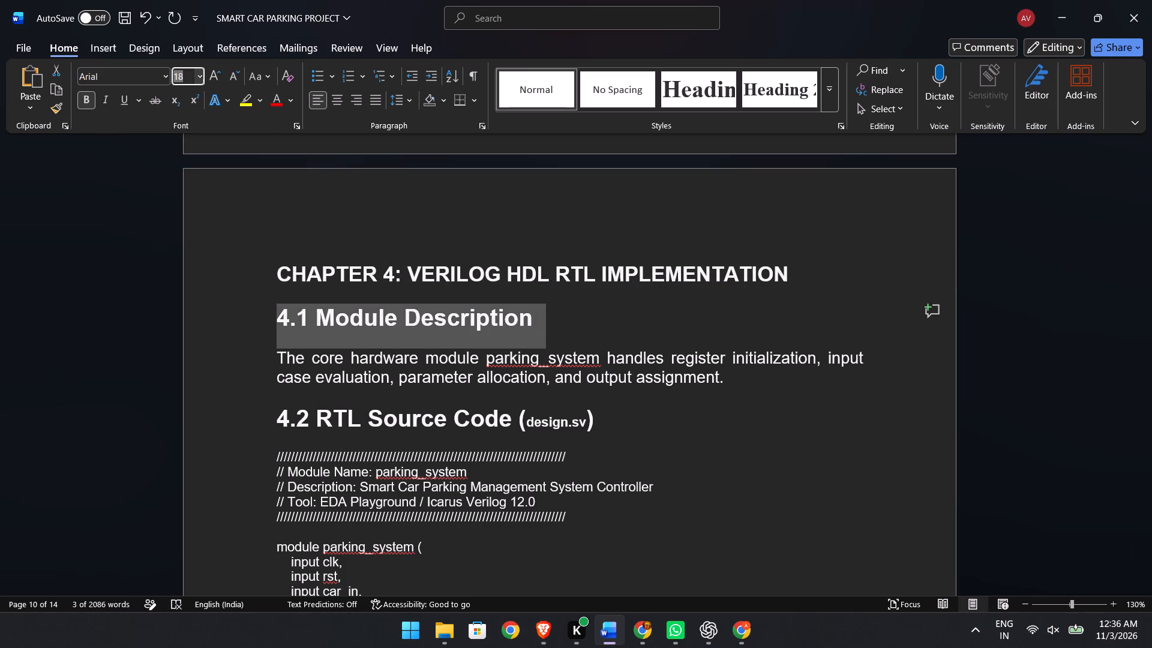
text(14)
click(85, 100)
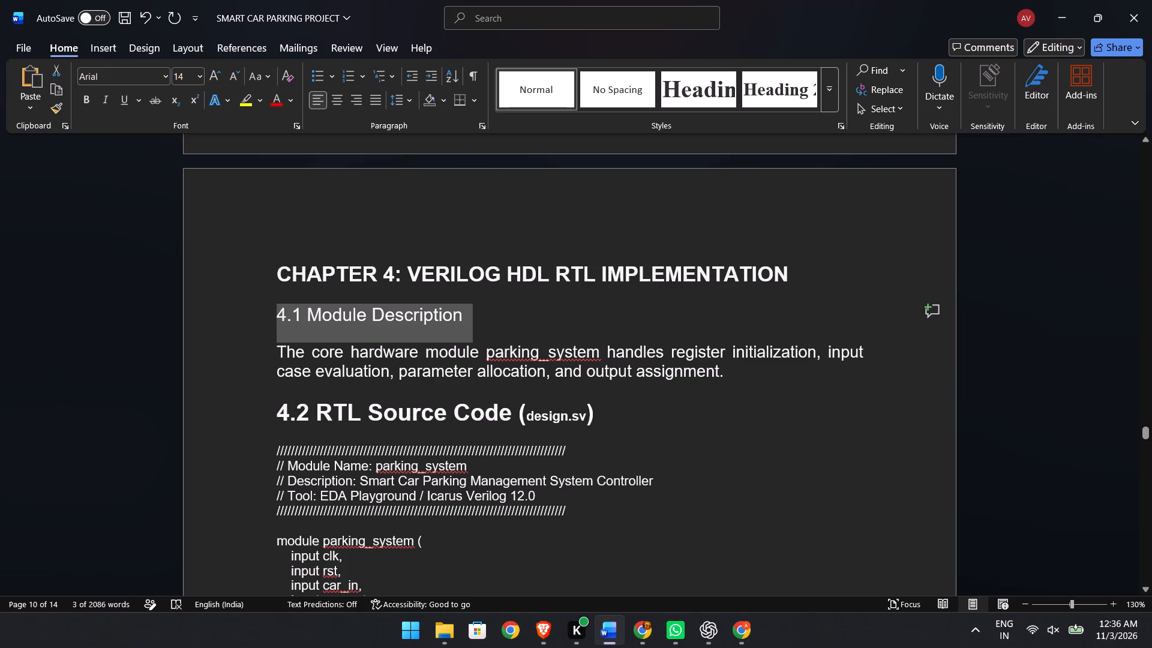
Set the parking_system paragraph under heading 4.1 to font size 11.
drag(278, 355, 725, 374)
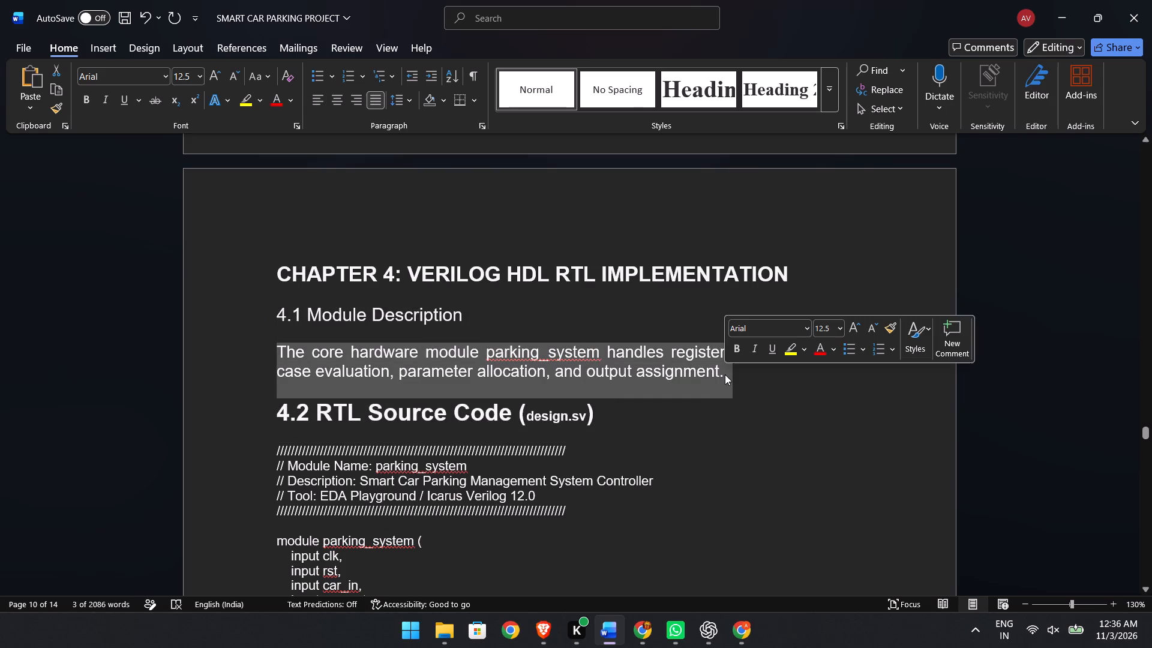
click(840, 331)
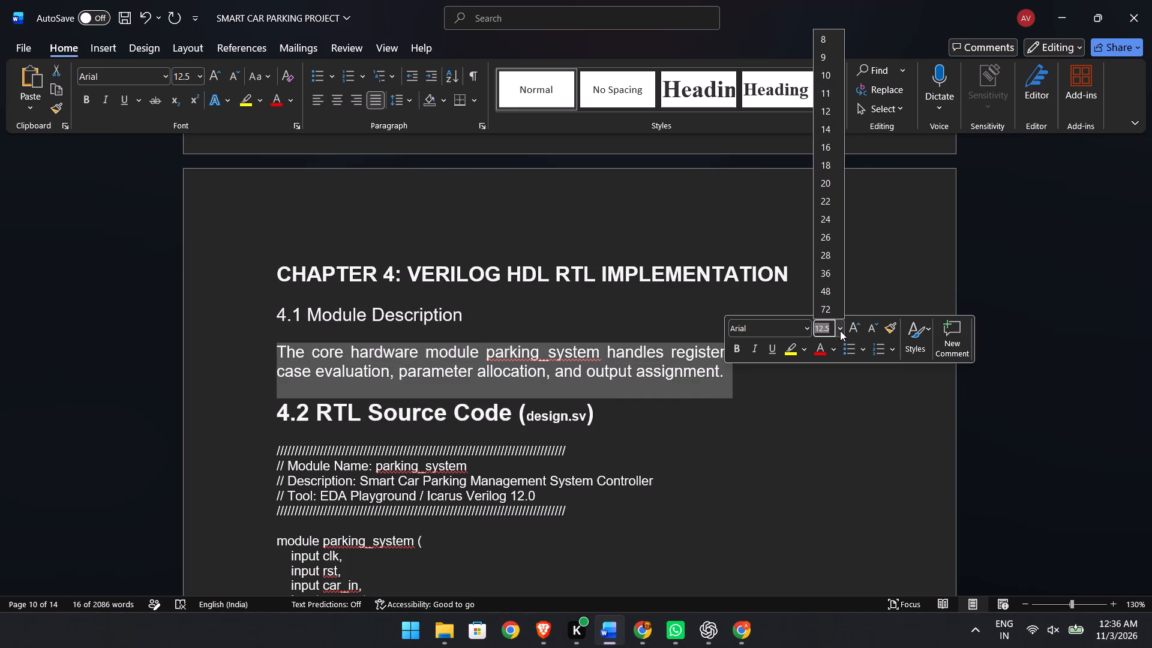
click(823, 94)
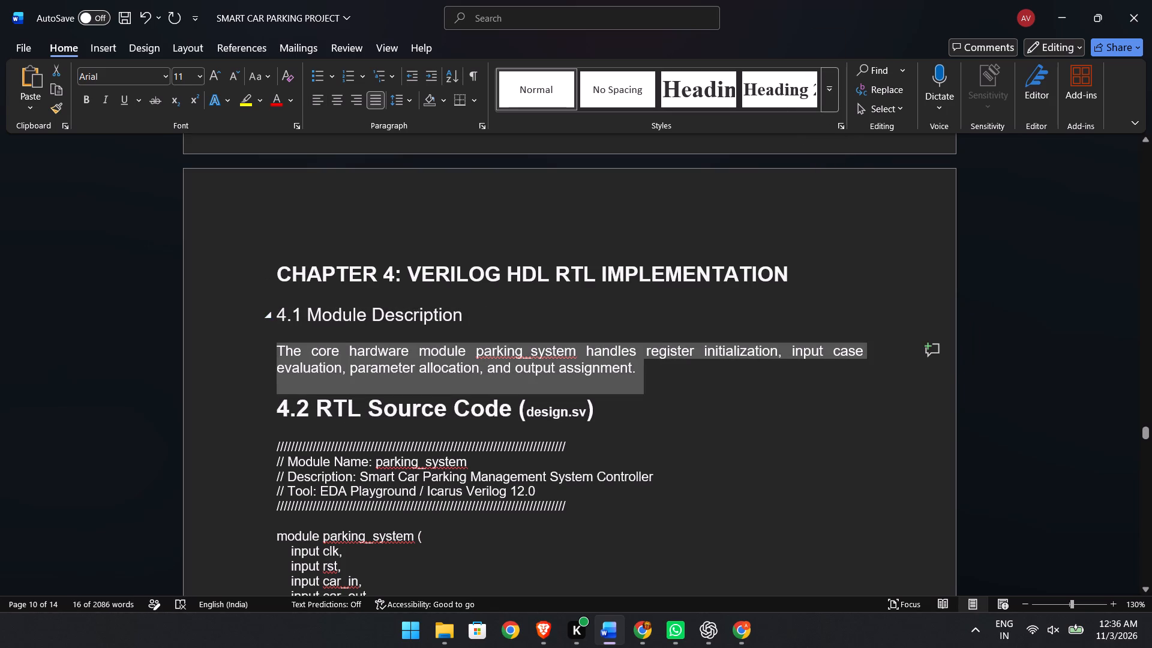
Set the 4.2 RTL Source Code (design.sv) heading to font size 14 and try to remove its bold.
drag(279, 410, 572, 430)
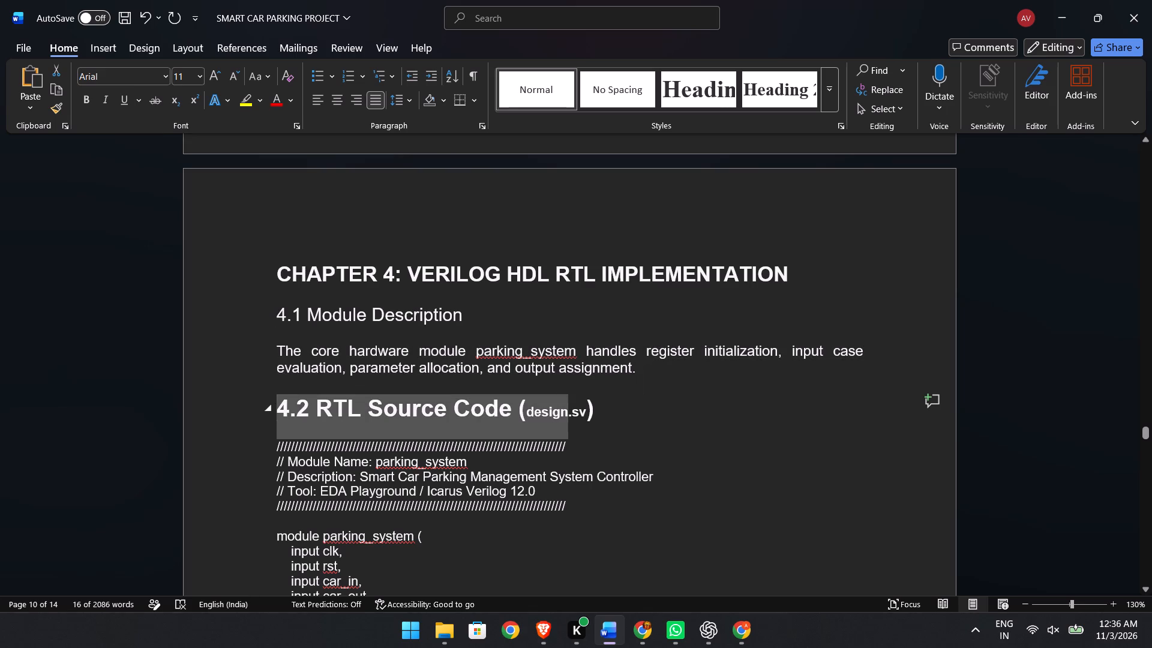
drag(572, 430, 590, 428)
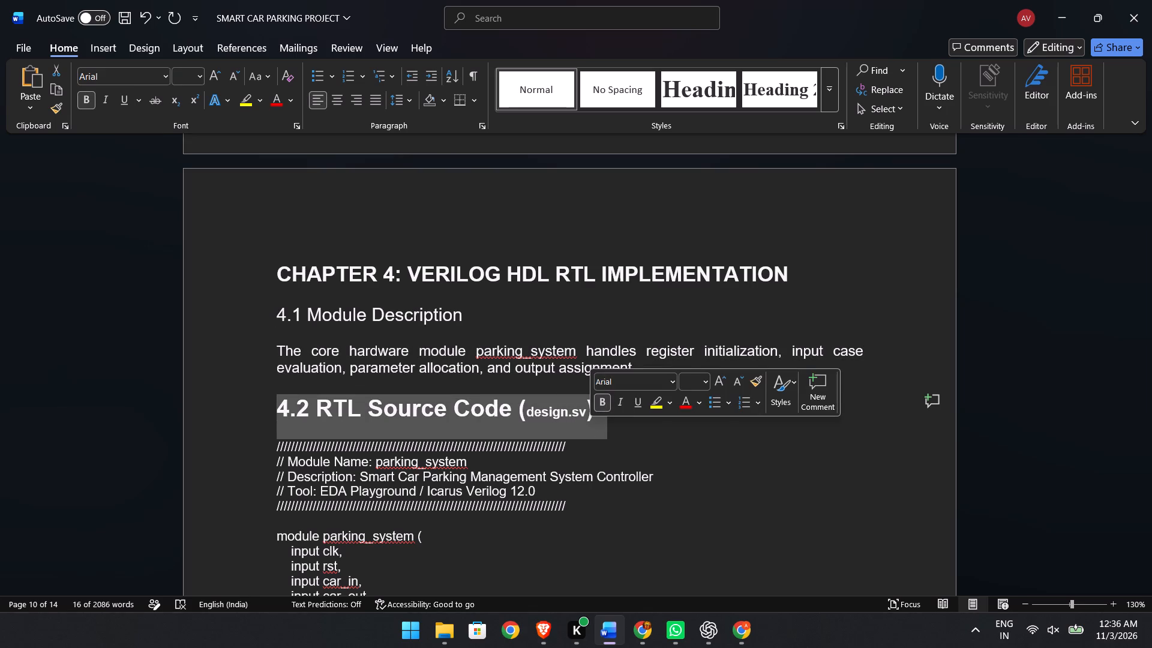
click(695, 380)
text(14)
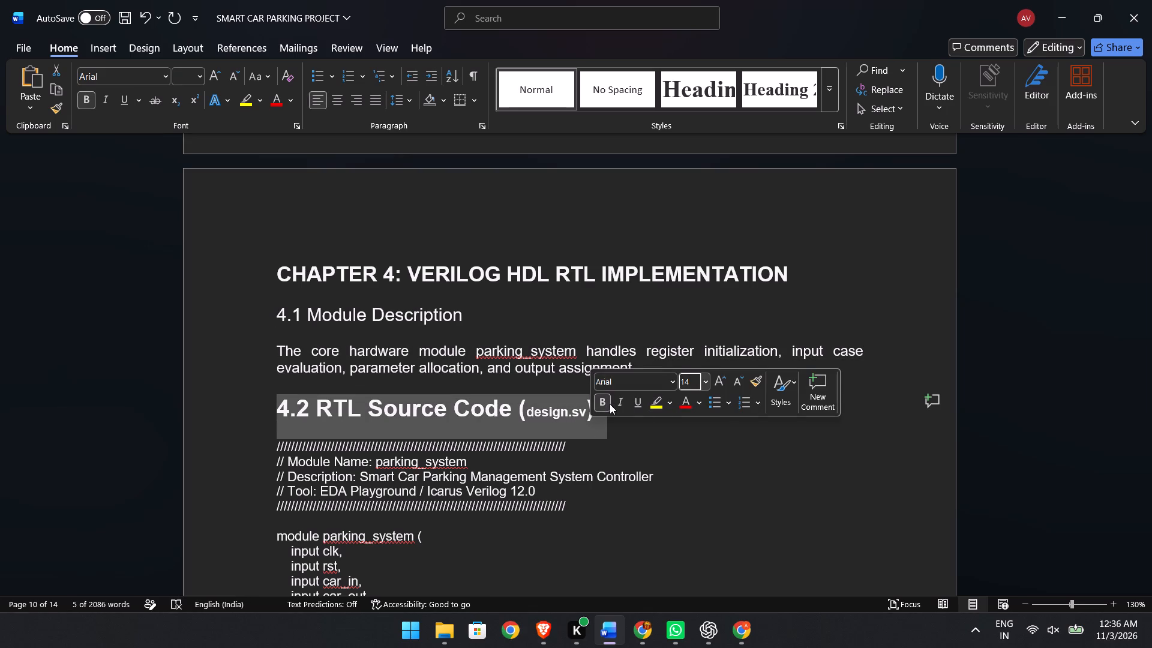
click(606, 404)
click(627, 427)
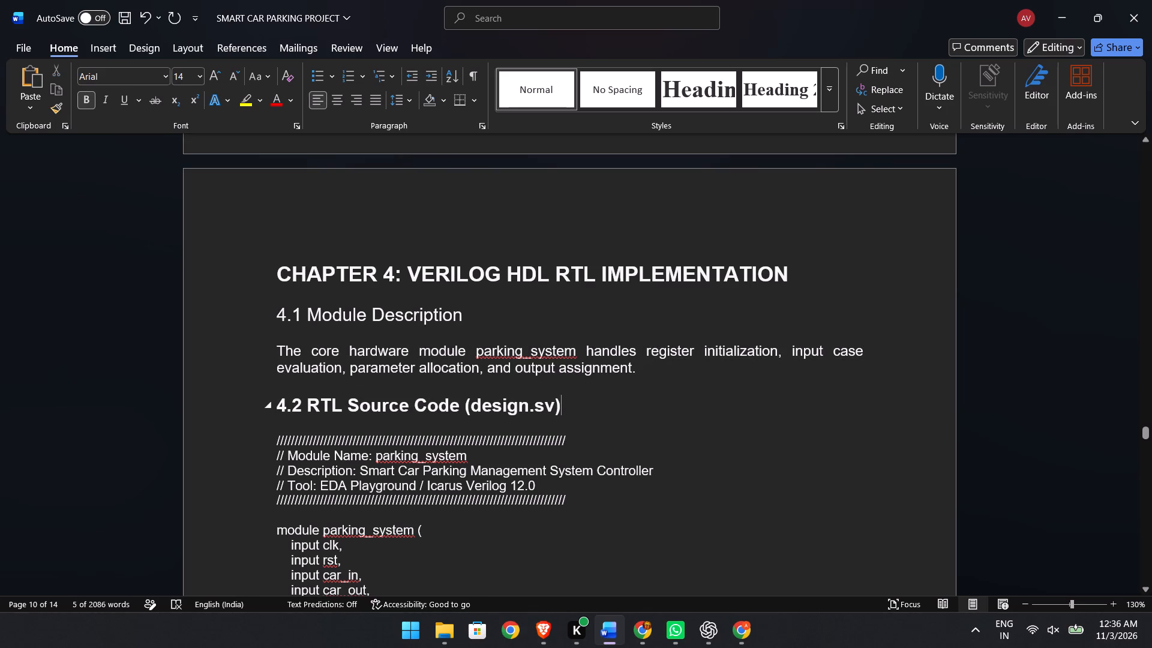
Insert a blank line after the last "end" of the 4.2 source code to push the Chapter 5 title onto a new page.
scroll(372, 493, down, 1)
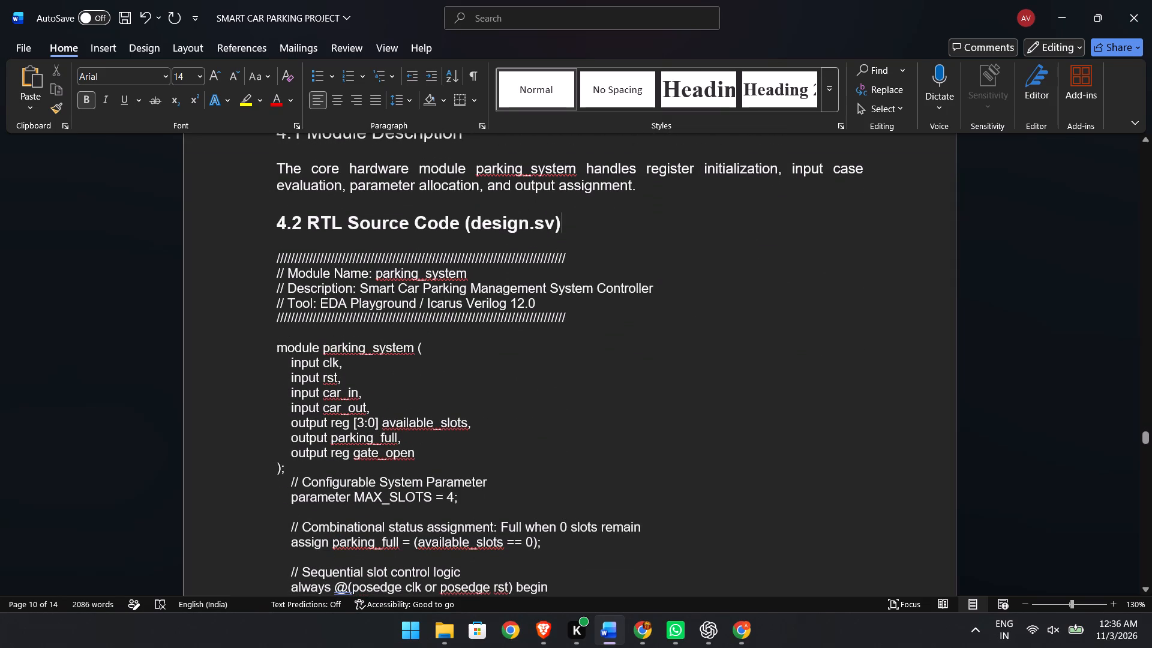
scroll(407, 435, down, 3)
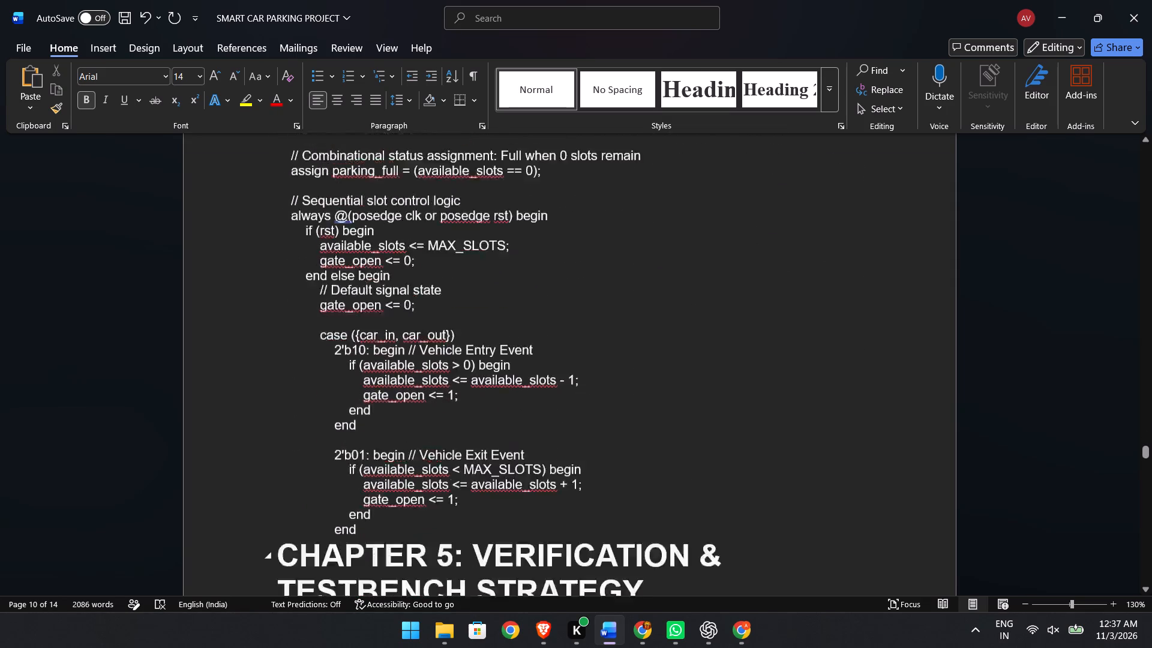
scroll(407, 435, down, 1)
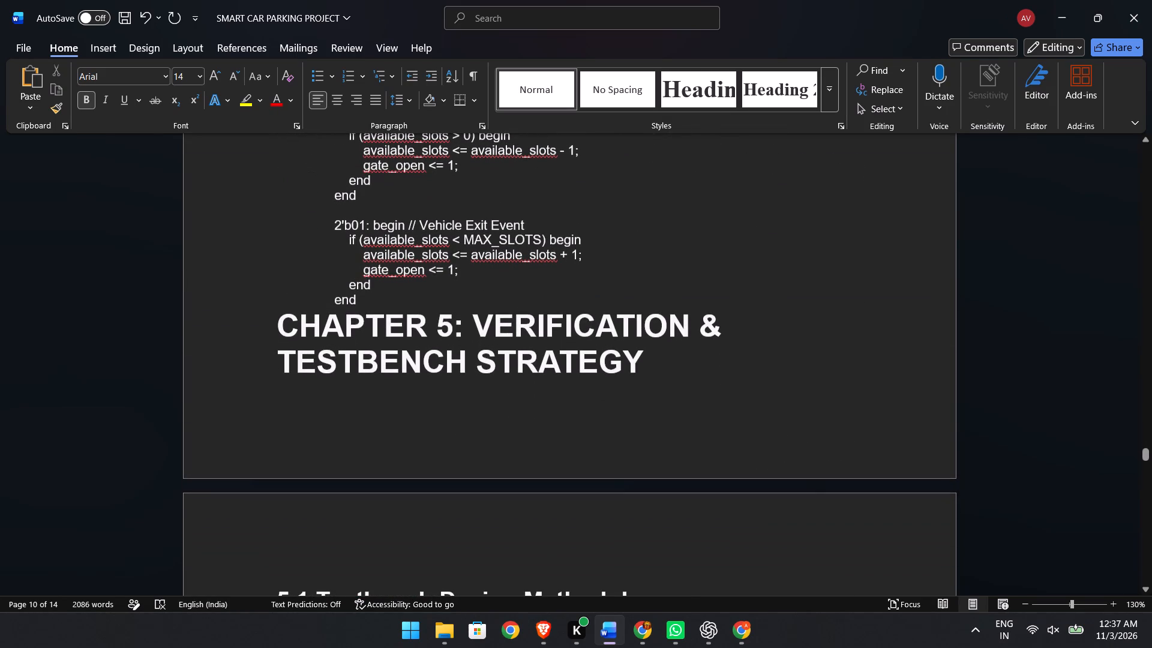
click(395, 302)
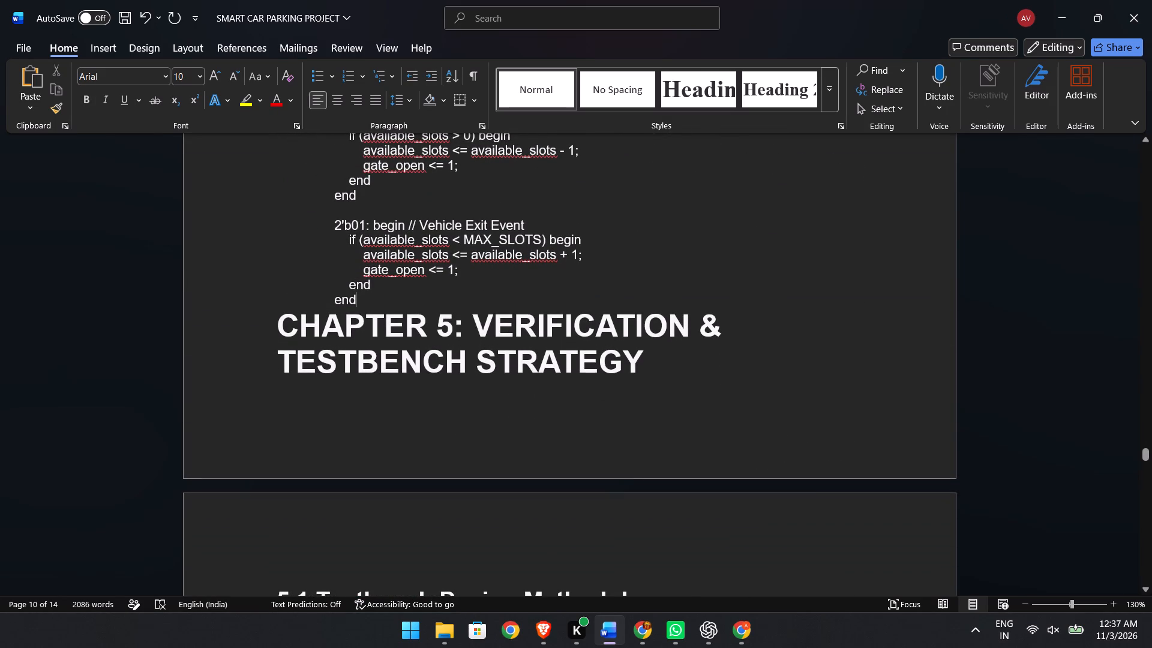
key(Return)
Set the CHAPTER 5: VERIFICATION & TESTBENCH STRATEGY title to font size 16.
scroll(395, 302, down, 1)
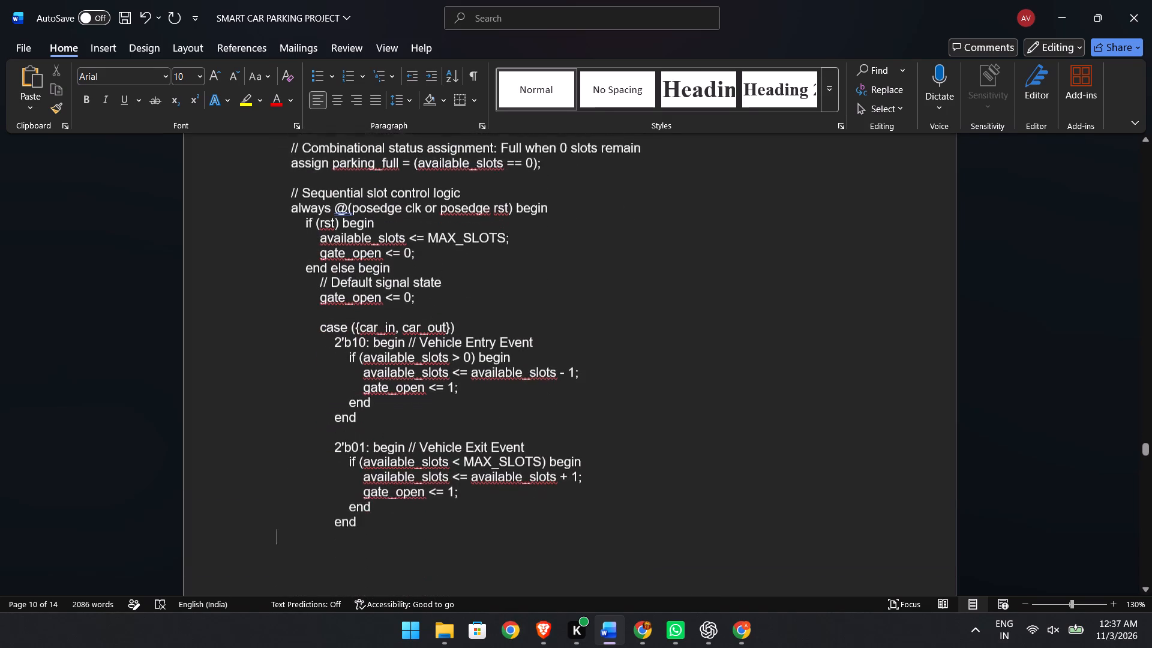
scroll(395, 302, down, 1)
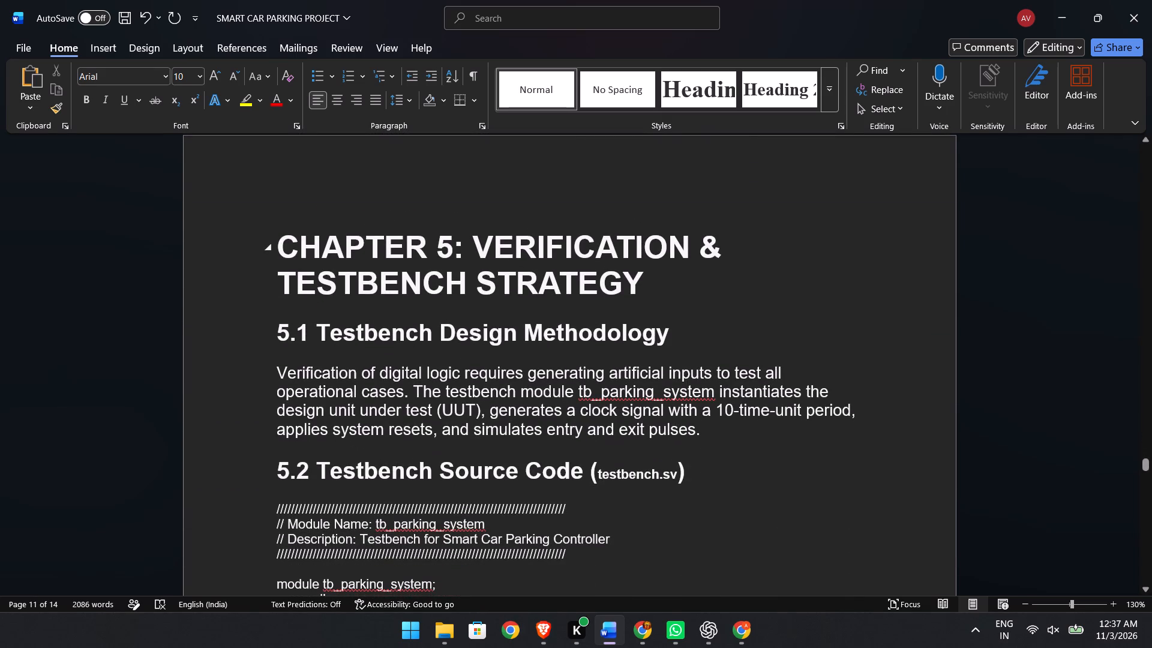
drag(278, 247, 624, 285)
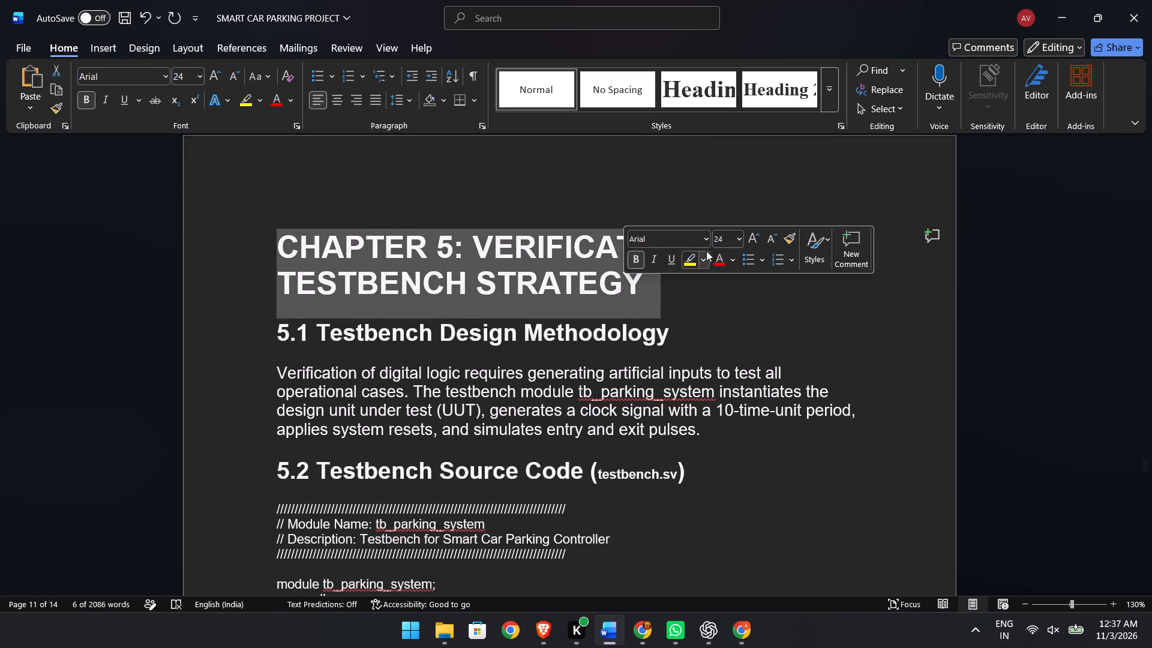
click(721, 239)
text(16)
key(Return)
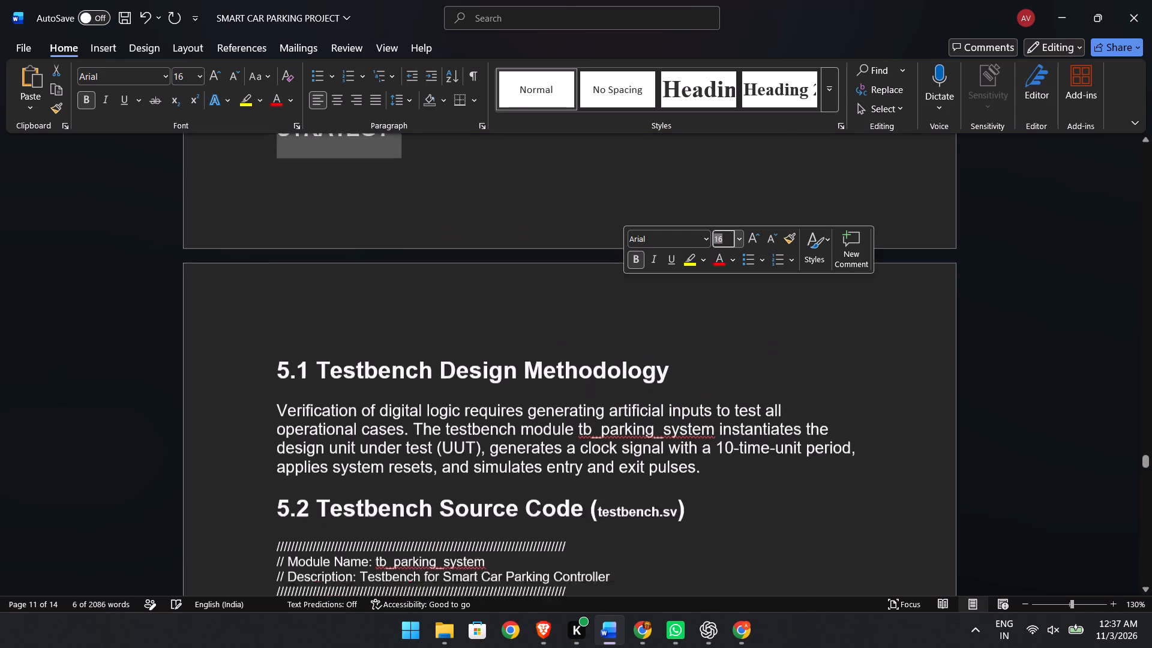
scroll(457, 266, up, 1)
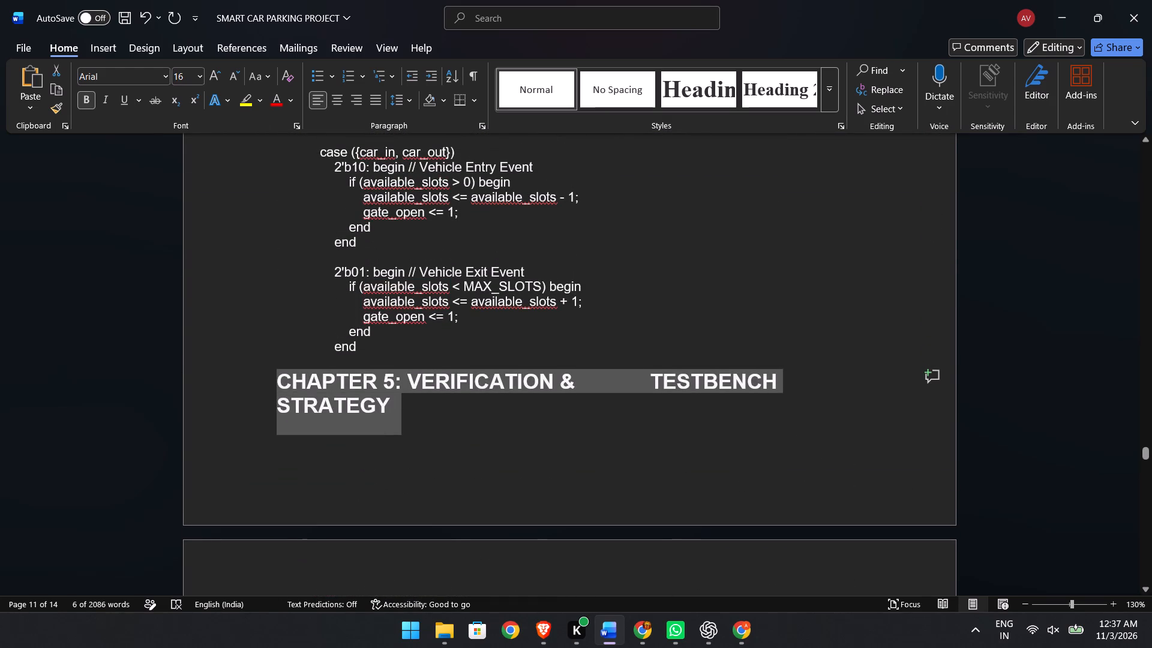
Insert two line breaks after the last "end" of the 4.2 source code to push the Chapter 5 title onto a new page.
click(400, 356)
key(Return)
key(Return)
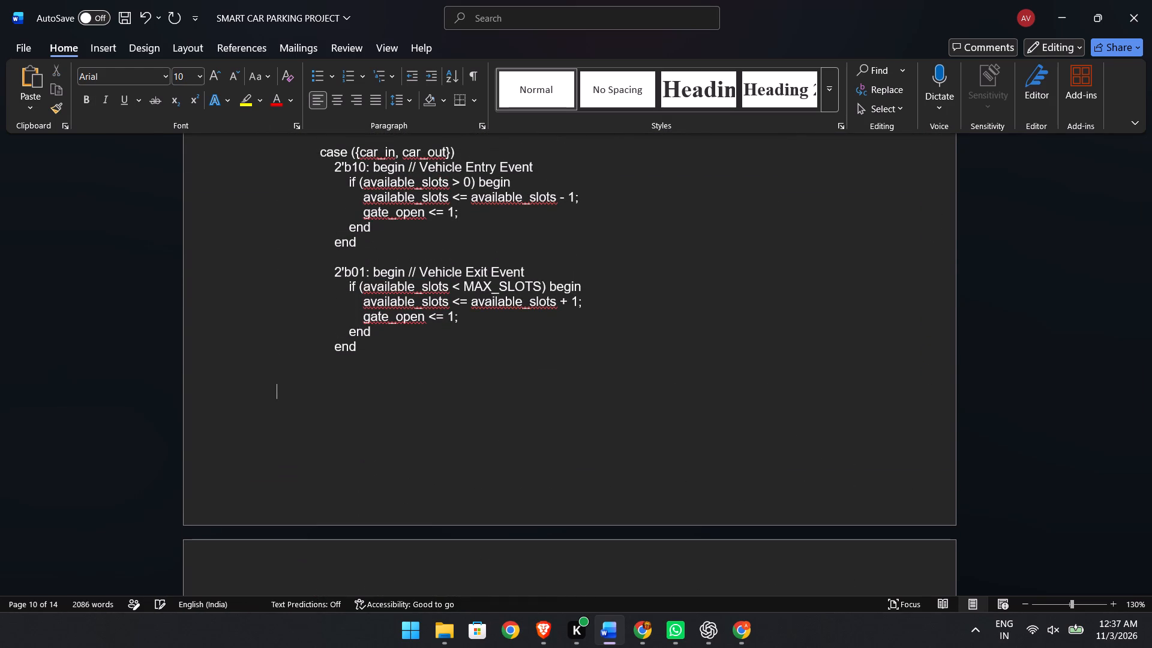
Set the 5.1 Testbench Design Methodology heading to font size 14 and remove its bold.
scroll(400, 356, down, 2)
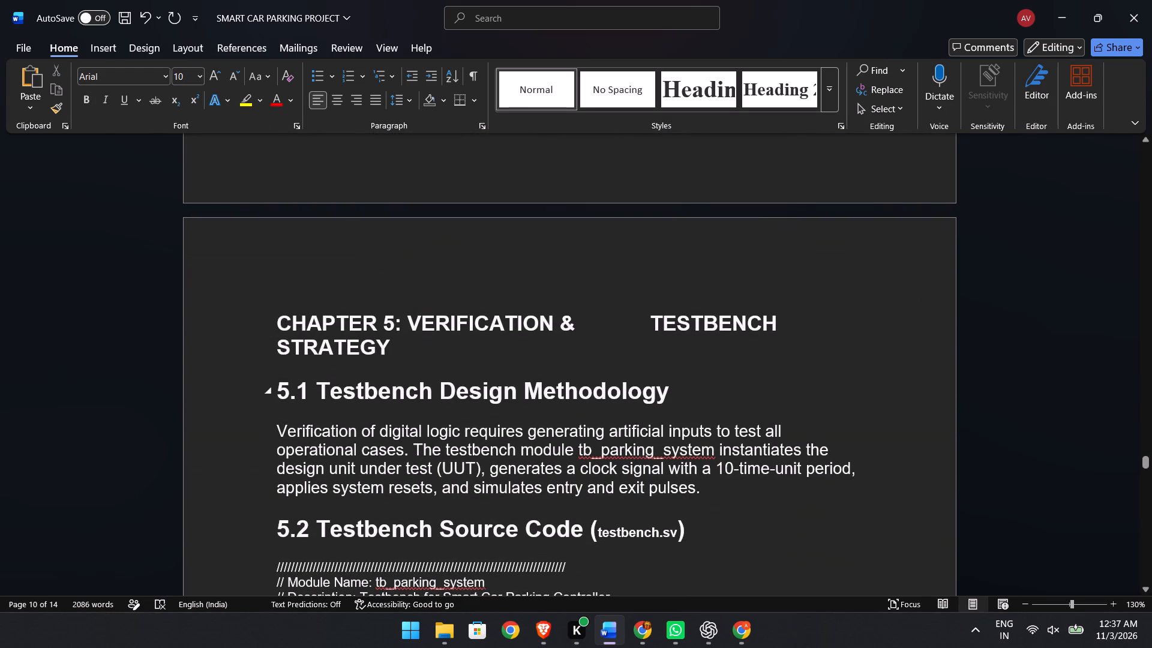
drag(279, 393, 633, 387)
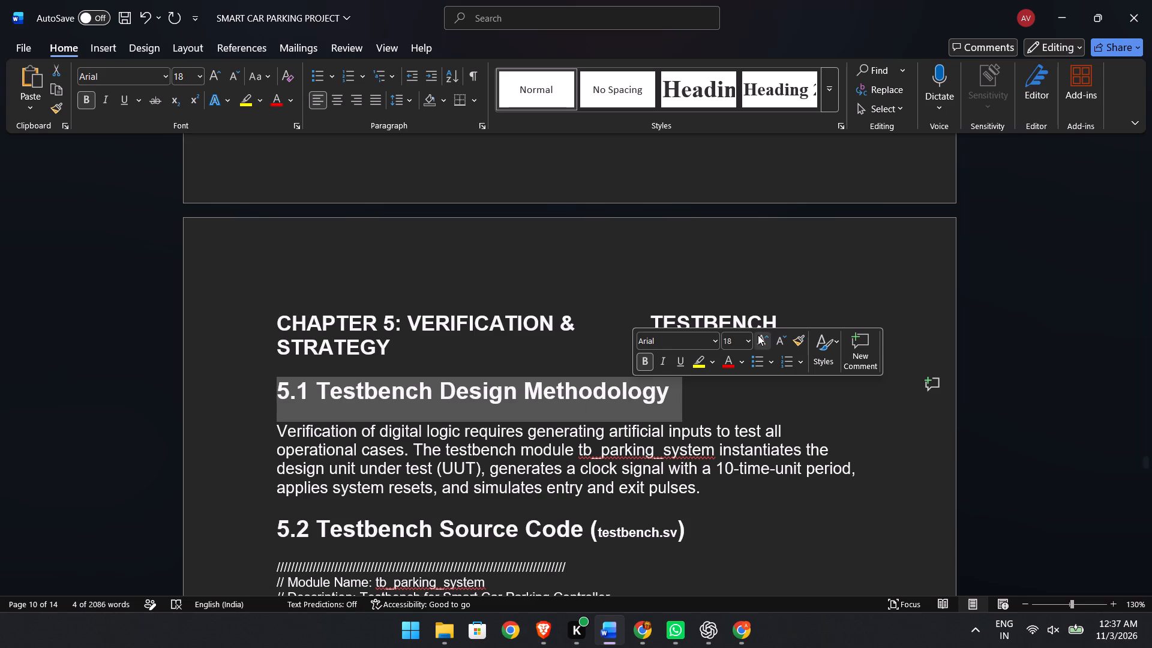
click(750, 338)
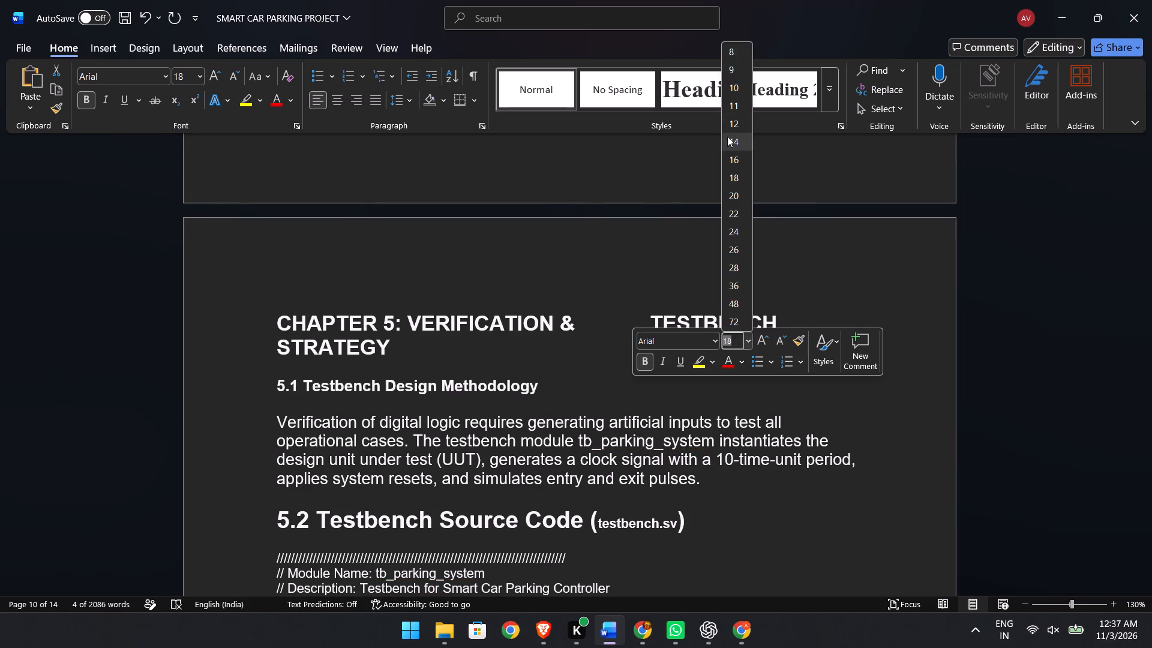
click(728, 146)
click(644, 360)
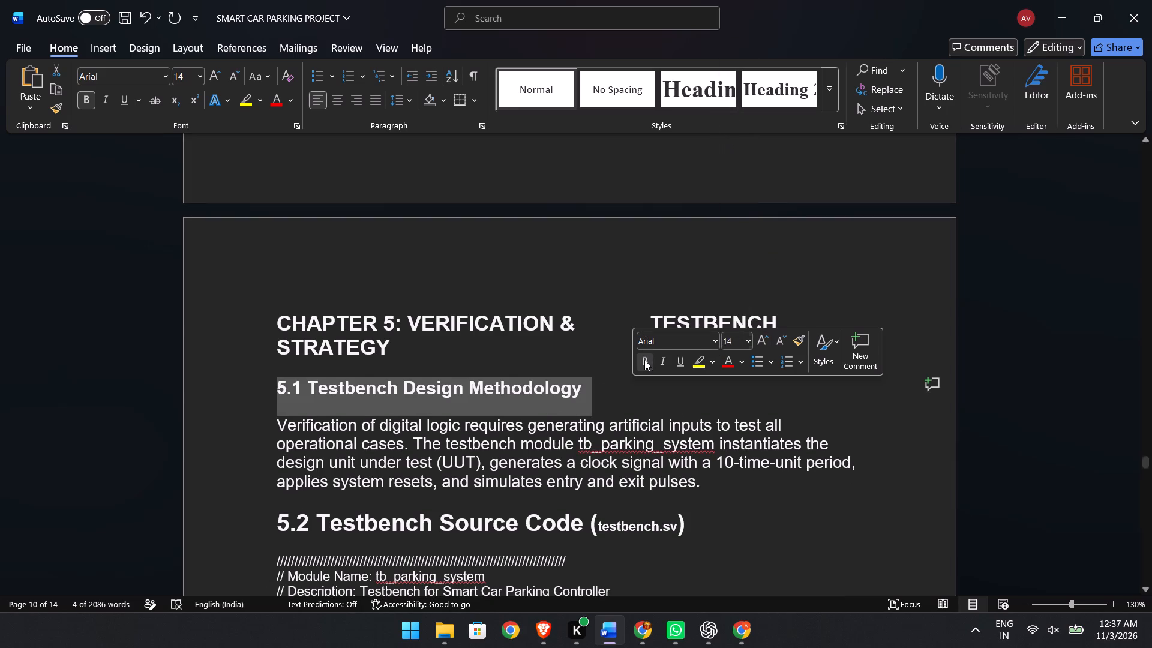
click(584, 407)
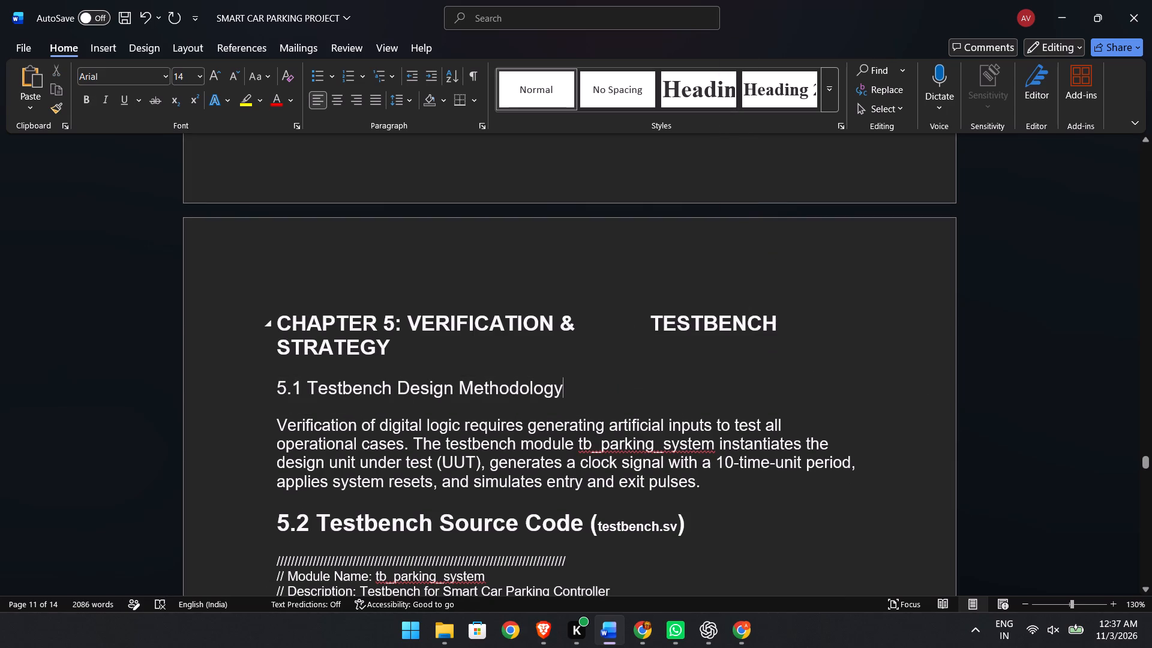
Delete the extra spacing between "&" and "TESTBENCH" in the CHAPTER 5 title.
click(647, 323)
key(BackSpace)
key(BackSpace)
key(BackSpace)
key(BackSpace)
key(BackSpace)
key(BackSpace)
key(BackSpace)
key(BackSpace)
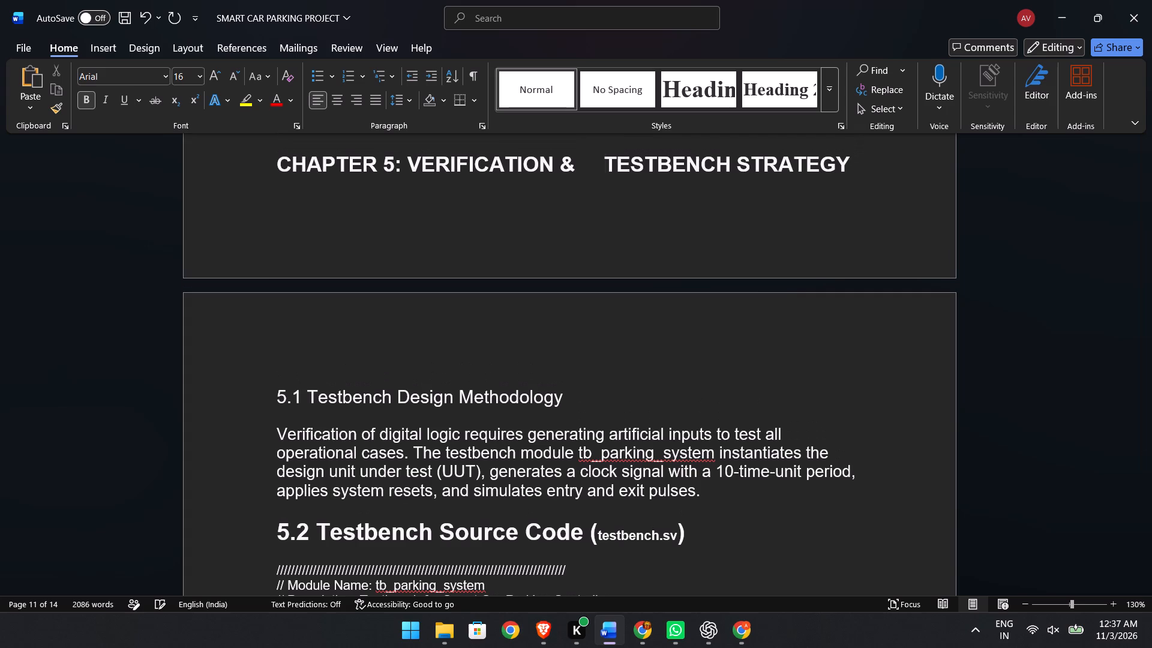
key(BackSpace)
key(BackSpace)
key(BackSpace)
key(BackSpace)
key(BackSpace)
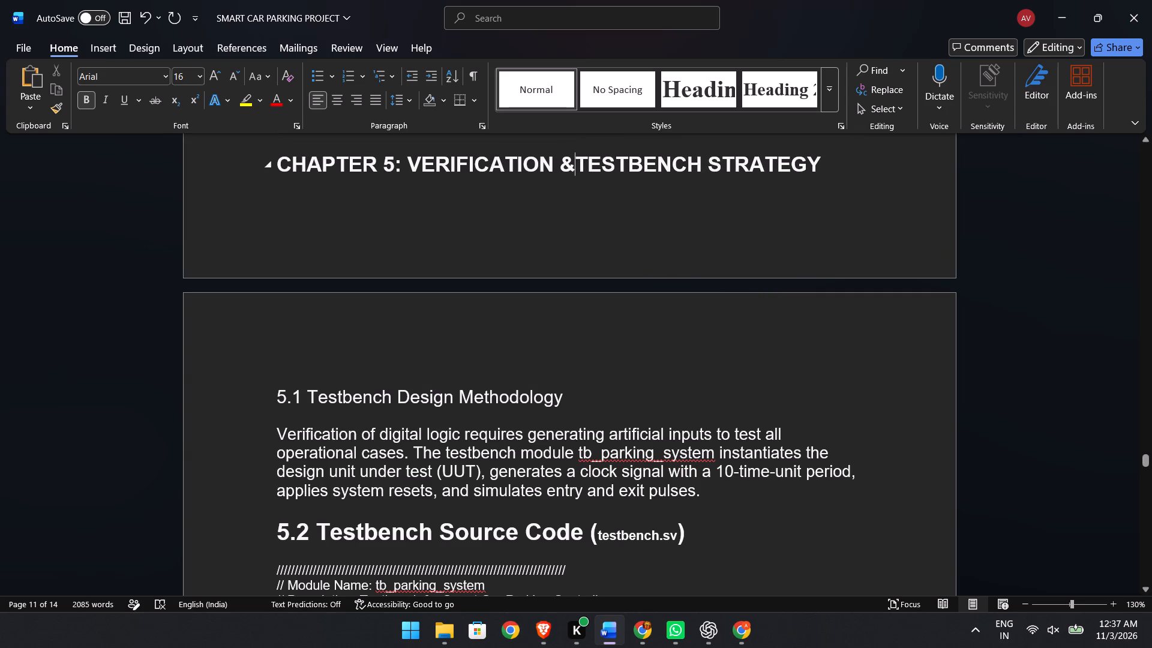
Insert a line break before the CHAPTER 5 title to move it back to the start of a new page.
click(273, 169)
key(Return)
Set the "5.2 Testbench Source Code (" part of the heading to font size 14 and try to remove its bold.
scroll(259, 330, down, 1)
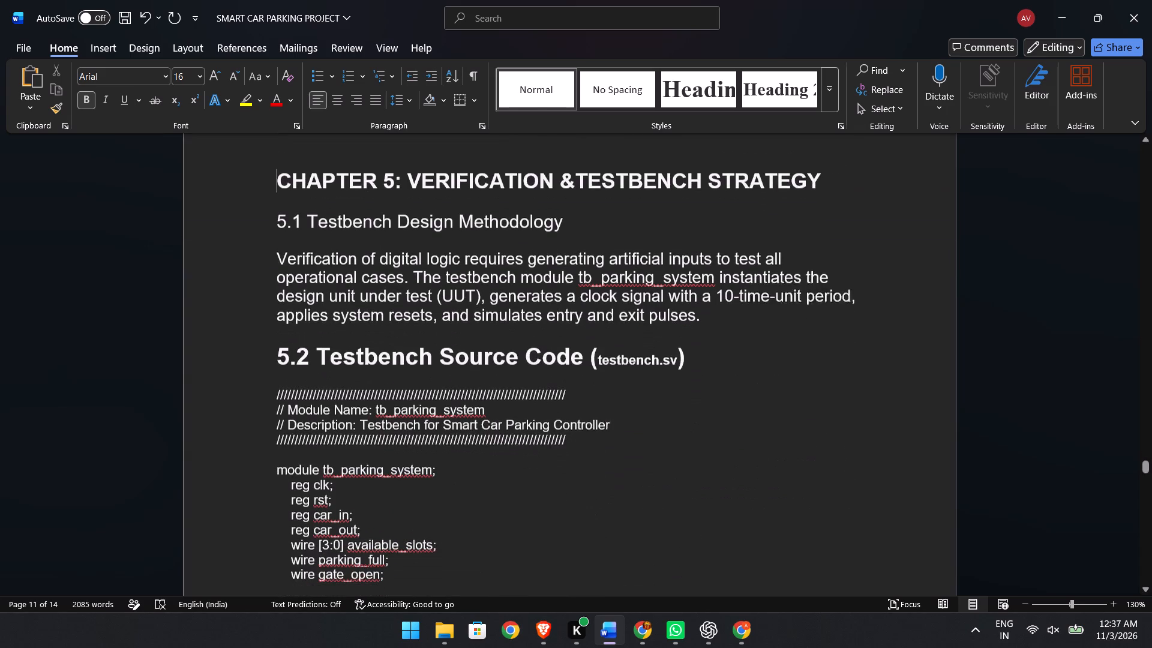
scroll(259, 330, down, 1)
drag(279, 336, 610, 329)
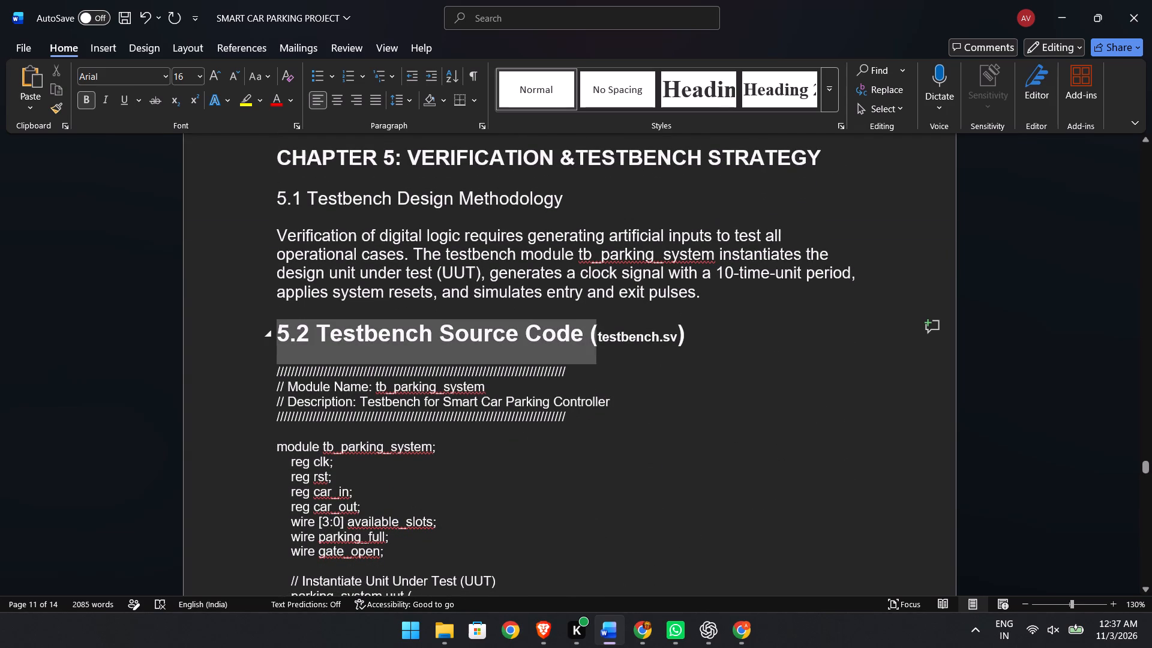
drag(610, 329, 580, 323)
drag(580, 323, 597, 325)
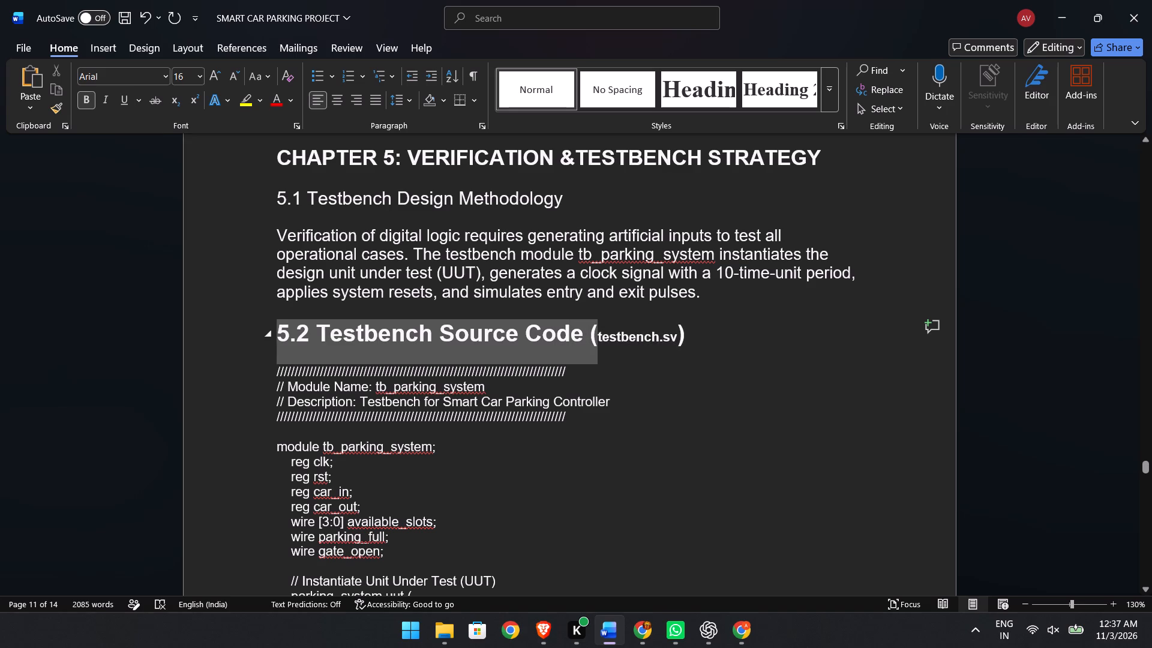
drag(597, 325, 596, 325)
click(695, 278)
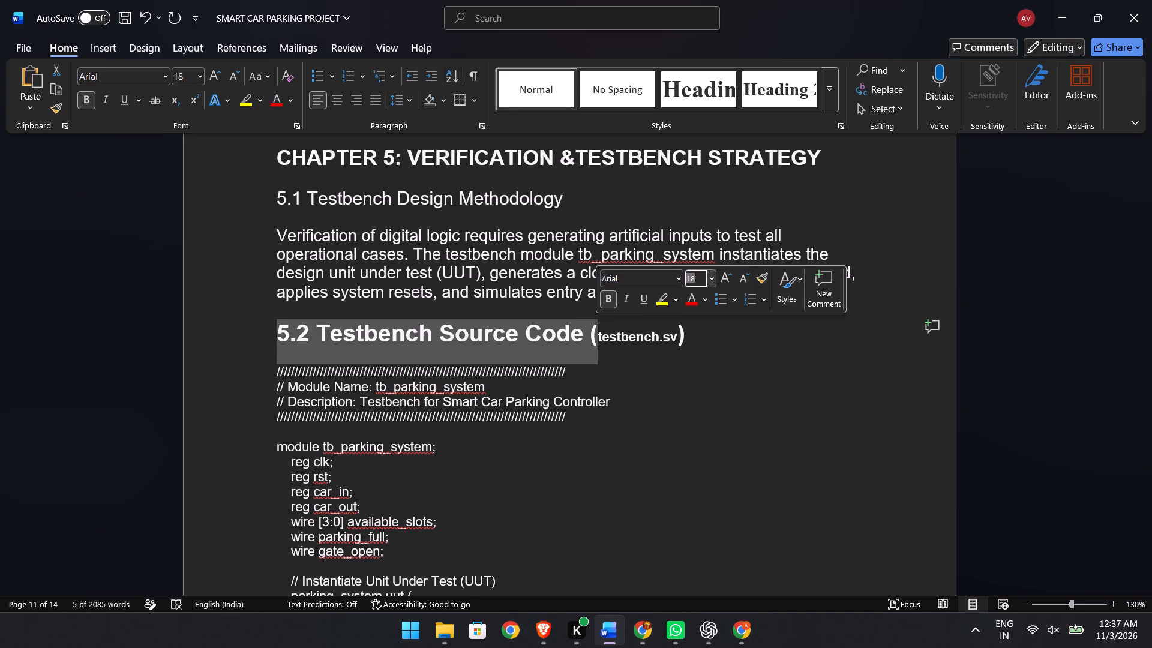
text(14)
click(608, 298)
Set the closing parenthesis after testbench.sv in the 5.2 heading to font size 14 and try to remove its bold.
click(621, 329)
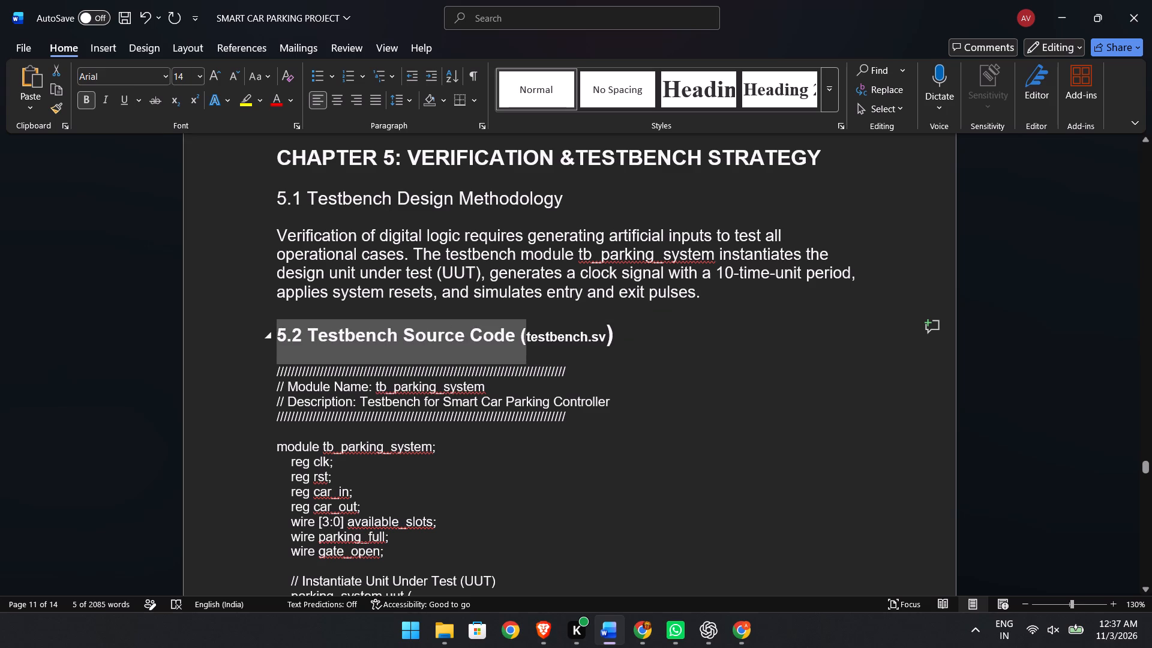
drag(621, 329, 605, 334)
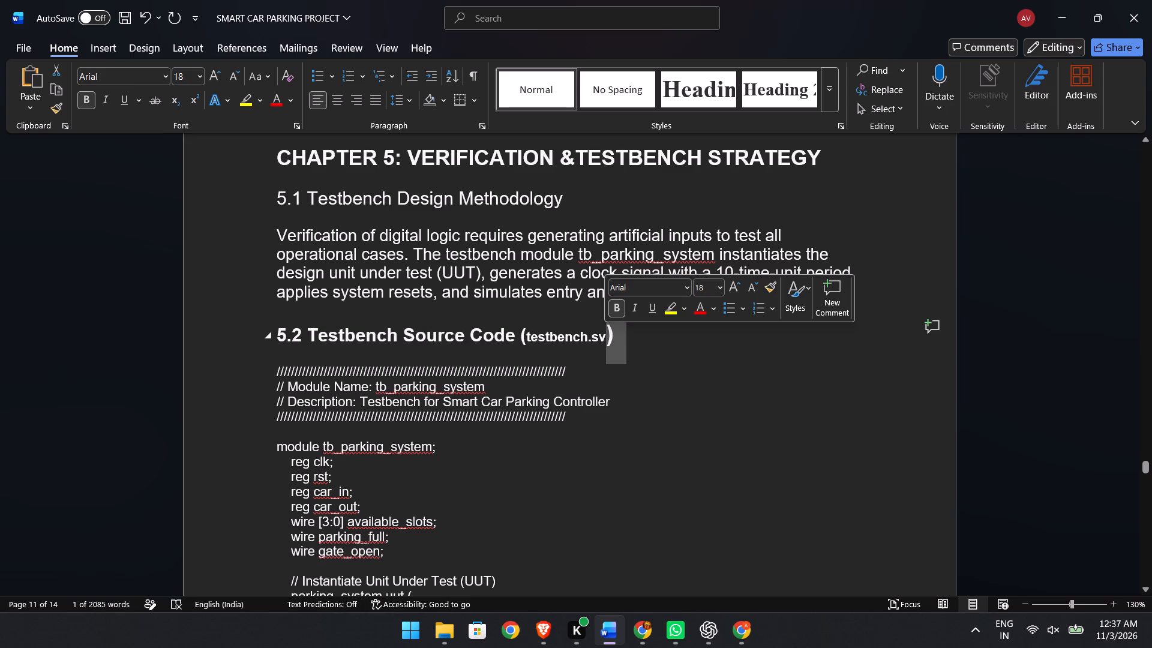
click(709, 290)
text(14)
click(617, 308)
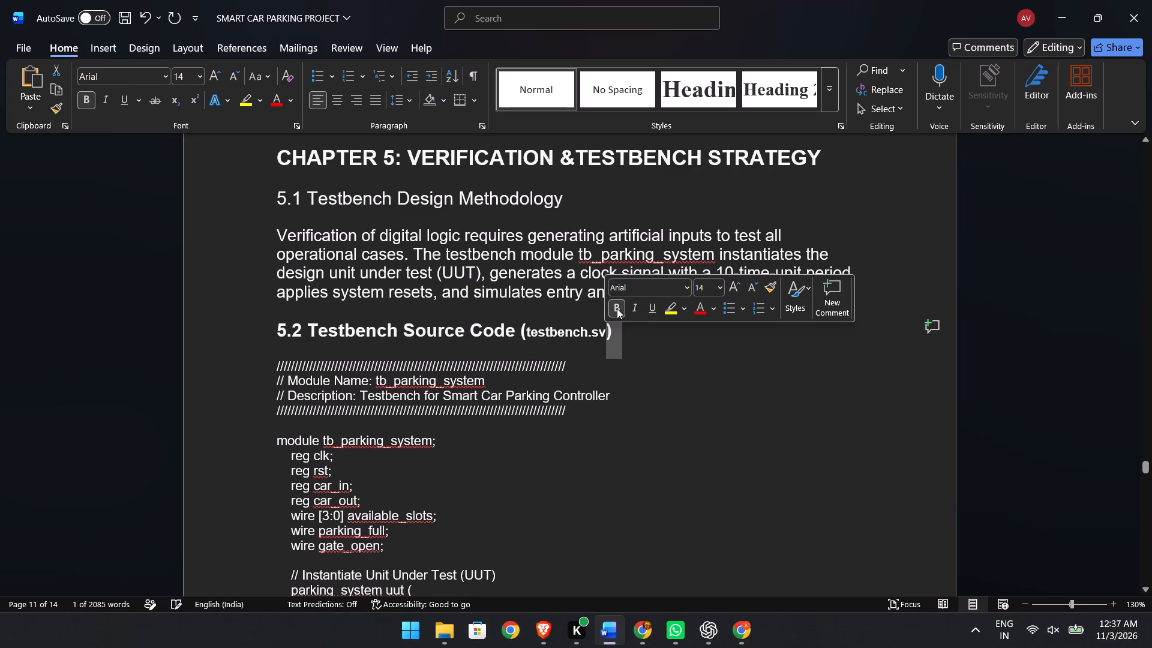
click(640, 393)
Place the insertion point on the empty line below "endmodule" at the end of the 5.2 testbench code.
scroll(640, 393, down, 2)
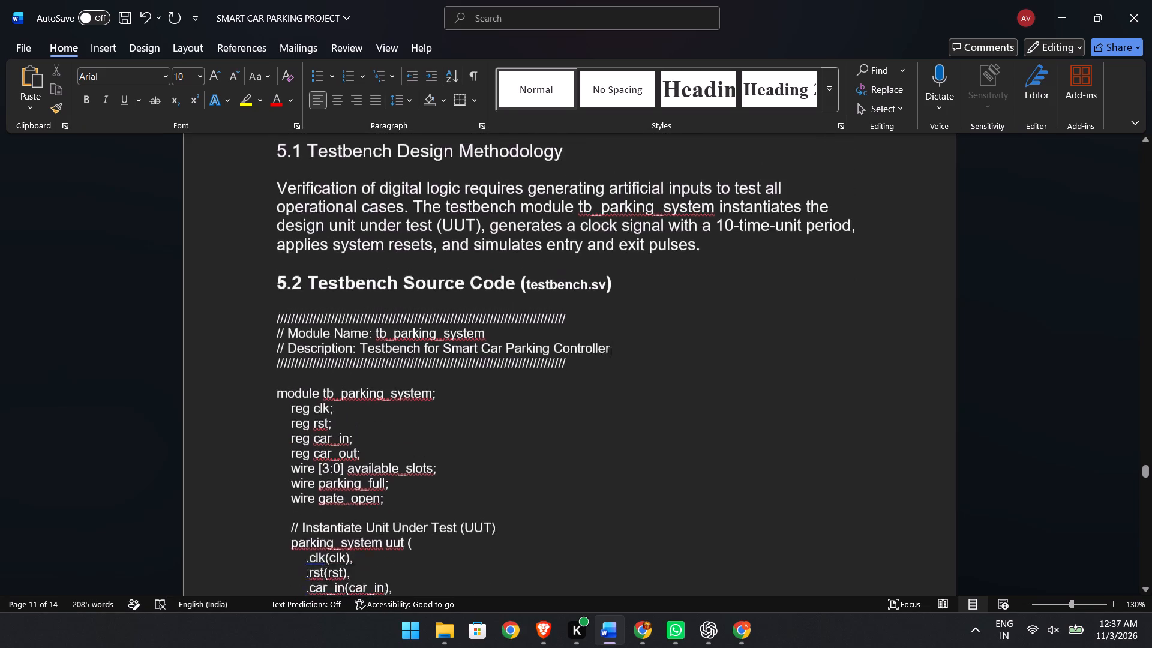
scroll(640, 393, down, 3)
scroll(640, 393, left, 1)
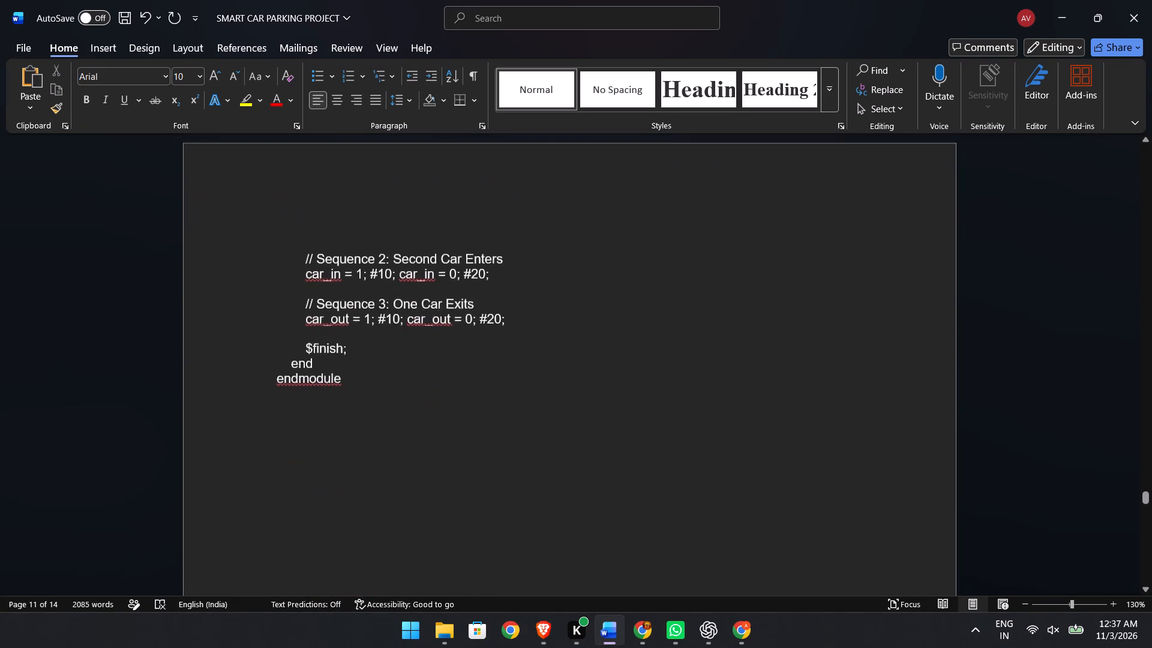
scroll(640, 393, left, 1)
click(495, 406)
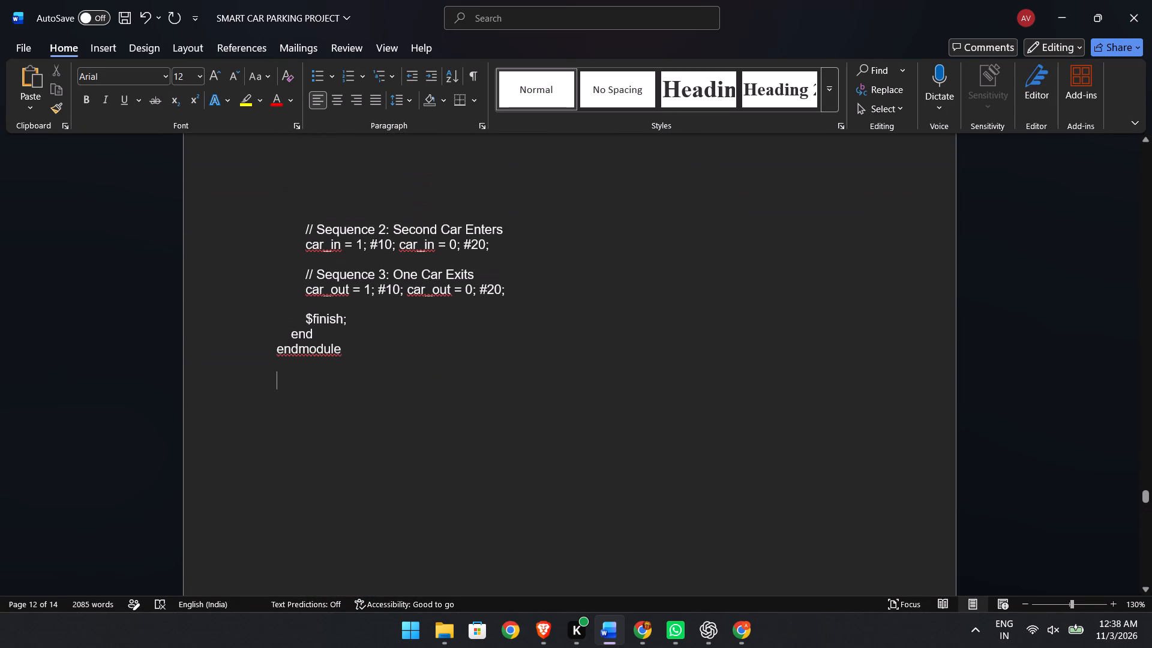
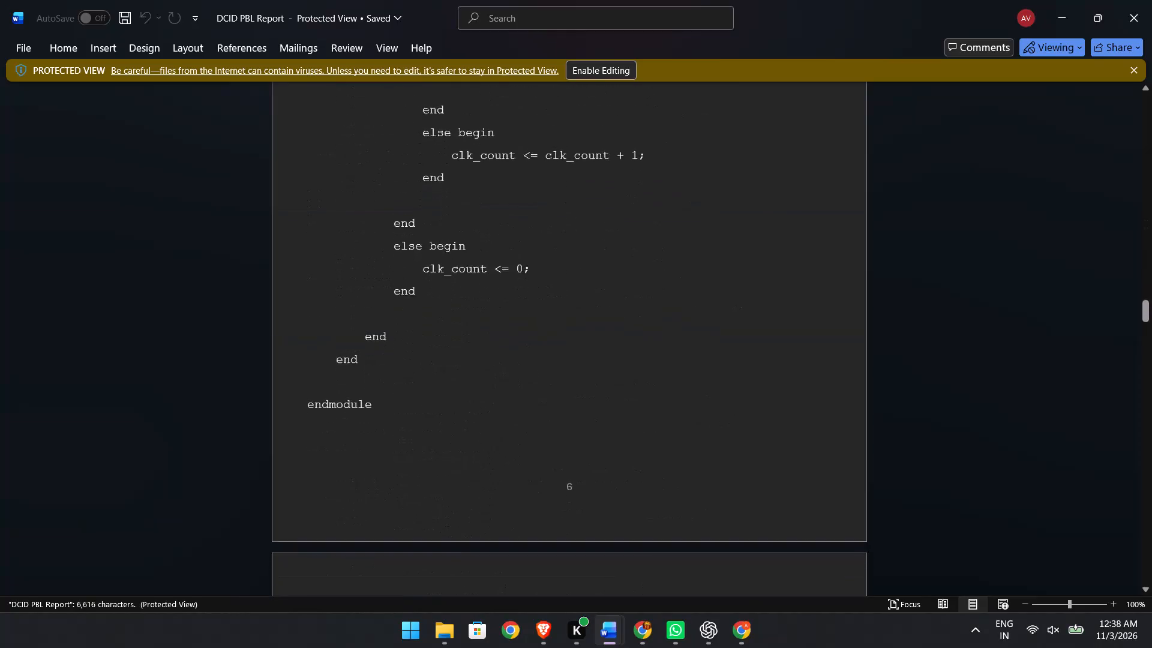
Locate the "Simulation Waveforms" heading in the protected DCID PBL Report and enable editing of that document.
scroll(677, 369, down, 4)
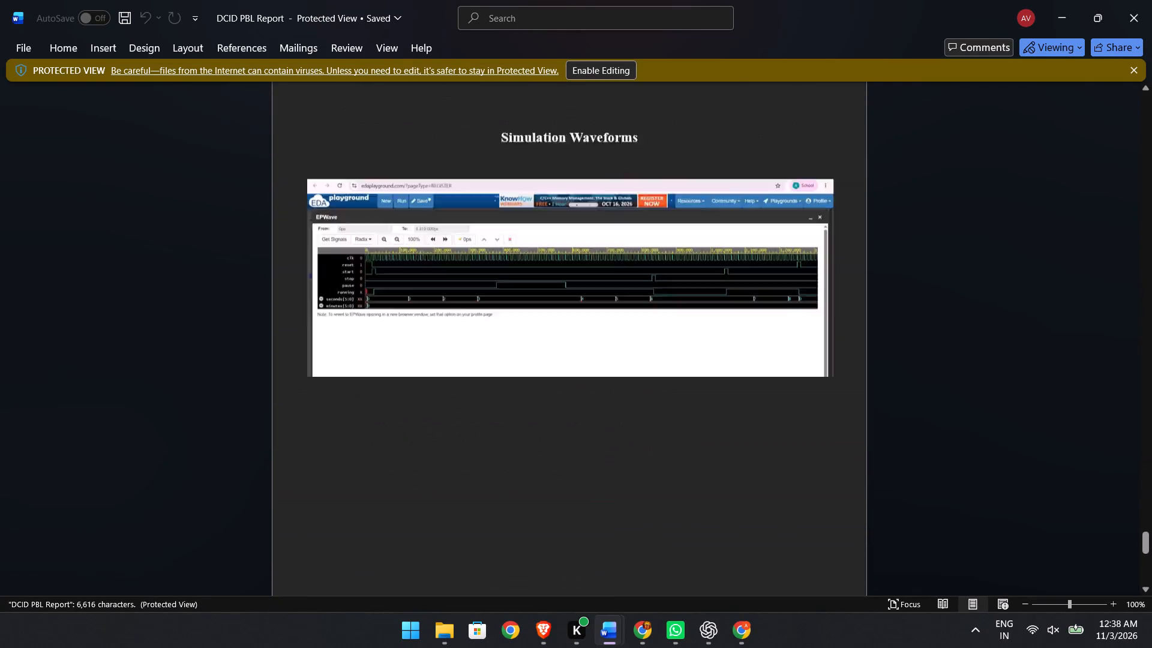
scroll(677, 369, down, 1)
scroll(677, 369, up, 2)
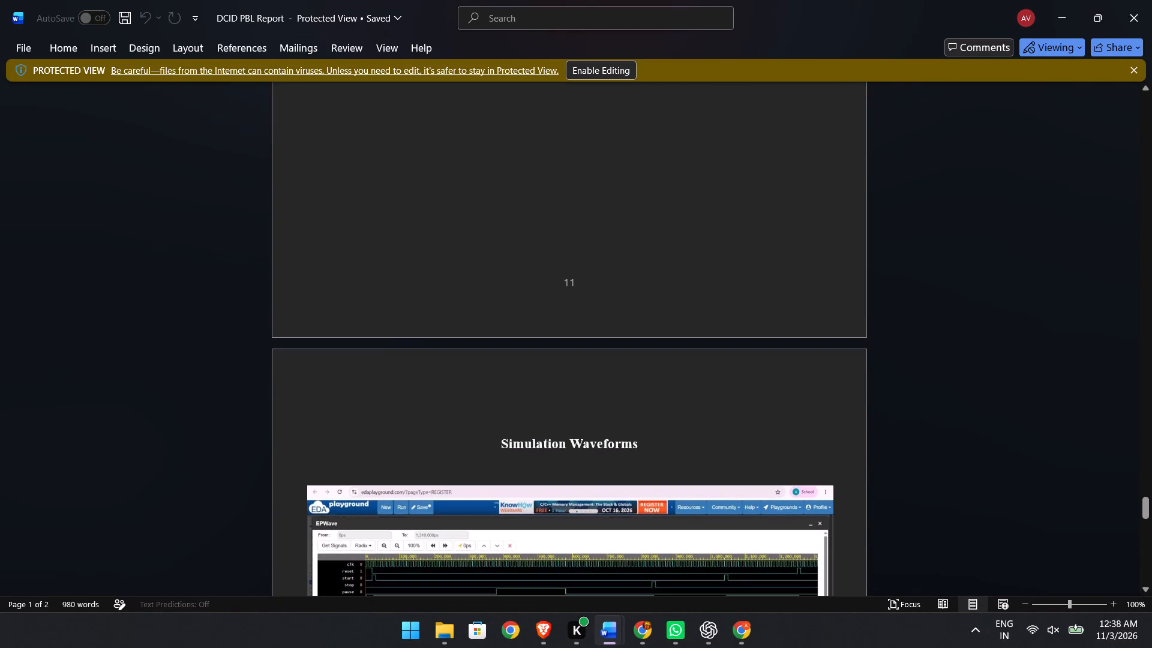
click(643, 446)
drag(643, 446, 514, 446)
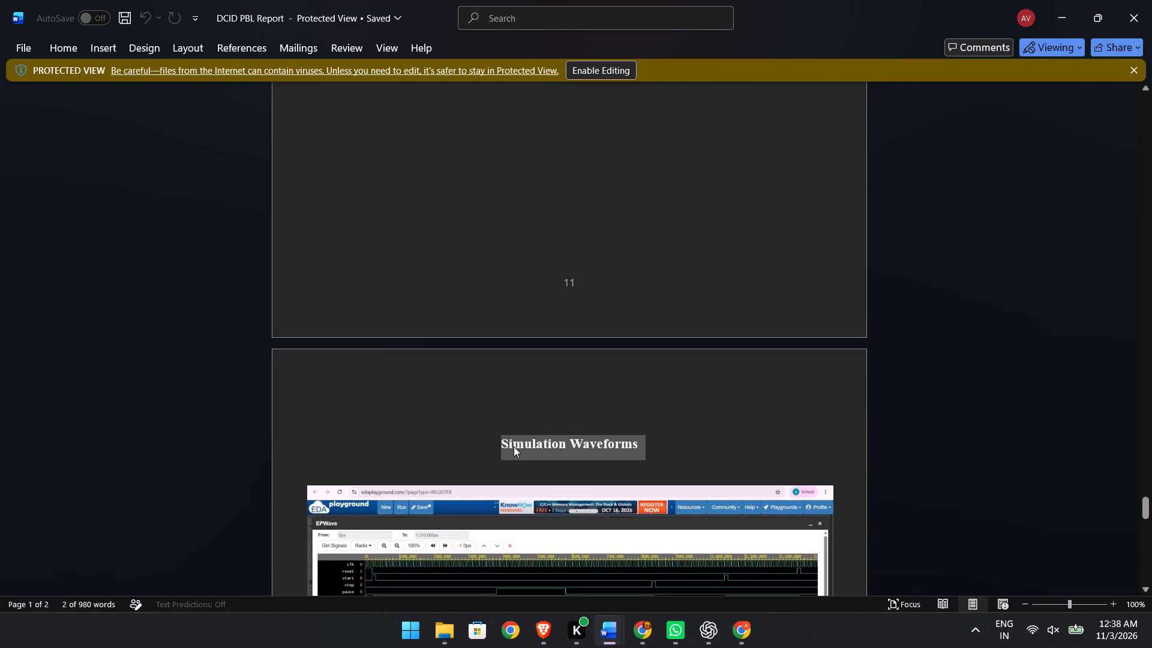
click(570, 77)
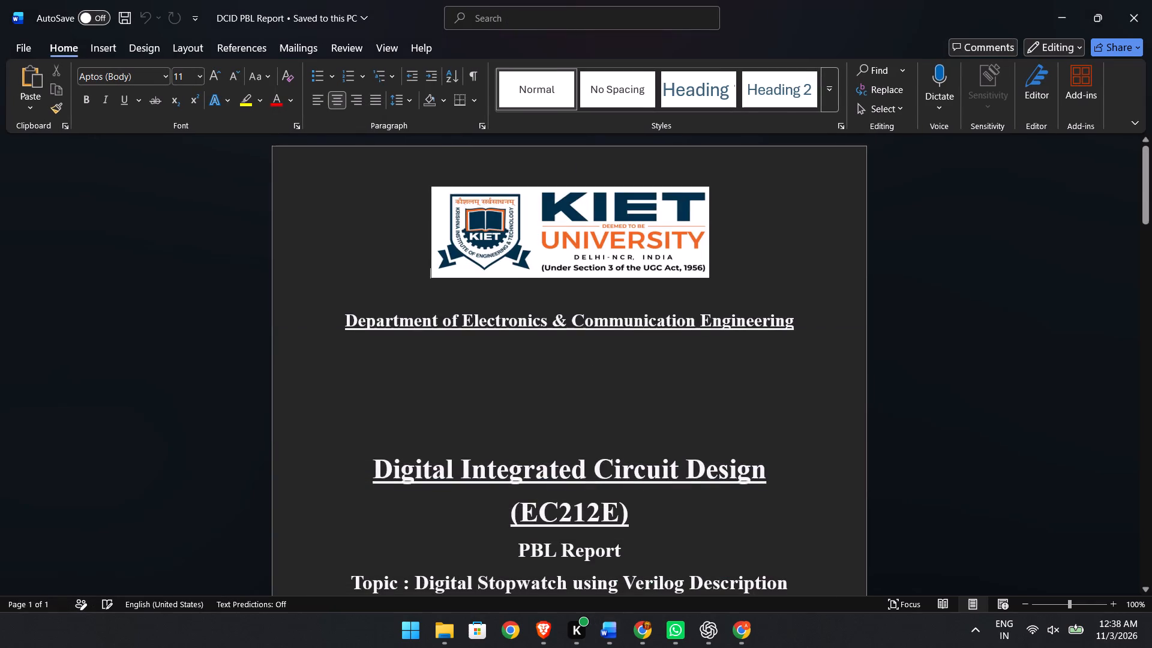
Copy the "Simulation Waveforms" heading on page 12 of the DCID PBL Report, and close that report.
scroll(605, 395, down, 15)
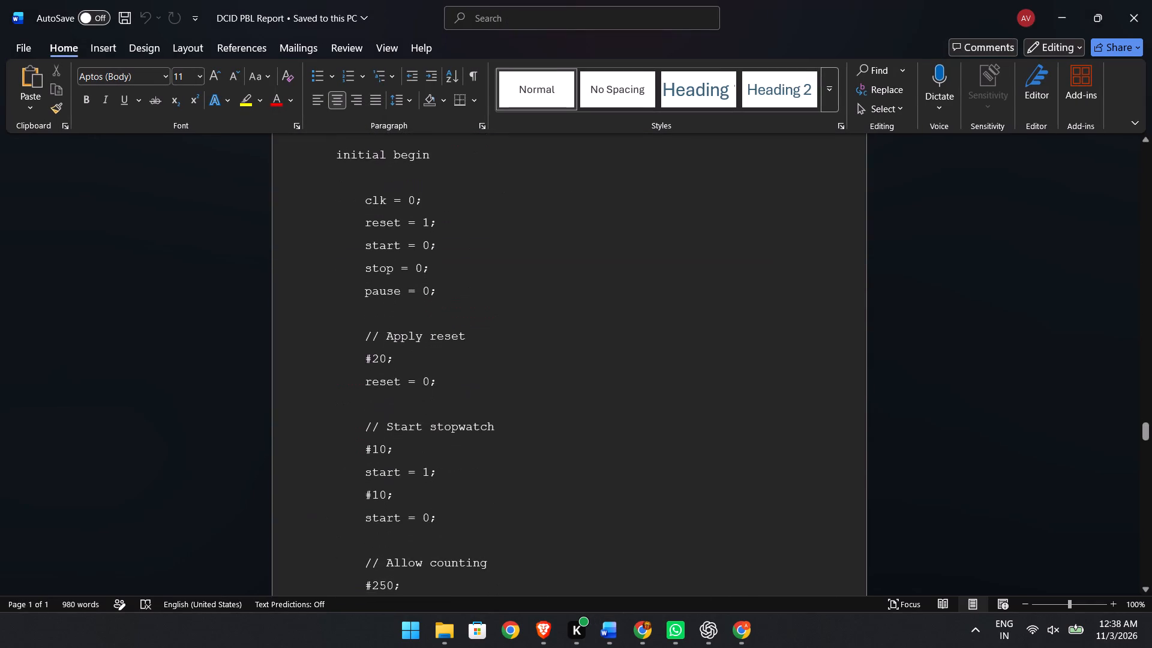
scroll(568, 405, down, 11)
scroll(568, 405, up, 1)
scroll(568, 405, down, 1)
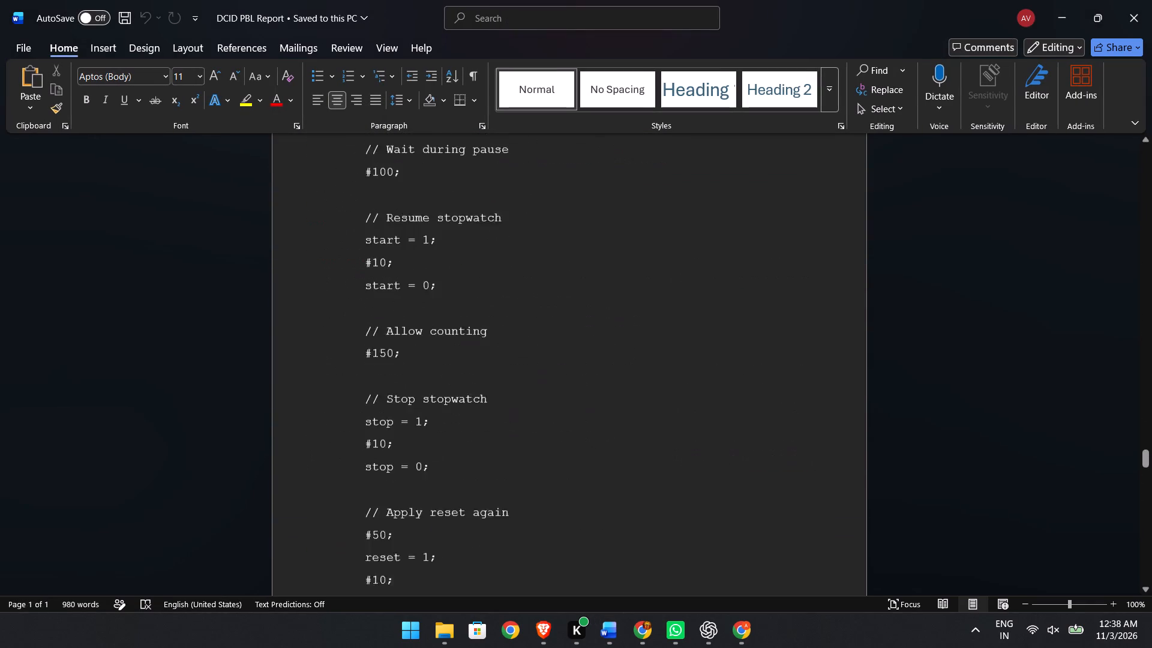
scroll(568, 405, down, 1)
scroll(568, 405, up, 1)
scroll(574, 277, down, 1)
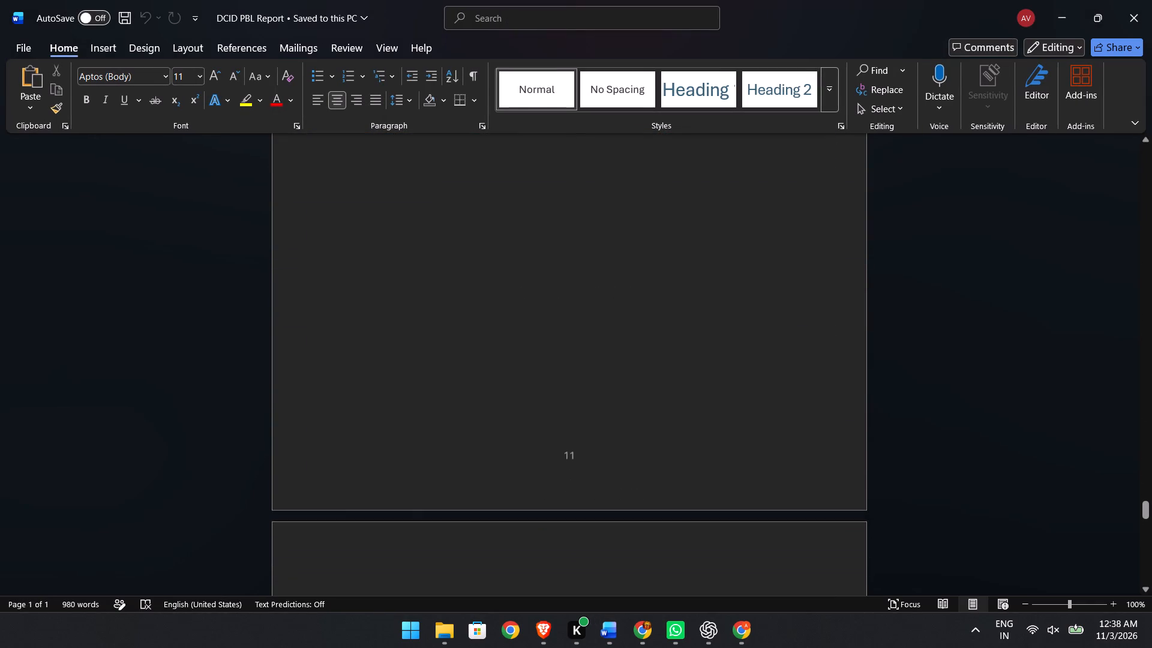
scroll(574, 277, down, 1)
drag(643, 493, 530, 488)
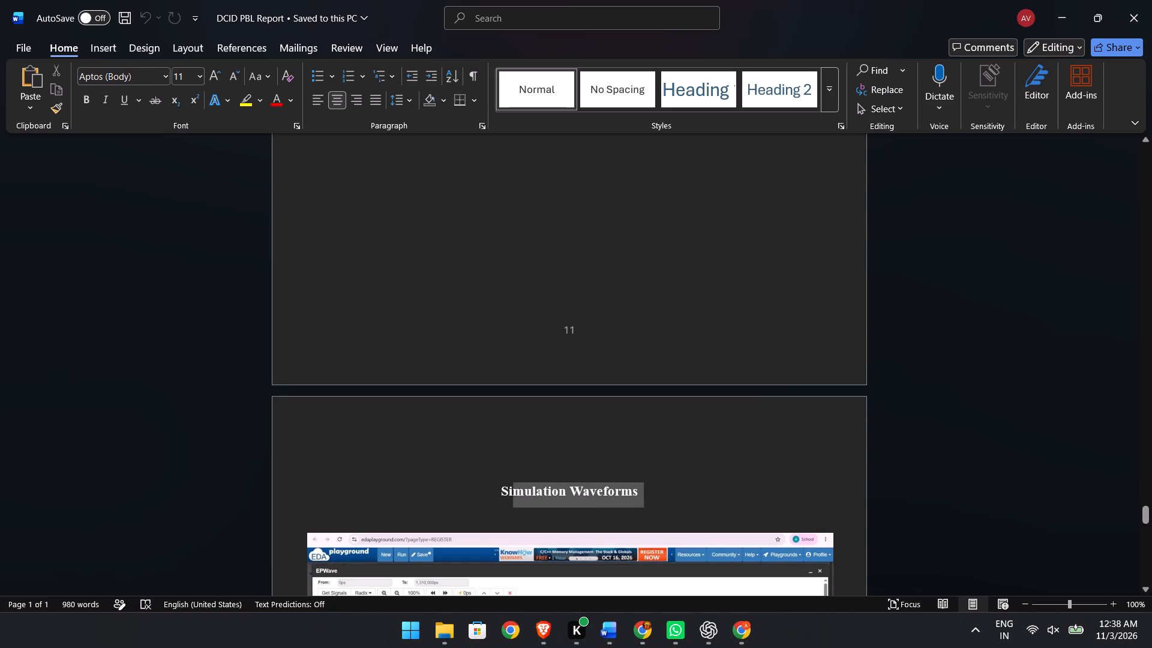
drag(530, 488, 497, 483)
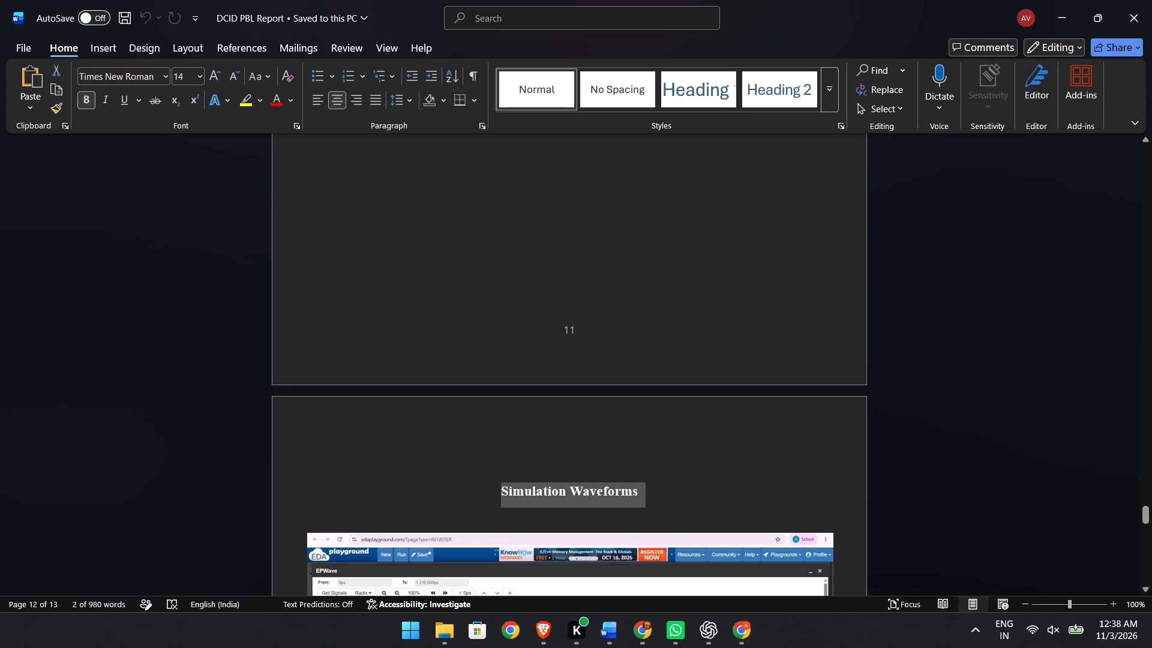
key(ctrl+c)
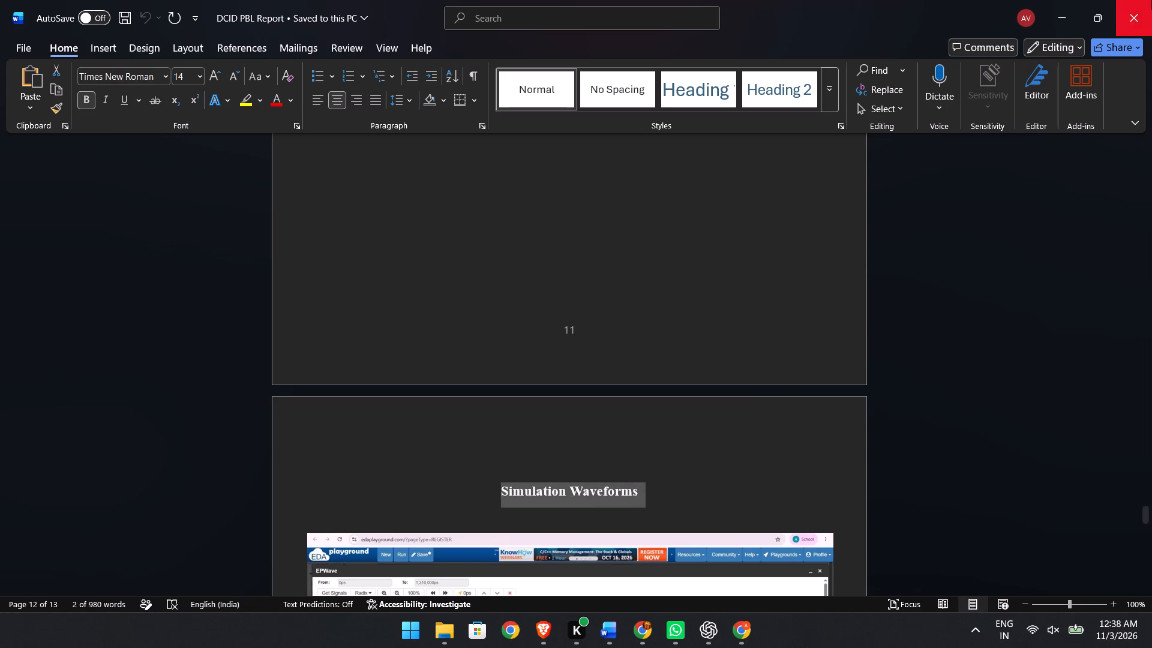
click(1151, 0)
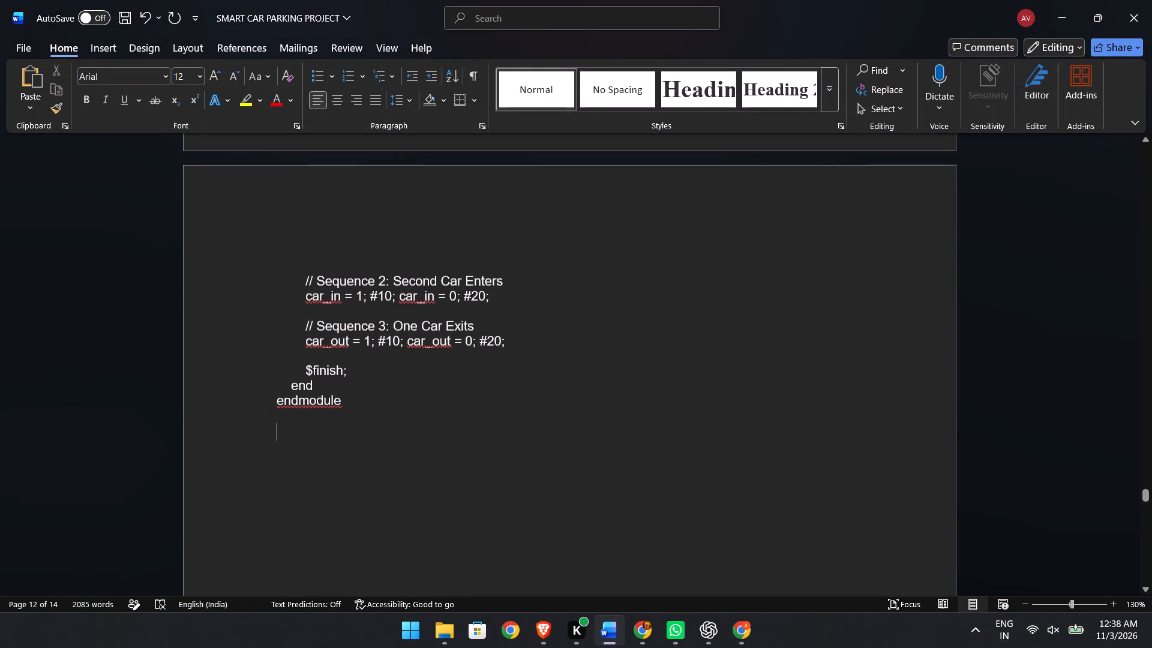
Paste the copied "Simulation Waveforms" heading on a new line below the 5.2 testbench code in SMART CAR PARKING PROJECT.
key(Return)
key(ctrl+v)
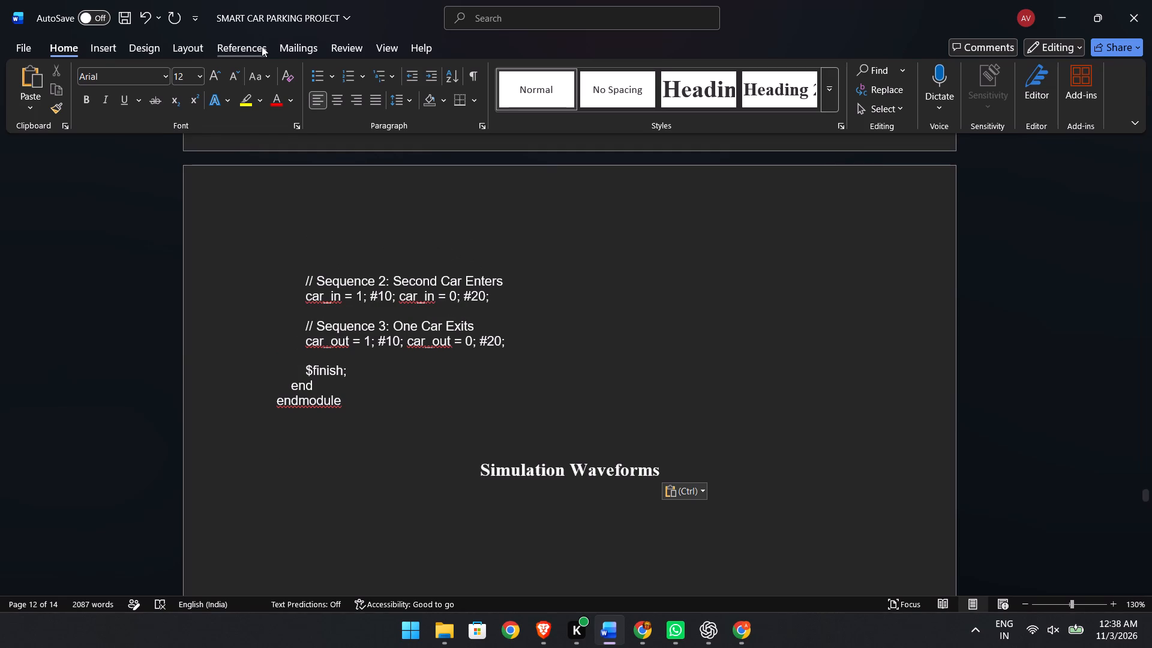
click(101, 44)
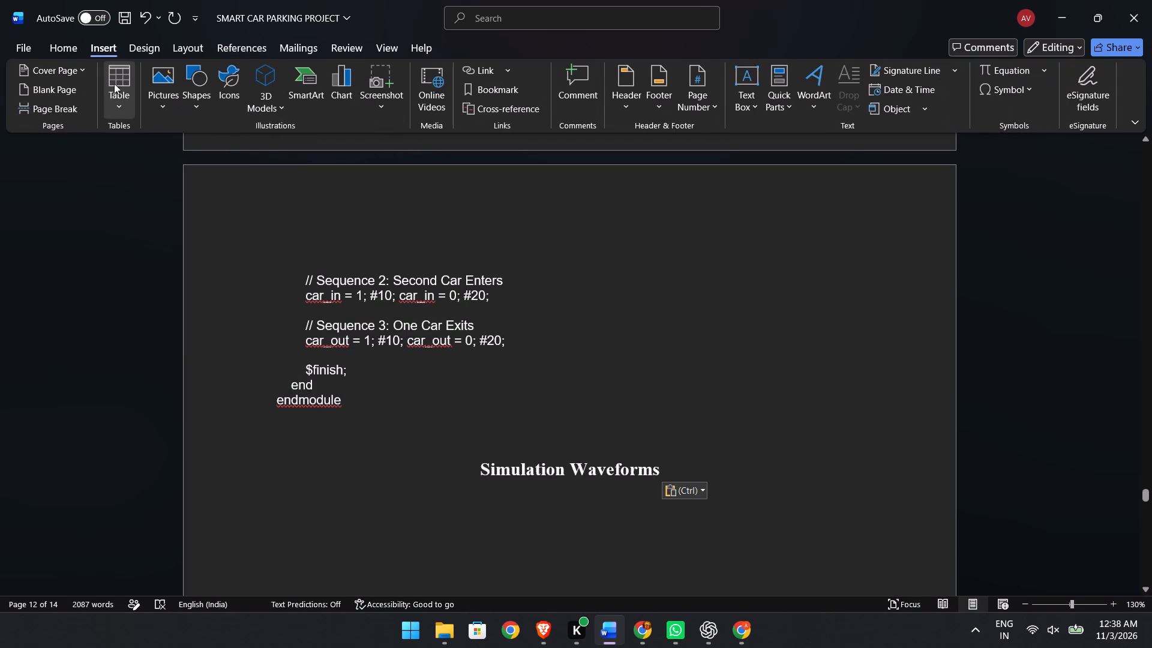
drag(144, 92, 157, 97)
click(157, 97)
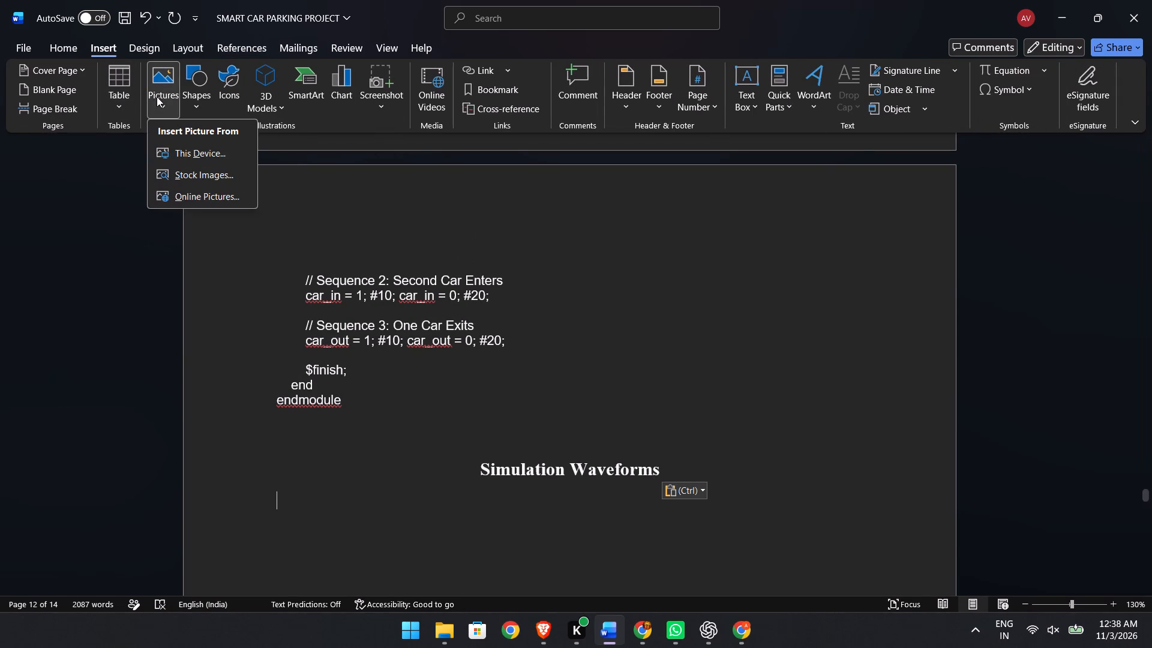
click(190, 150)
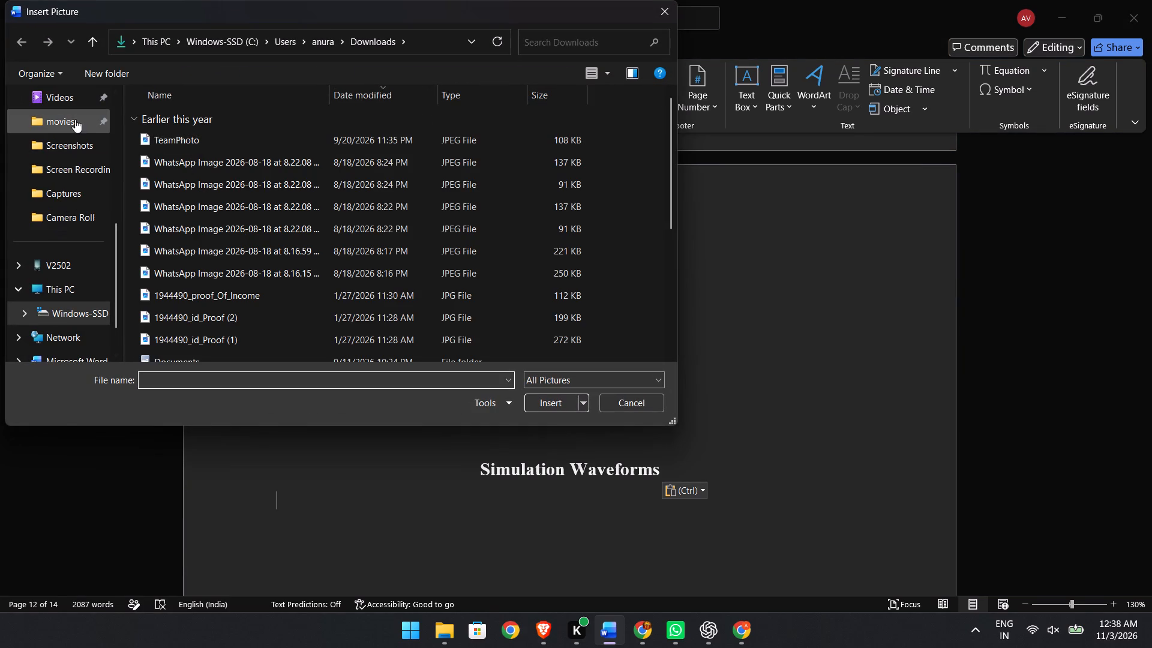
scroll(63, 239, up, 1)
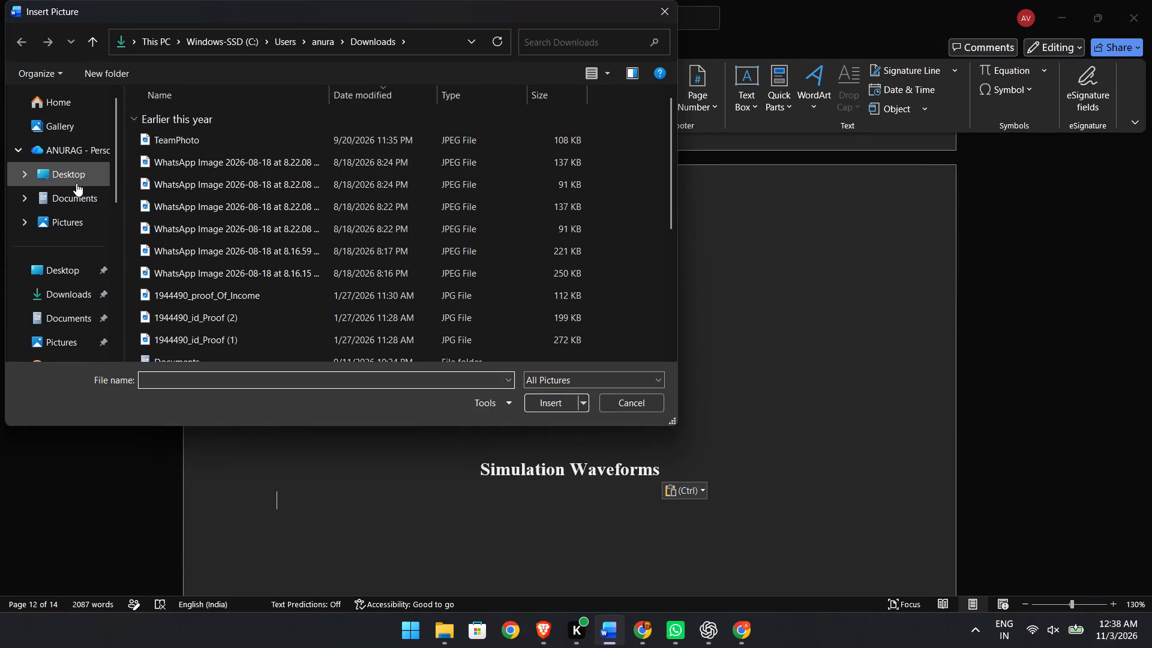
click(49, 131)
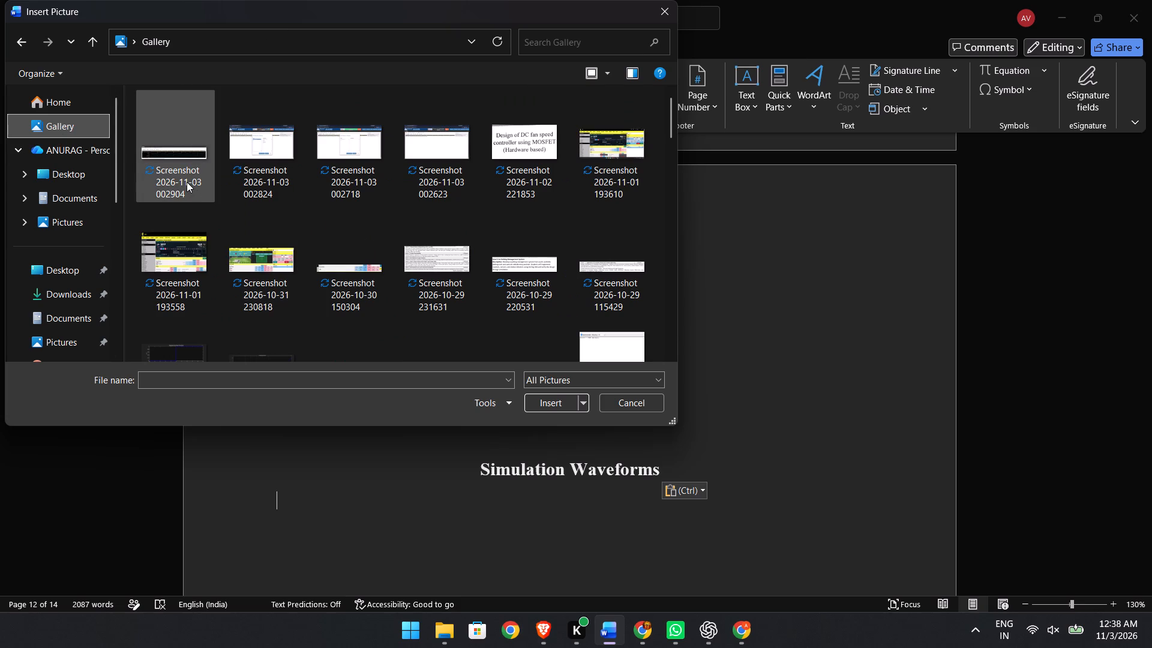
scroll(421, 245, down, 14)
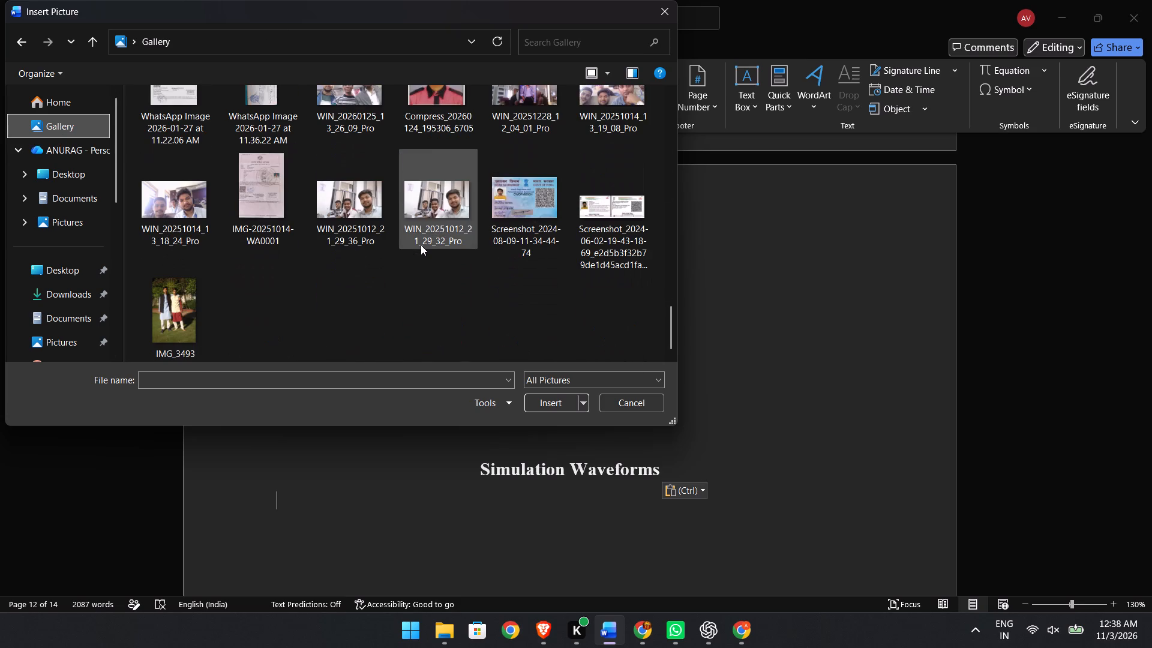
scroll(421, 245, down, 4)
scroll(421, 245, up, 15)
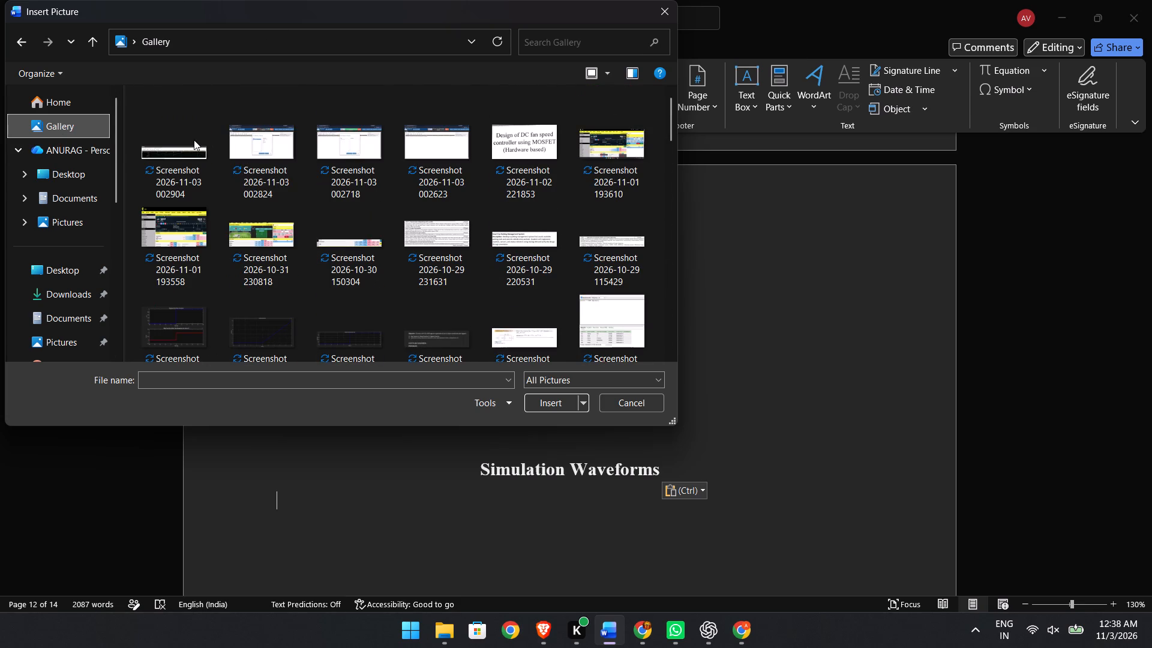
click(194, 140)
key(Return)
scroll(194, 140, down, 1)
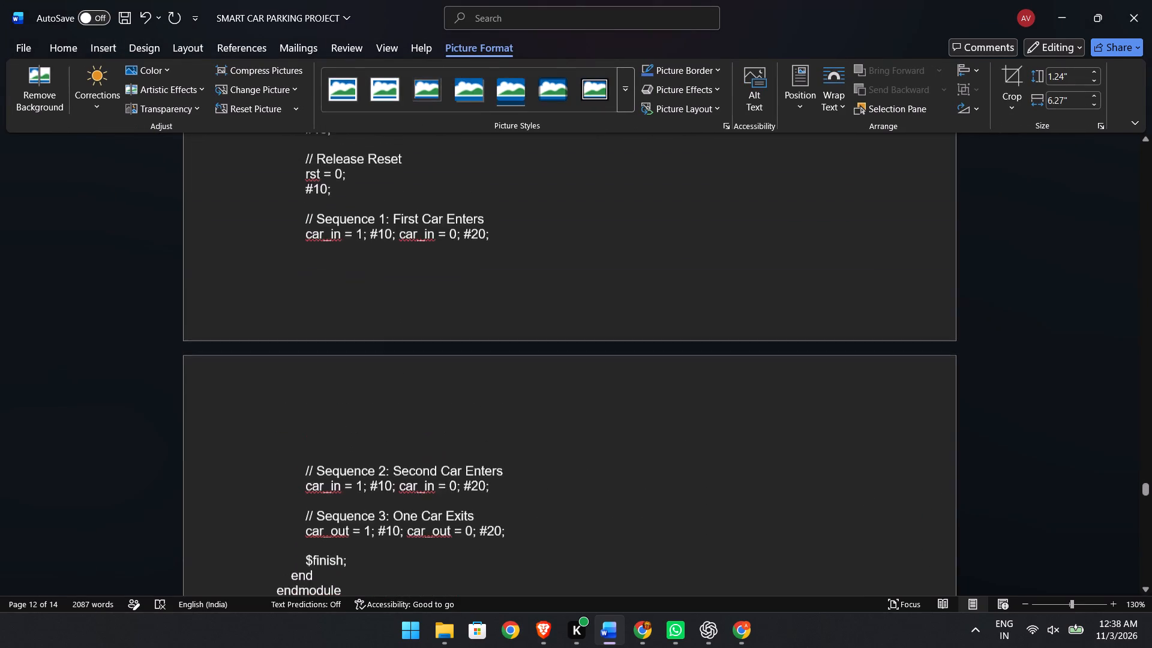
scroll(194, 140, down, 1)
Stretch the EPWave waveform picture vertically from its bottom edge, keeping its full text width.
click(463, 413)
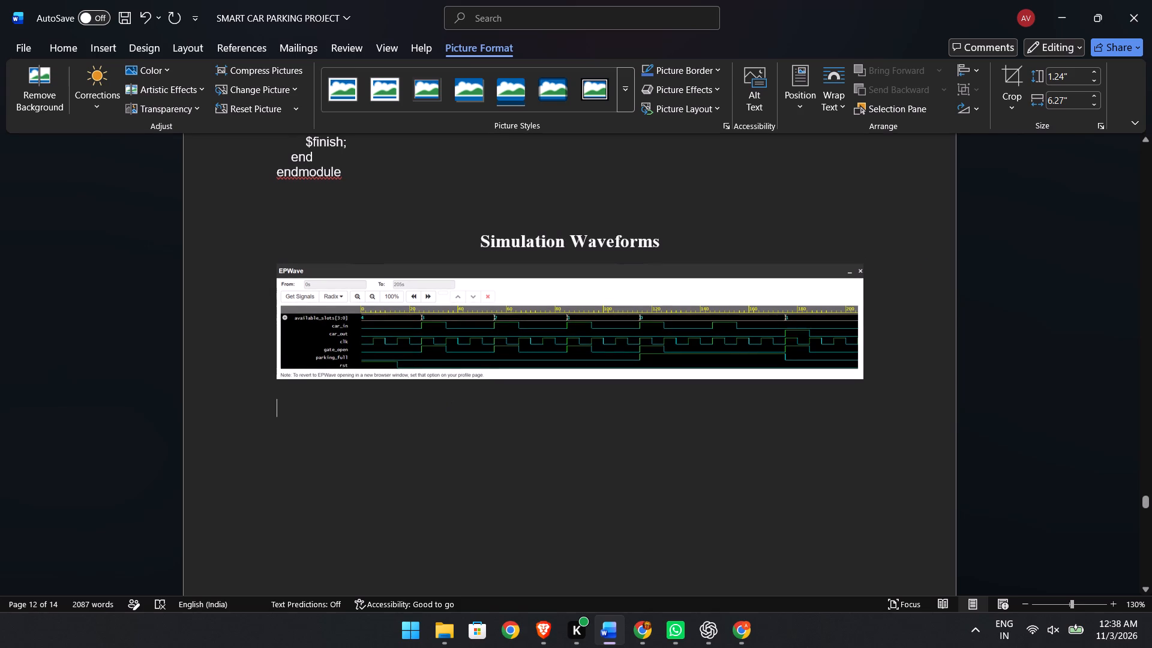
click(569, 386)
click(571, 361)
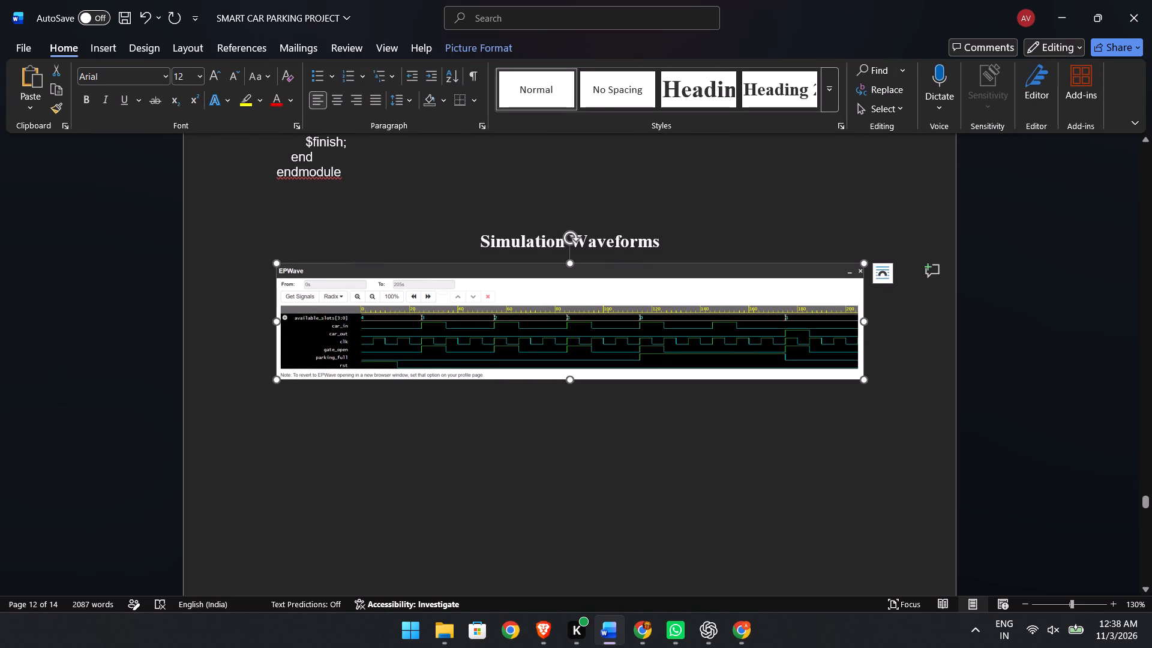
drag(569, 380, 565, 421)
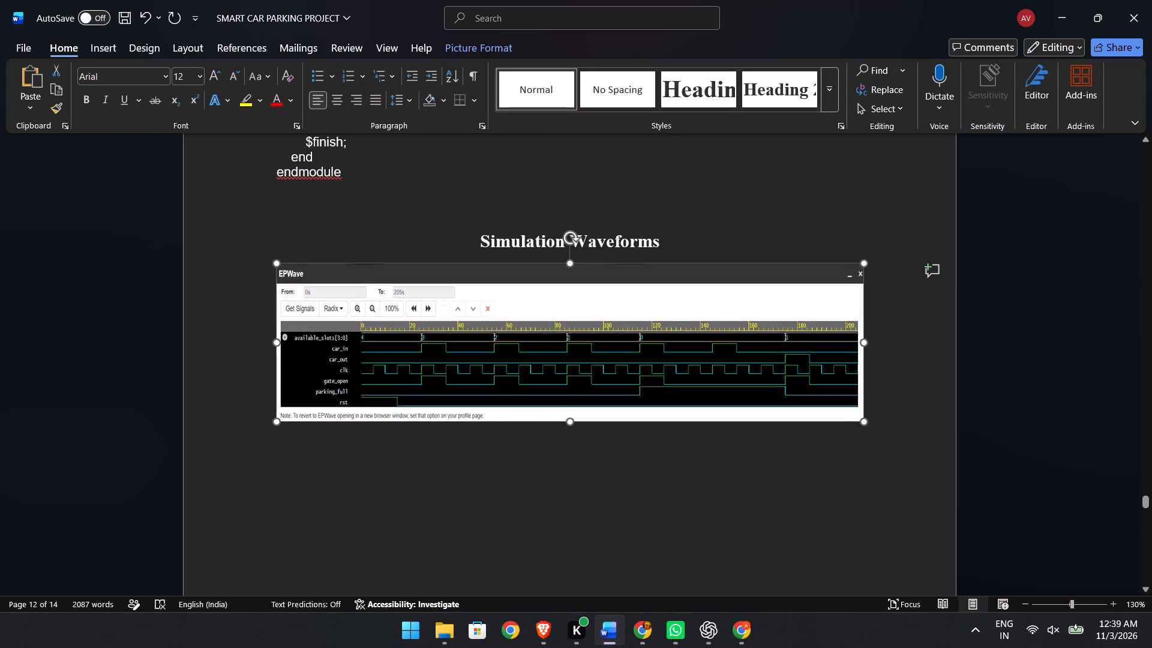
drag(565, 421, 559, 448)
click(559, 481)
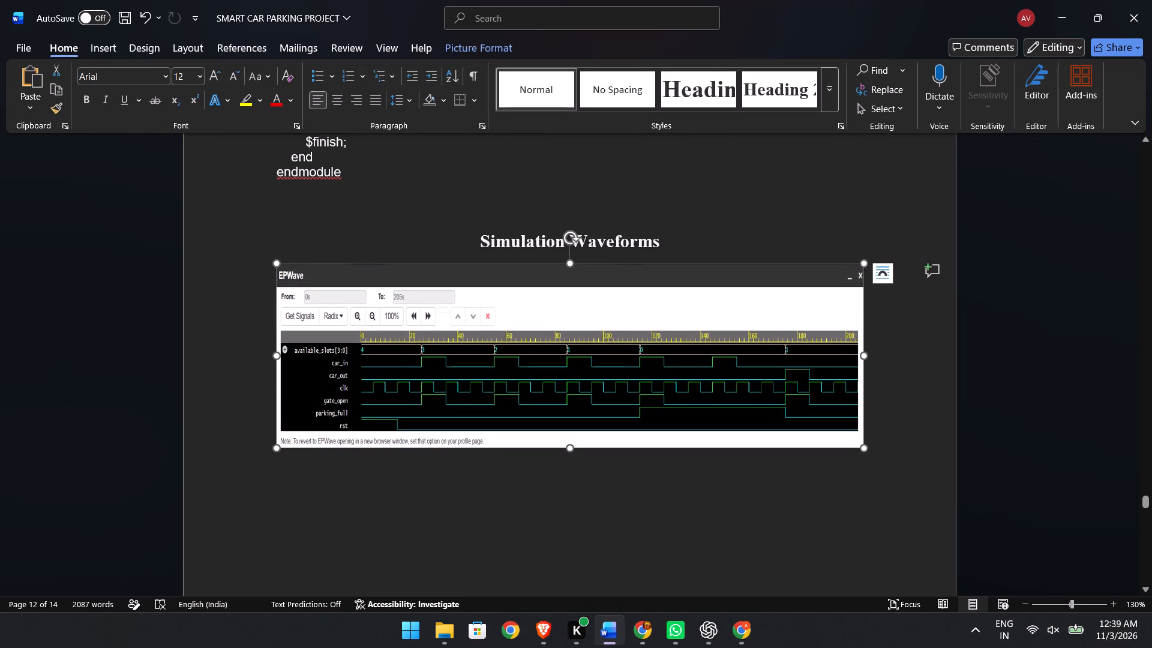
Review the Chapter 6 and Chapter 7 pages side by side at 90% zoom to check their headings and layout.
scroll(617, 494, down, 1)
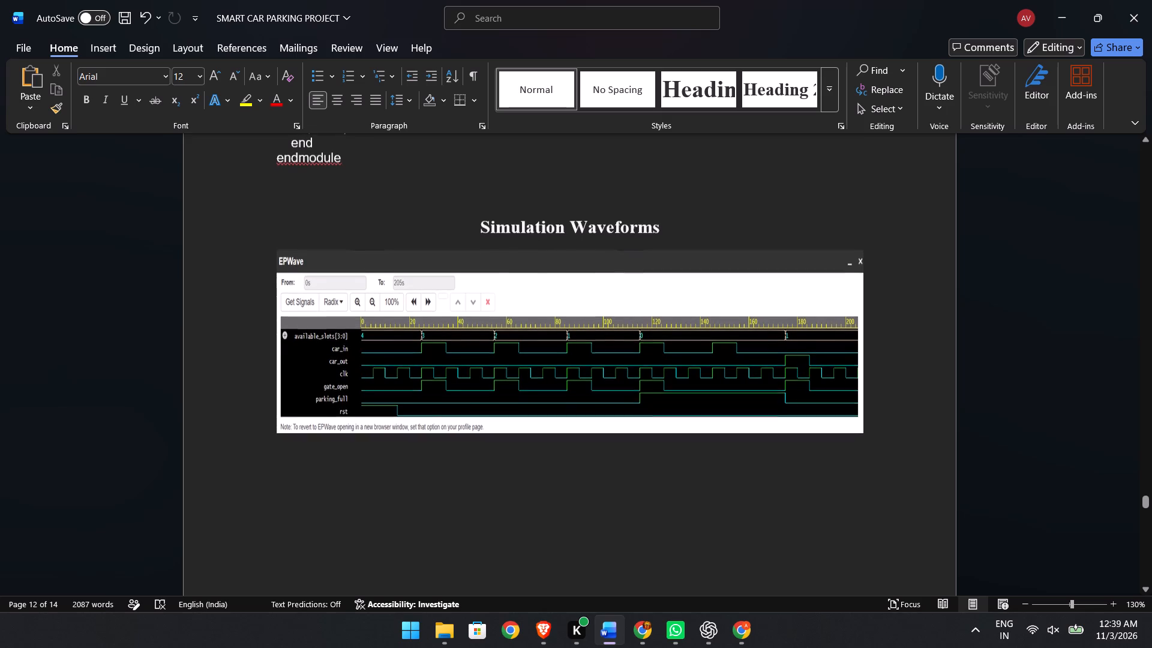
scroll(617, 494, down, 4)
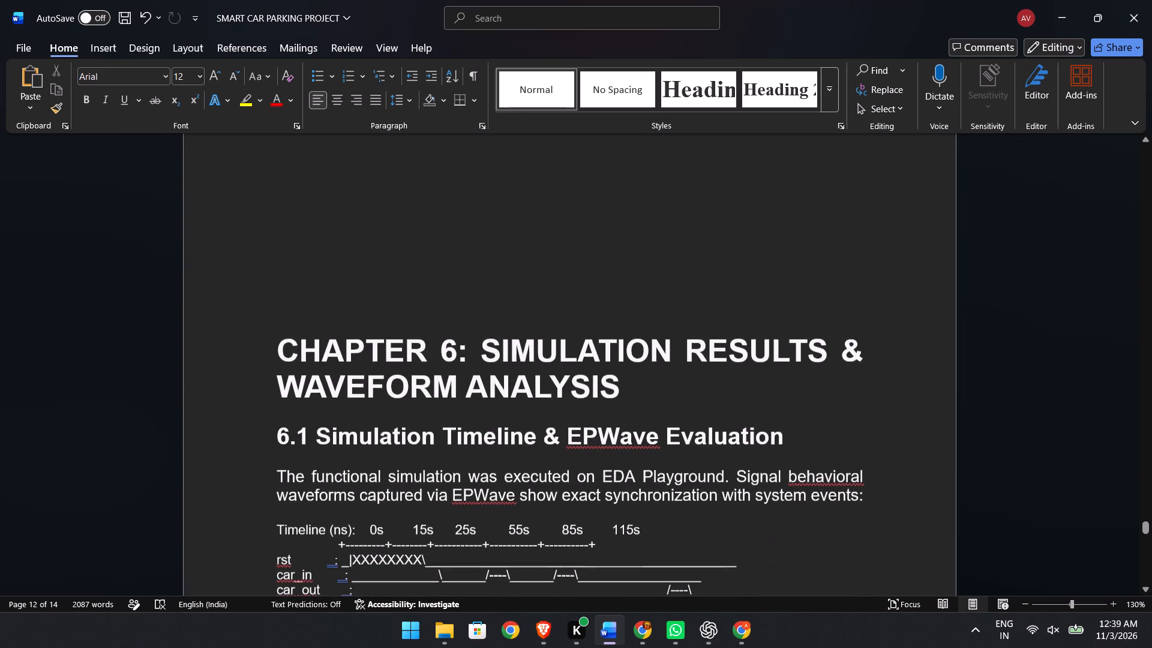
ctrl+scroll(616, 391, down, 2)
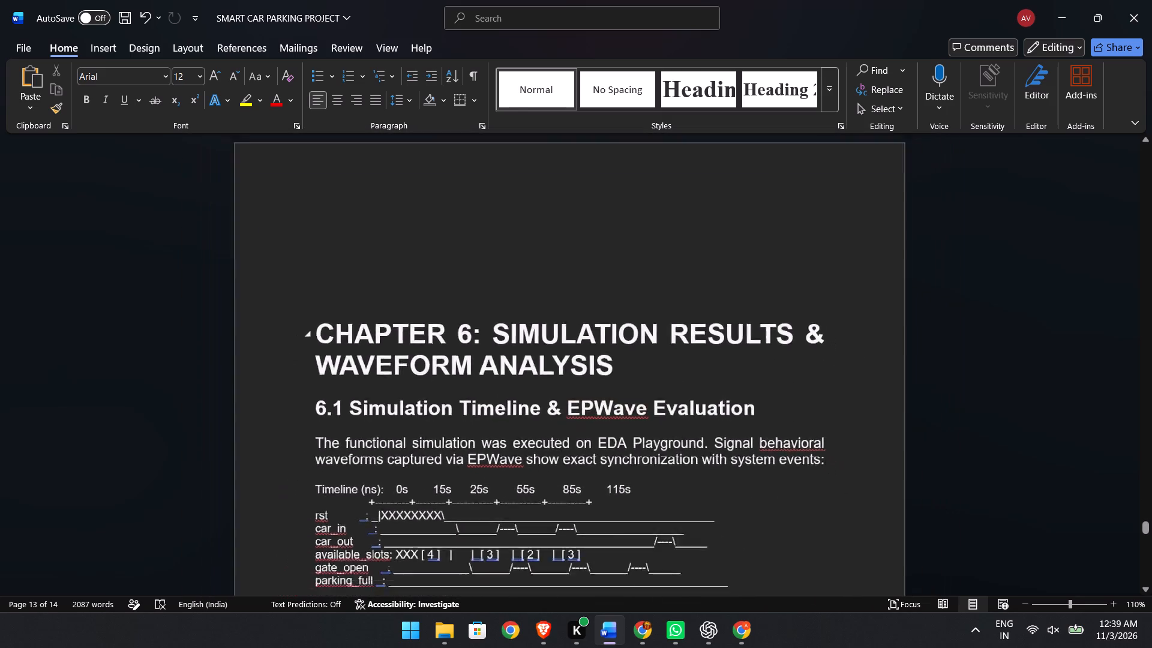
ctrl+scroll(616, 391, down, 2)
scroll(616, 391, right, 1)
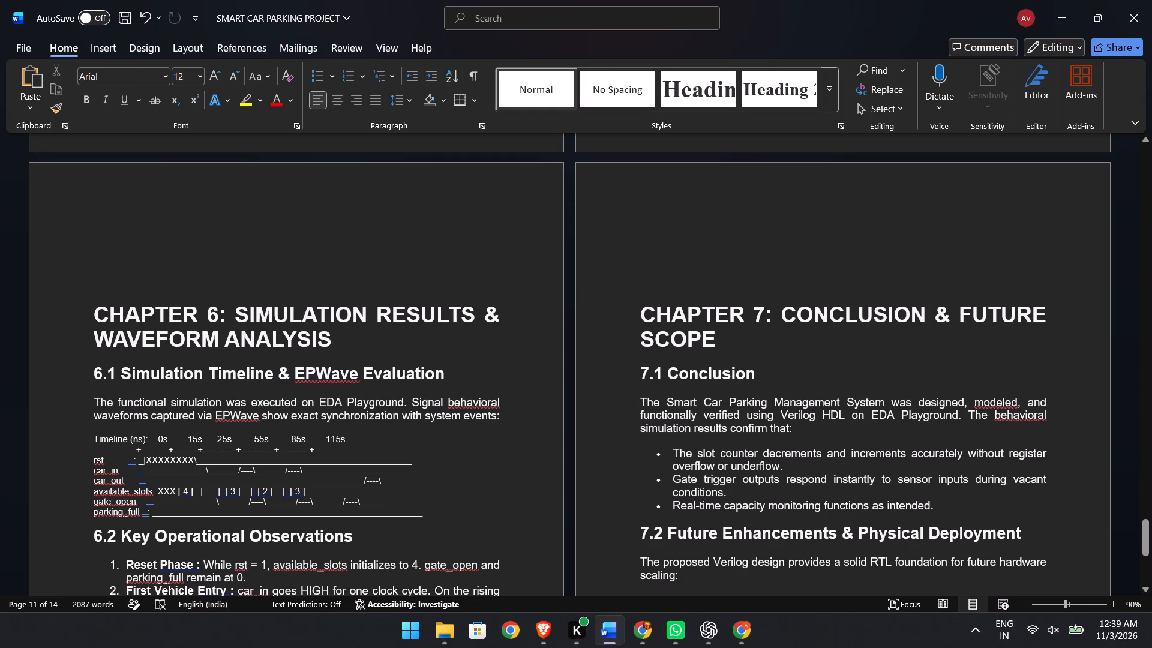
scroll(616, 391, up, 1)
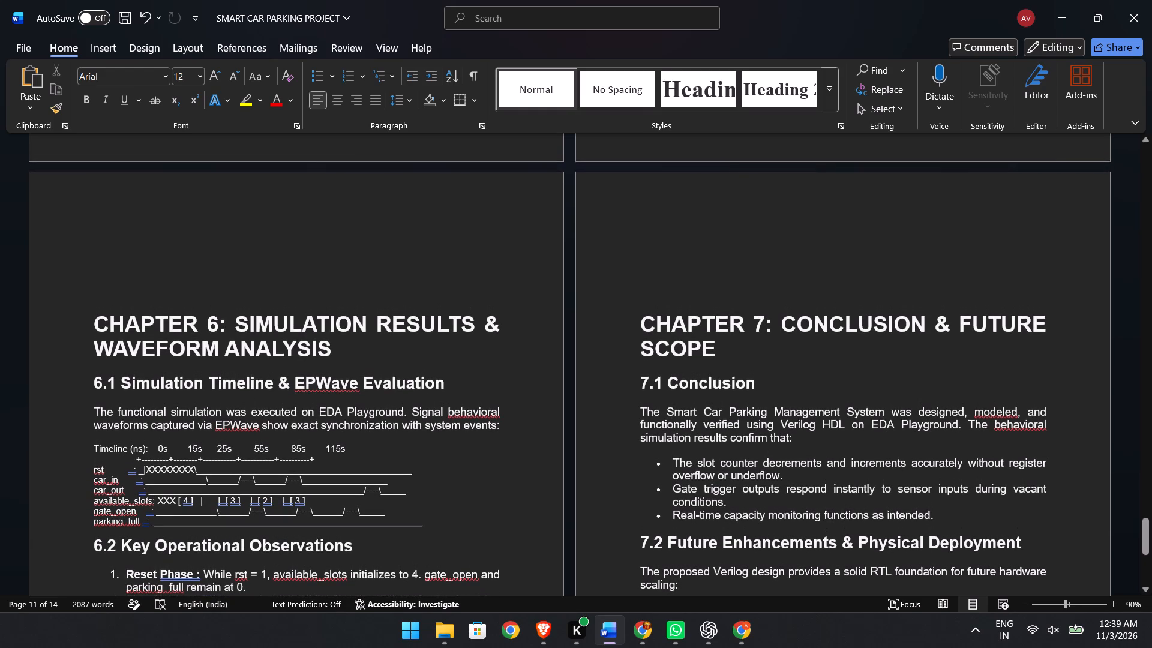
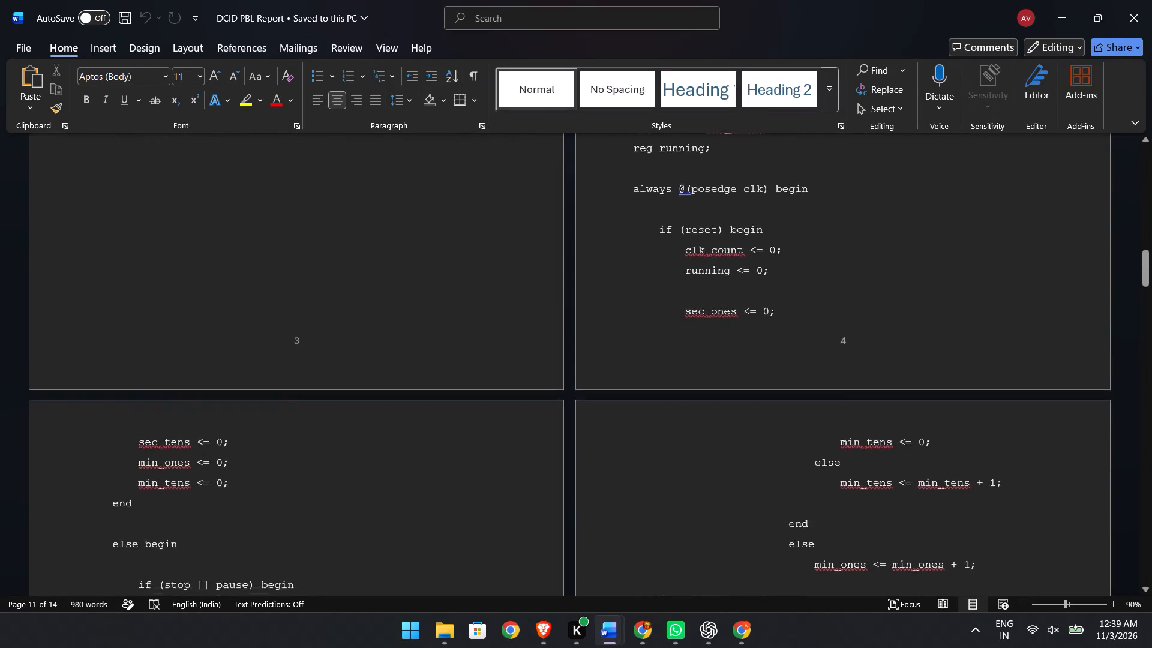
Look through the testbench, waveform and Results and Discussion pages of DCID PBL Report to see how its ending is structured.
scroll(692, 449, down, 4)
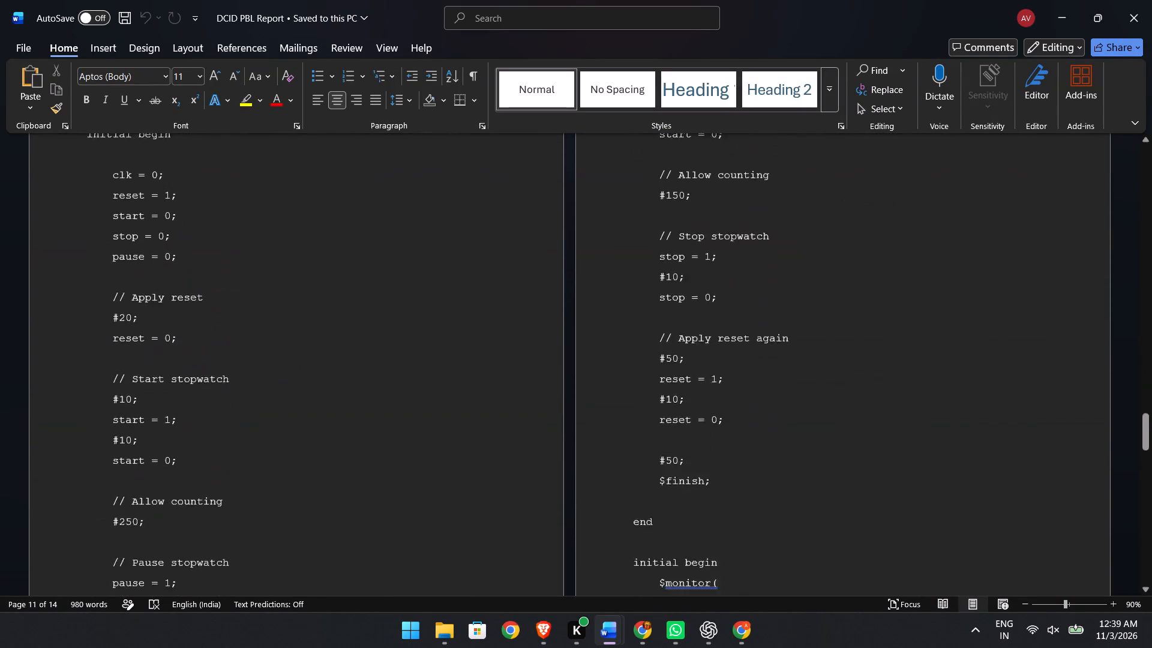
scroll(692, 449, down, 1)
scroll(692, 449, up, 1)
scroll(692, 449, down, 1)
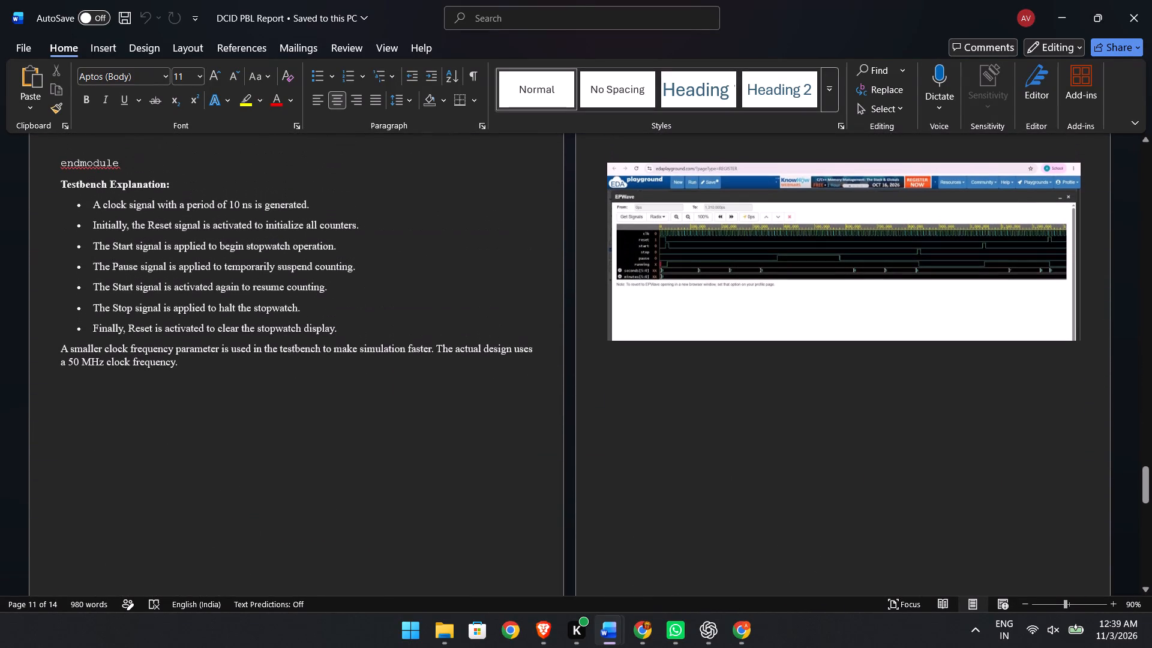
scroll(692, 449, down, 1)
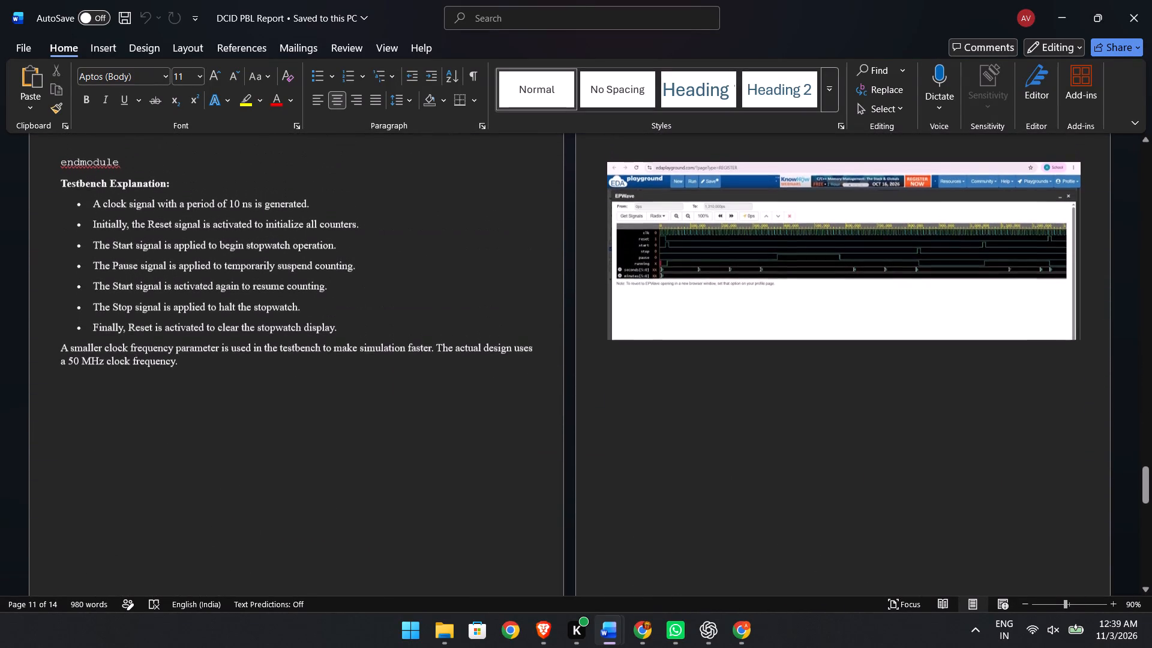
scroll(692, 449, down, 1)
scroll(692, 449, up, 2)
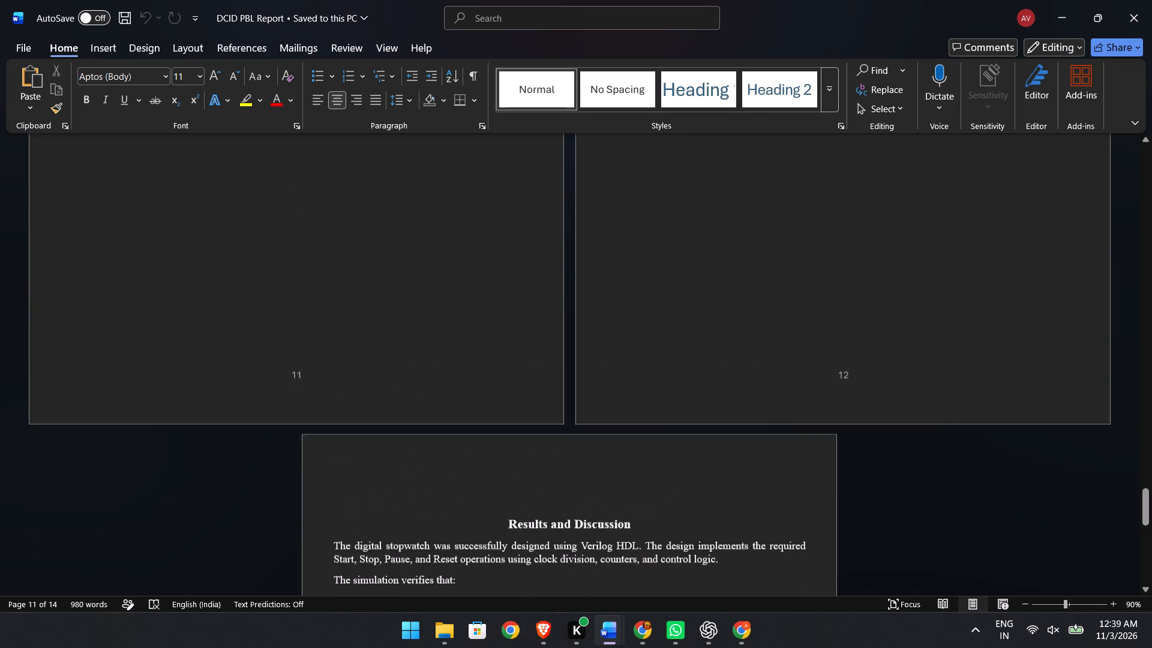
scroll(692, 449, up, 1)
scroll(692, 449, down, 1)
scroll(692, 449, up, 1)
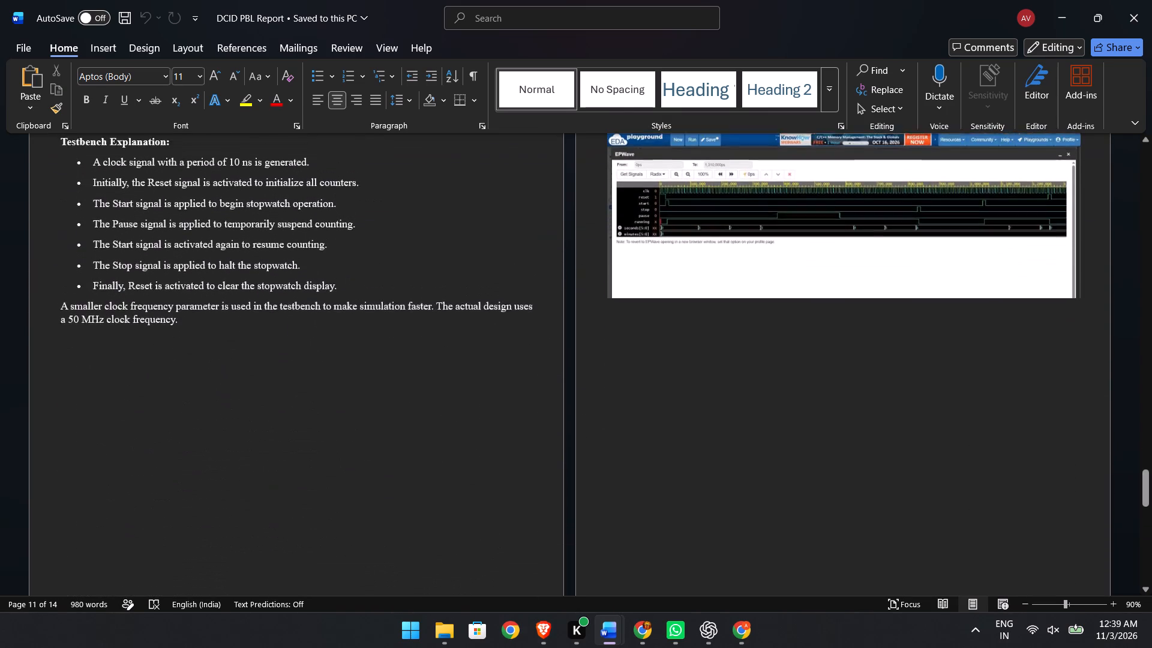
scroll(692, 449, up, 1)
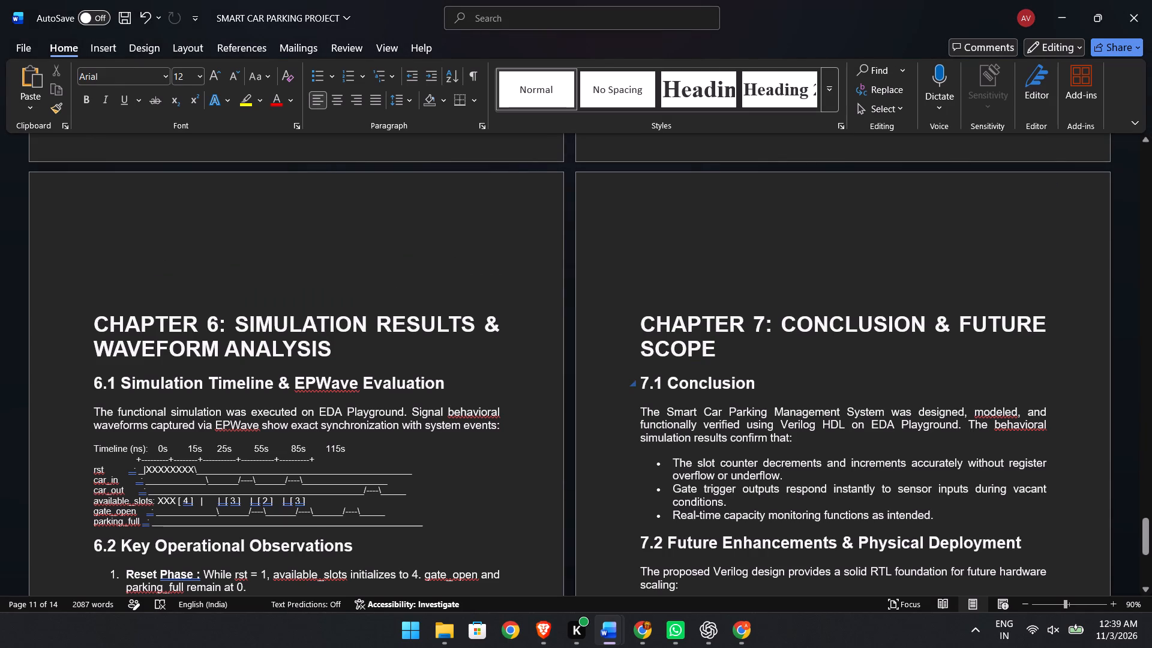
In SMART CAR PARKING PROJECT, compare the Simulation Waveforms section with the content of Chapters 6 and 7.
scroll(494, 422, down, 3)
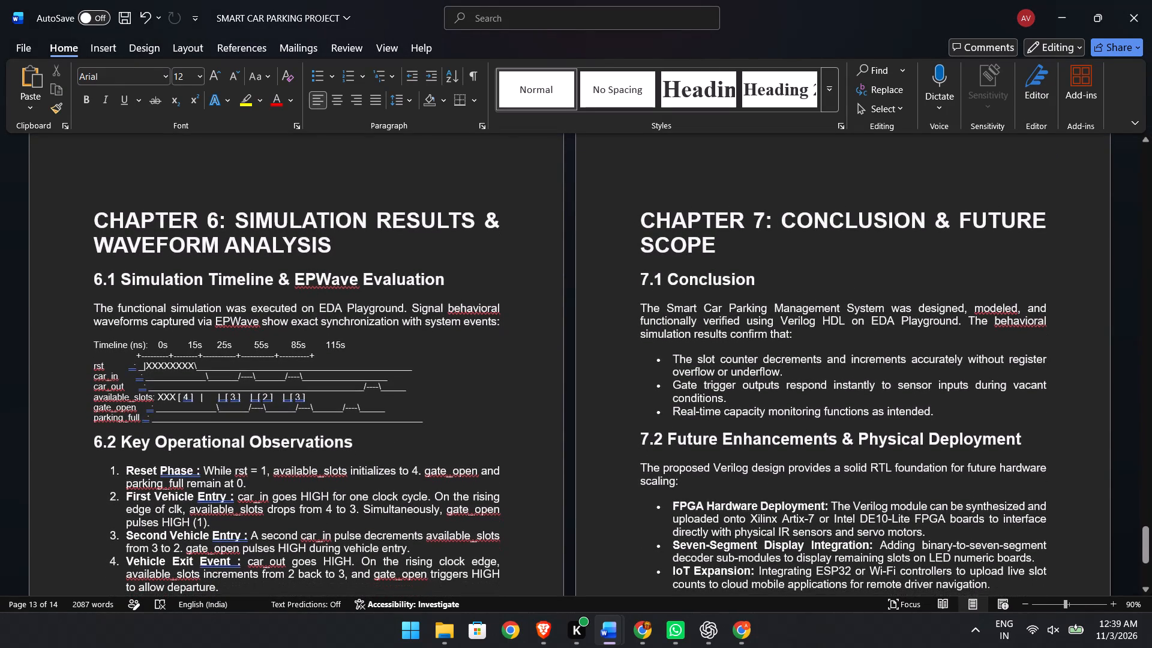
scroll(494, 422, down, 1)
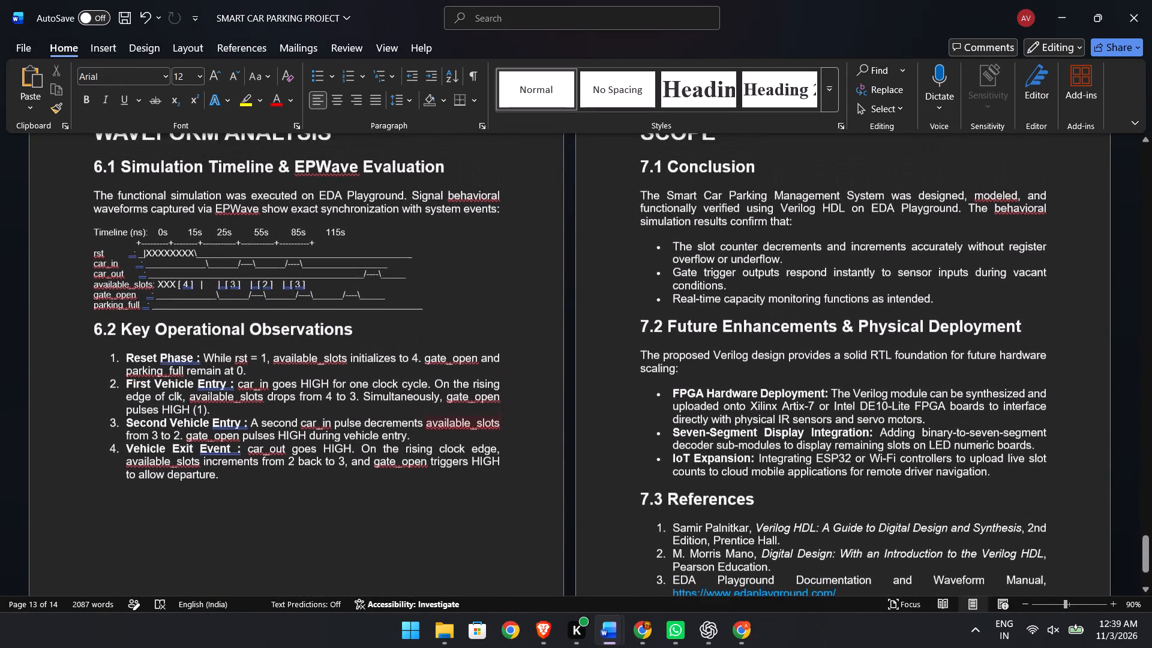
scroll(494, 422, up, 2)
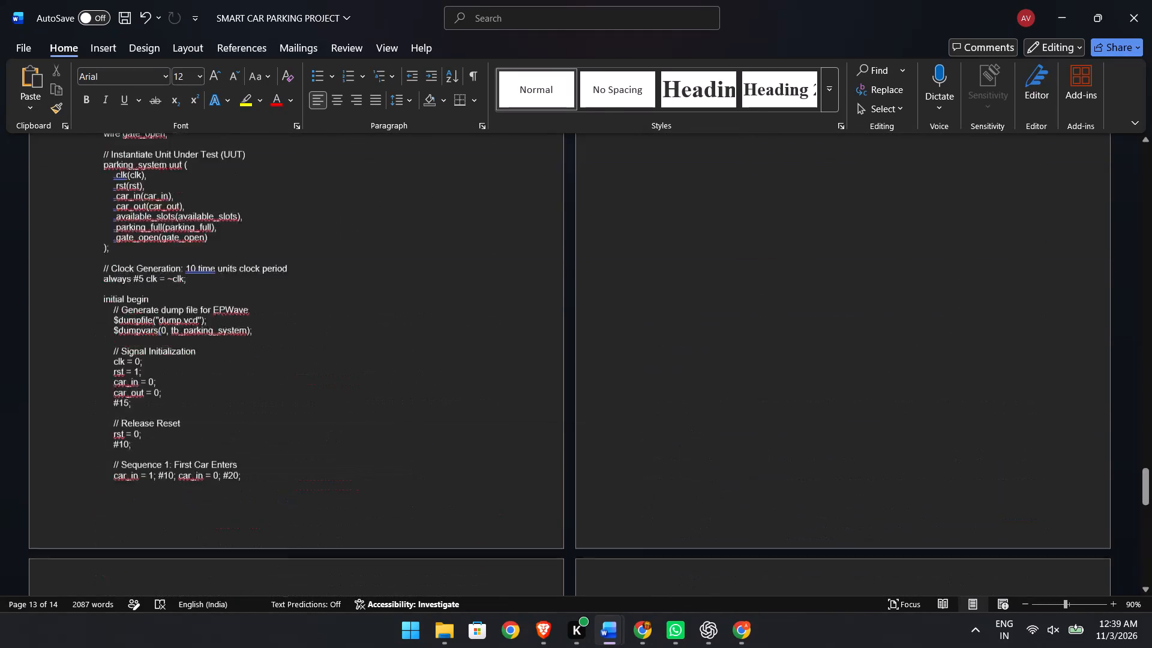
scroll(494, 422, up, 1)
scroll(494, 422, left, 1)
scroll(494, 422, down, 1)
scroll(494, 422, left, 1)
scroll(494, 422, down, 1)
scroll(494, 422, left, 1)
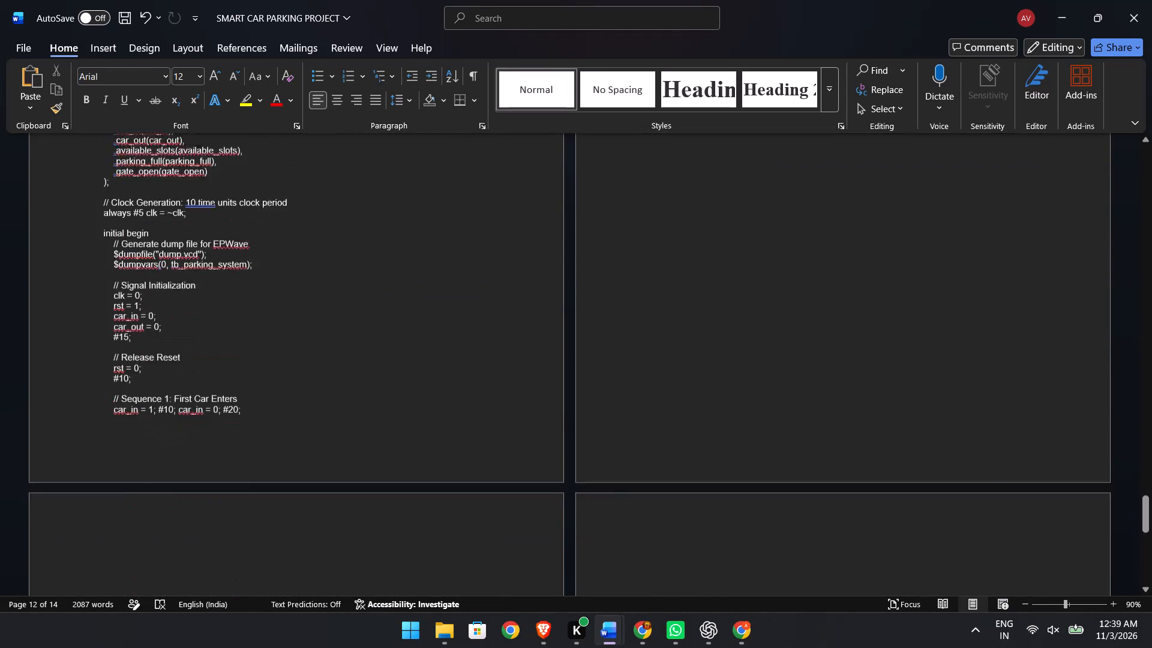
scroll(494, 422, left, 1)
scroll(494, 422, up, 2)
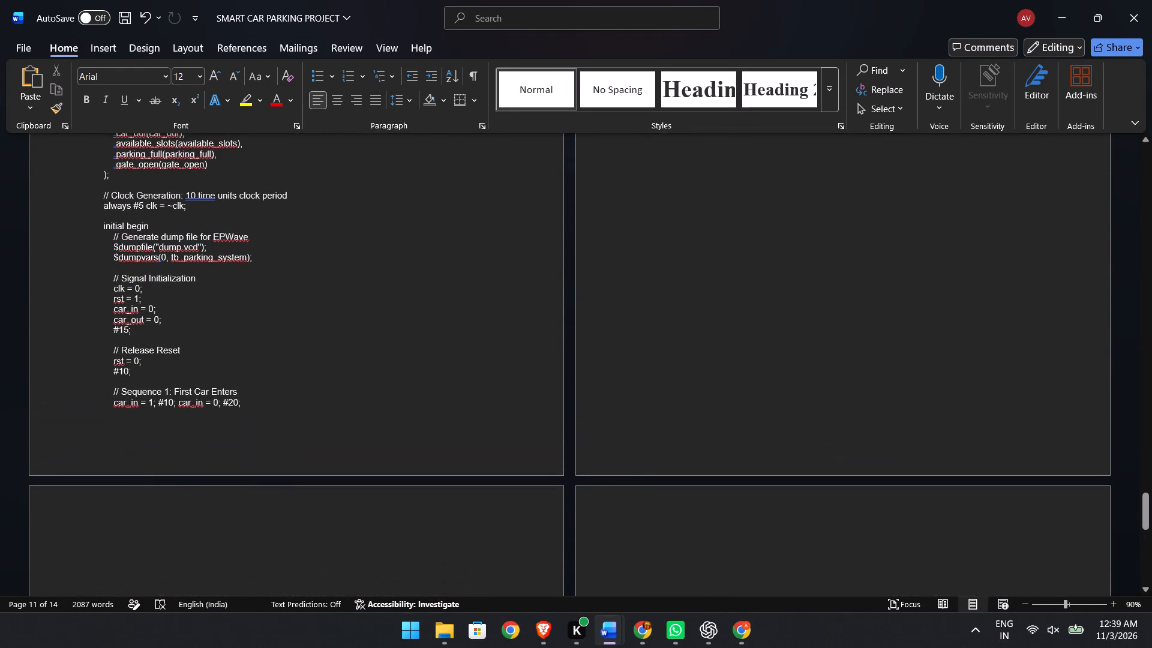
scroll(704, 359, up, 2)
ctrl+scroll(704, 359, up, 8)
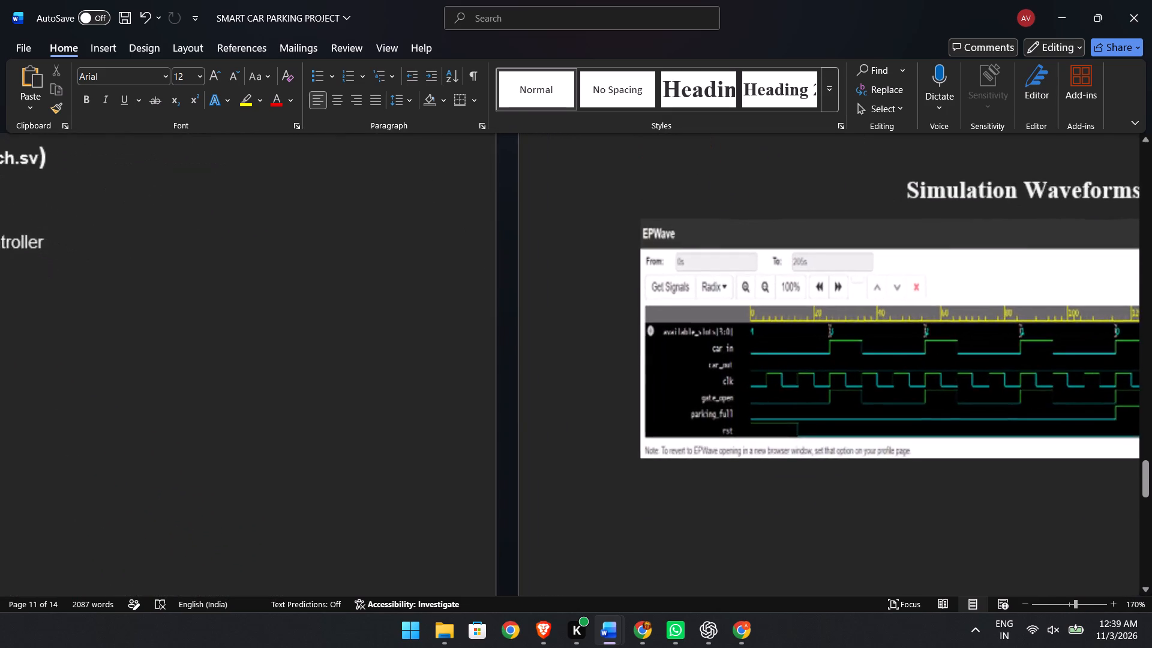
scroll(704, 359, left, 1)
scroll(664, 503, down, 2)
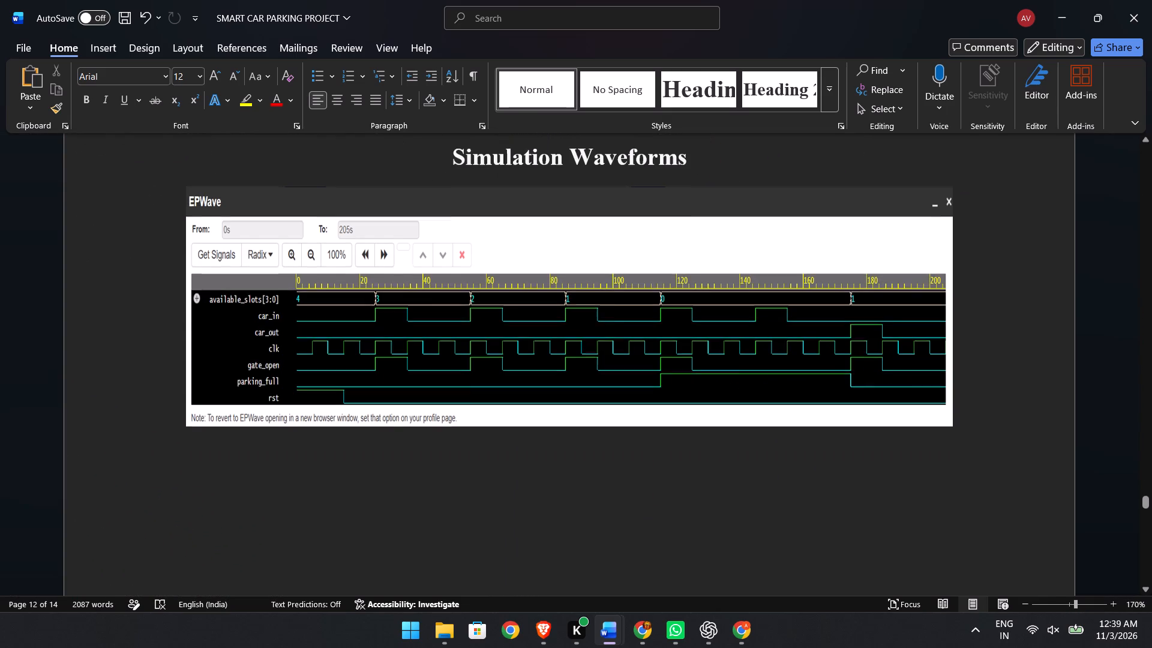
scroll(664, 503, down, 3)
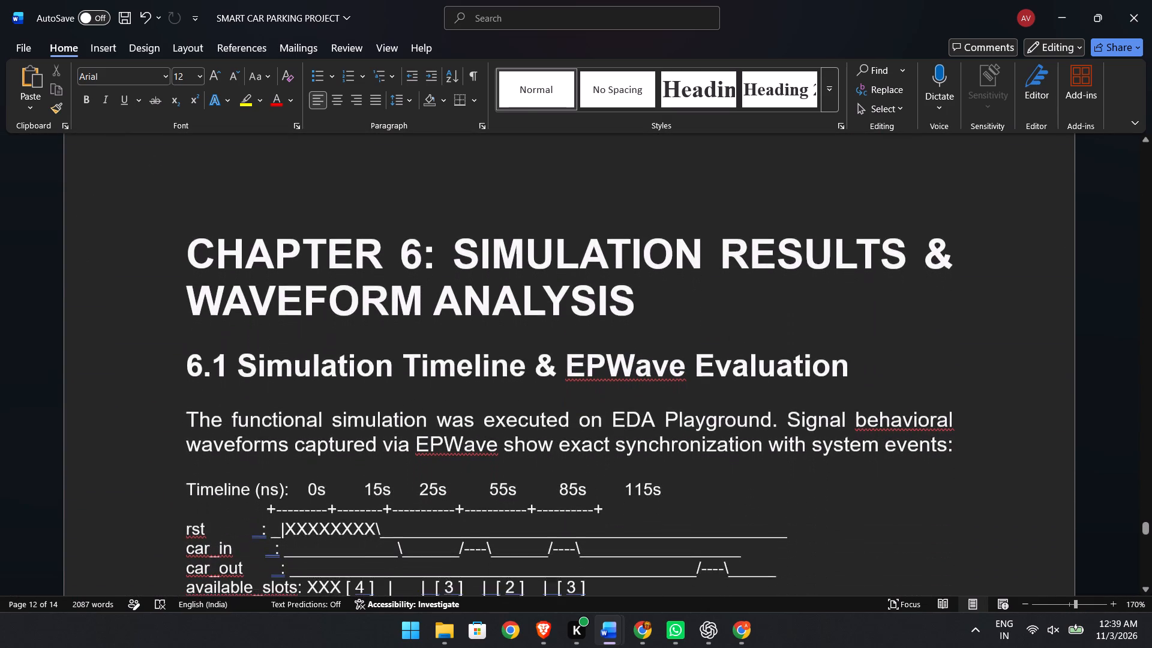
scroll(664, 503, up, 4)
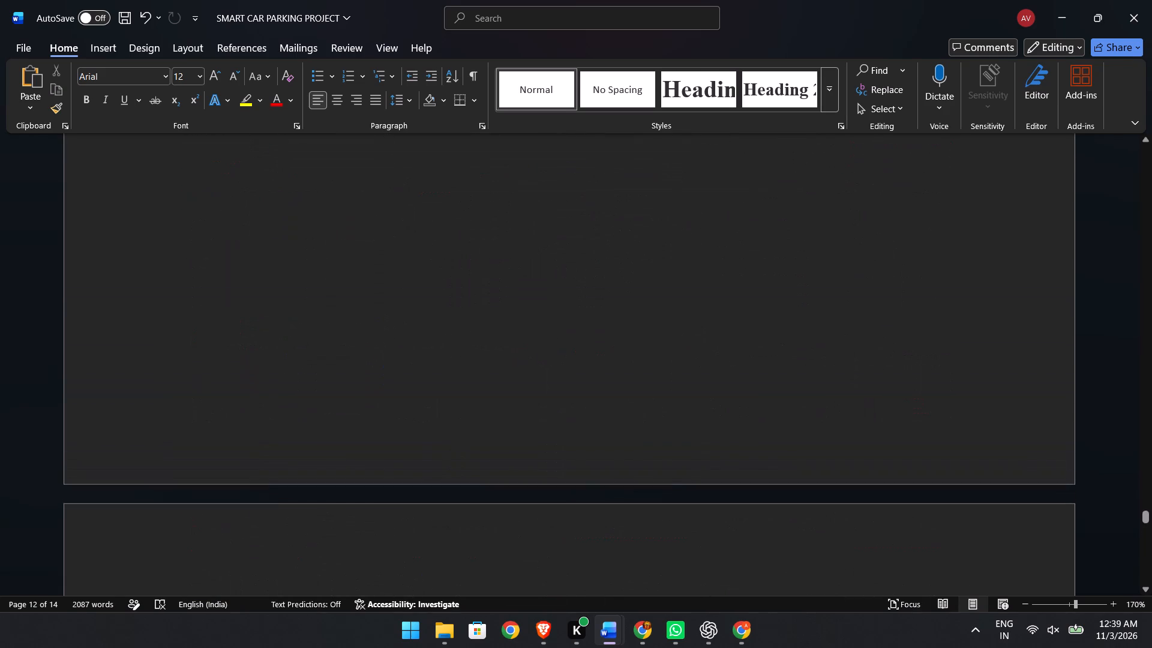
ctrl+scroll(664, 503, down, 6)
scroll(664, 503, down, 2)
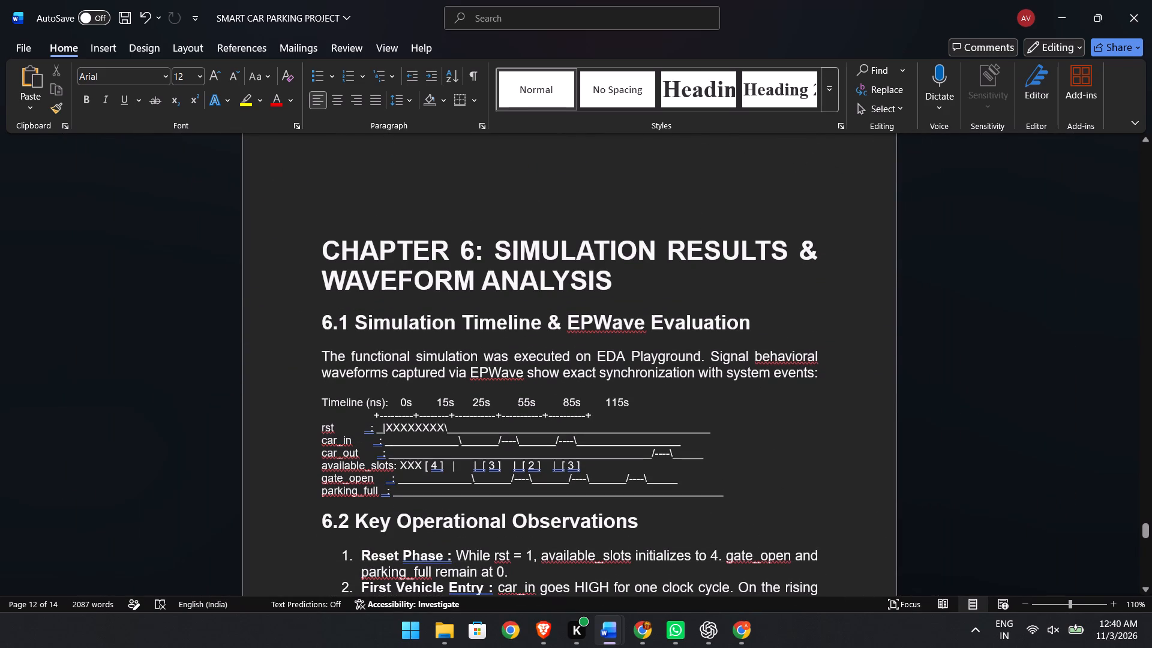
click(666, 487)
scroll(666, 487, down, 1)
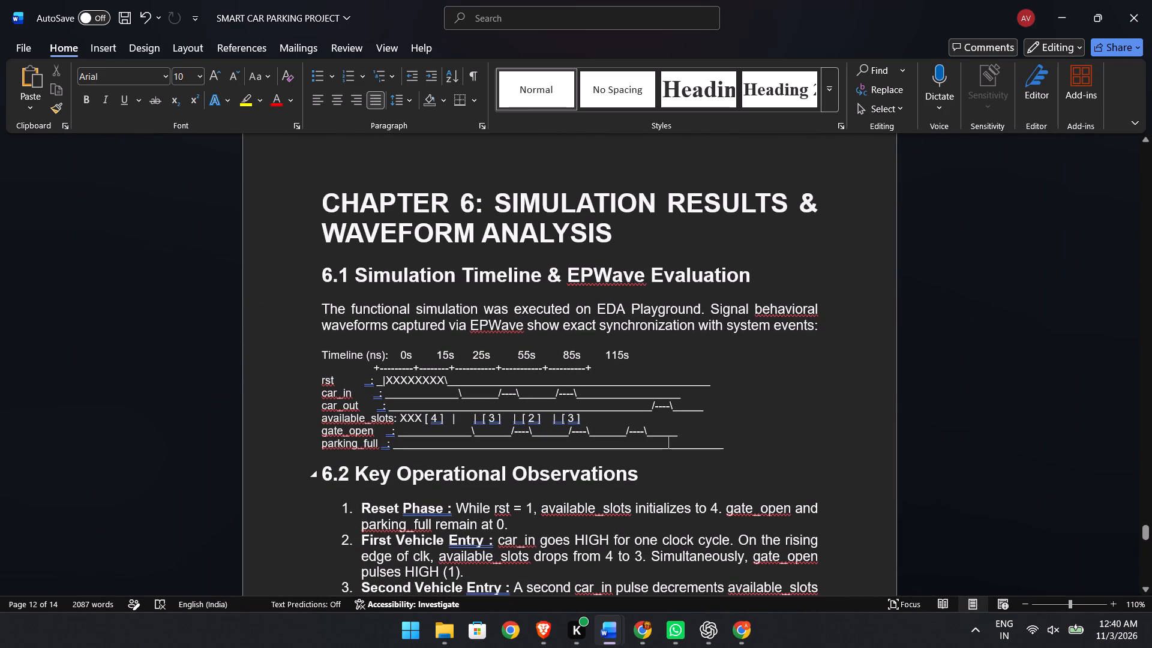
ctrl+scroll(674, 476, down, 2)
ctrl+scroll(674, 476, up, 1)
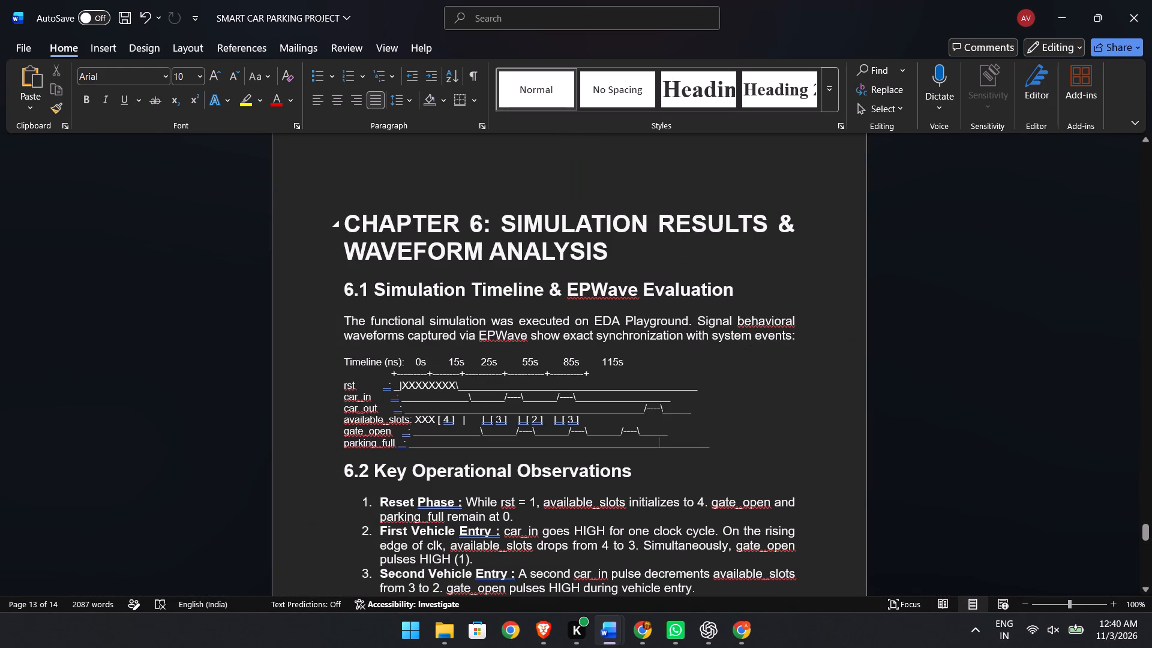
Delete all of "CHAPTER 6: SIMULATION RESULTS & WAVEFORM ANALYSIS", from its title through section 6.2's Vehicle Exit Event item.
scroll(533, 265, down, 2)
ctrl+scroll(533, 265, down, 2)
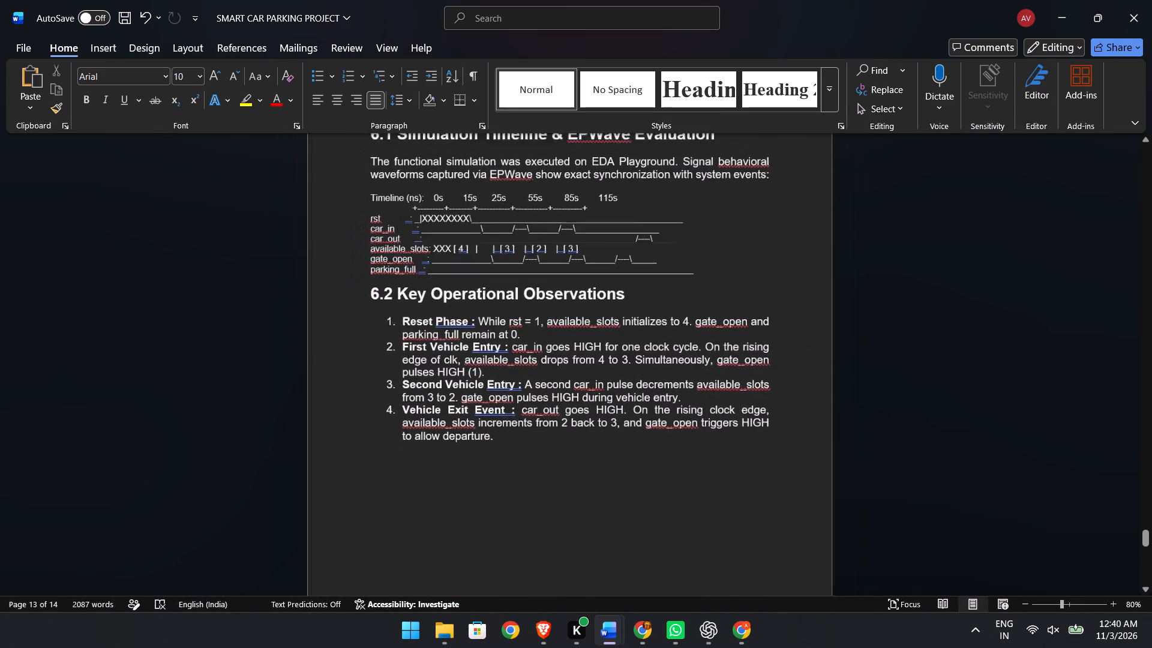
ctrl+scroll(533, 265, down, 1)
scroll(532, 352, right, 1)
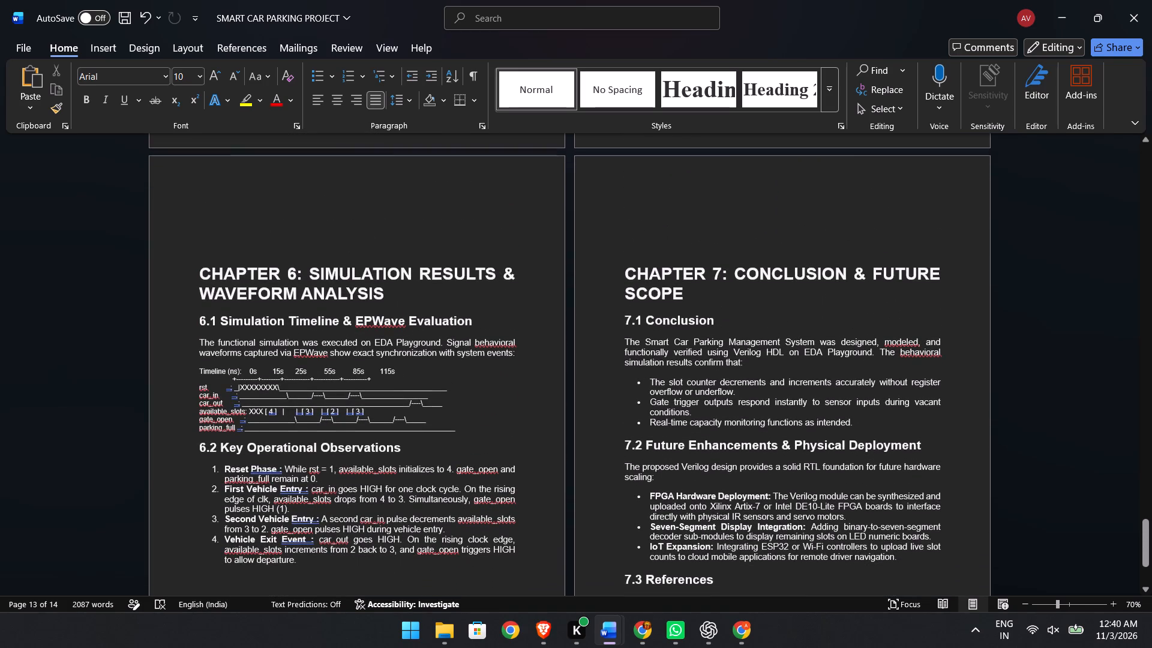
drag(201, 271, 327, 557)
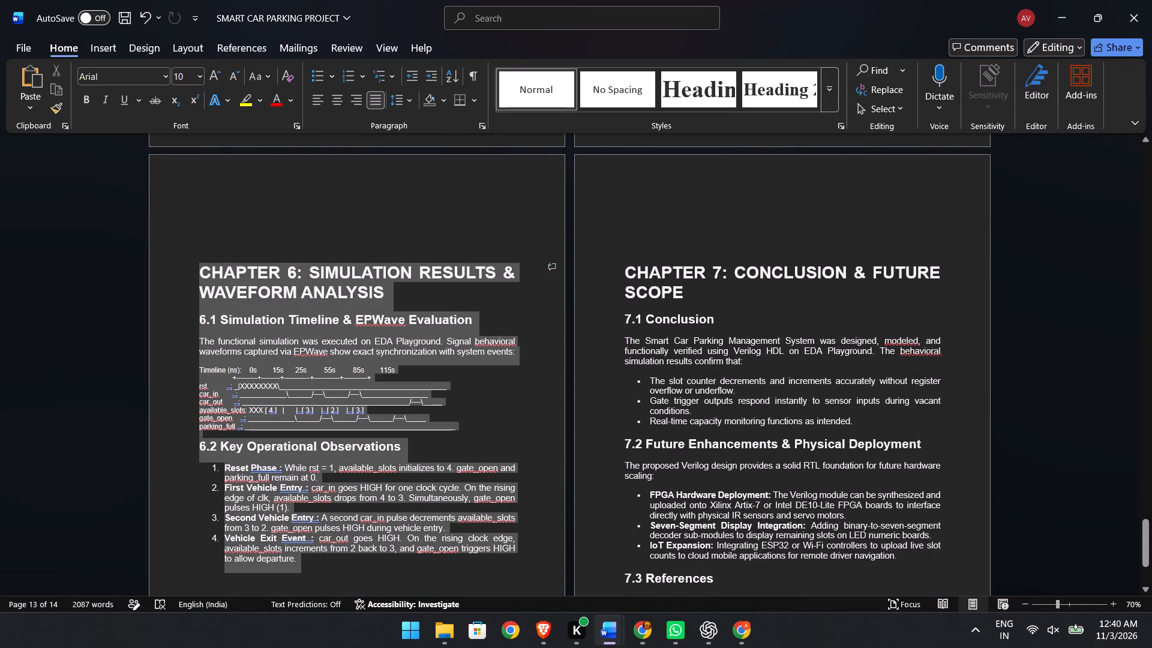
drag(327, 557, 328, 559)
key(BackSpace)
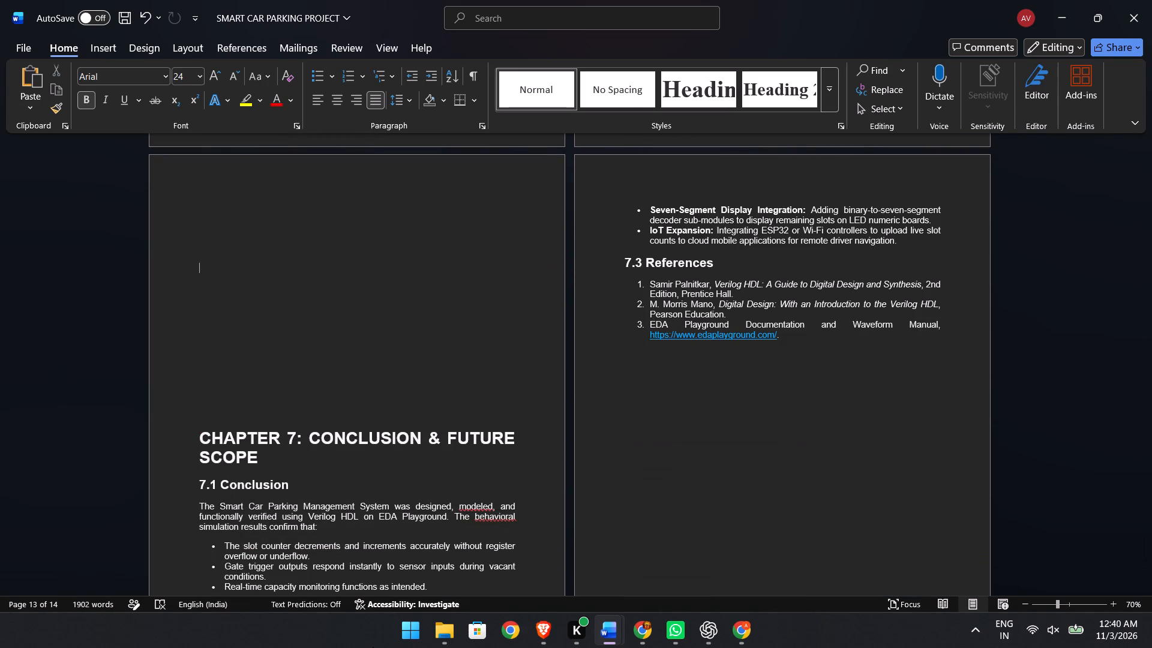
Remove the empty lines left above the "CHAPTER 7: CONCLUSION & FUTURE SCOPE" title so it starts near the top of its page.
scroll(373, 647, down, 1)
click(225, 413)
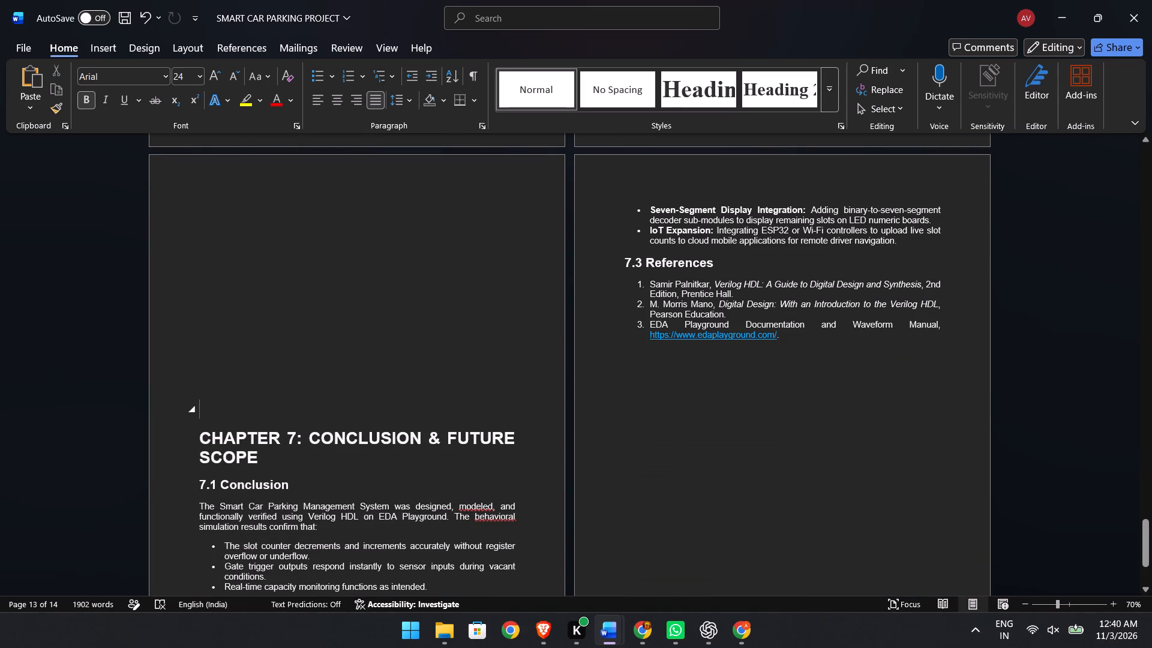
key(BackSpace)
key(BackSpace)
key(BackSpace)
key(BackSpace)
key(BackSpace)
key(BackSpace)
key(BackSpace)
key(BackSpace)
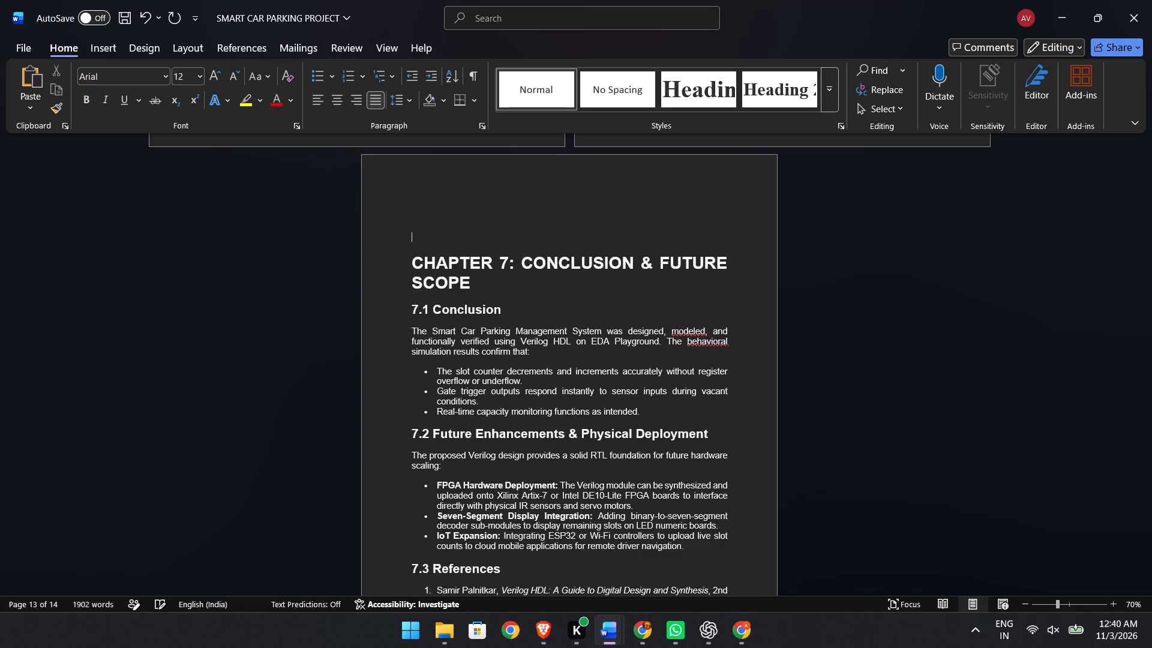
key(BackSpace)
key(BackSpace)
key(BackSpace)
Adjust the spacing between the testbench's endmodule line and the "Simulation Waveforms" heading by removing one blank line and adding two.
scroll(235, 484, up, 2)
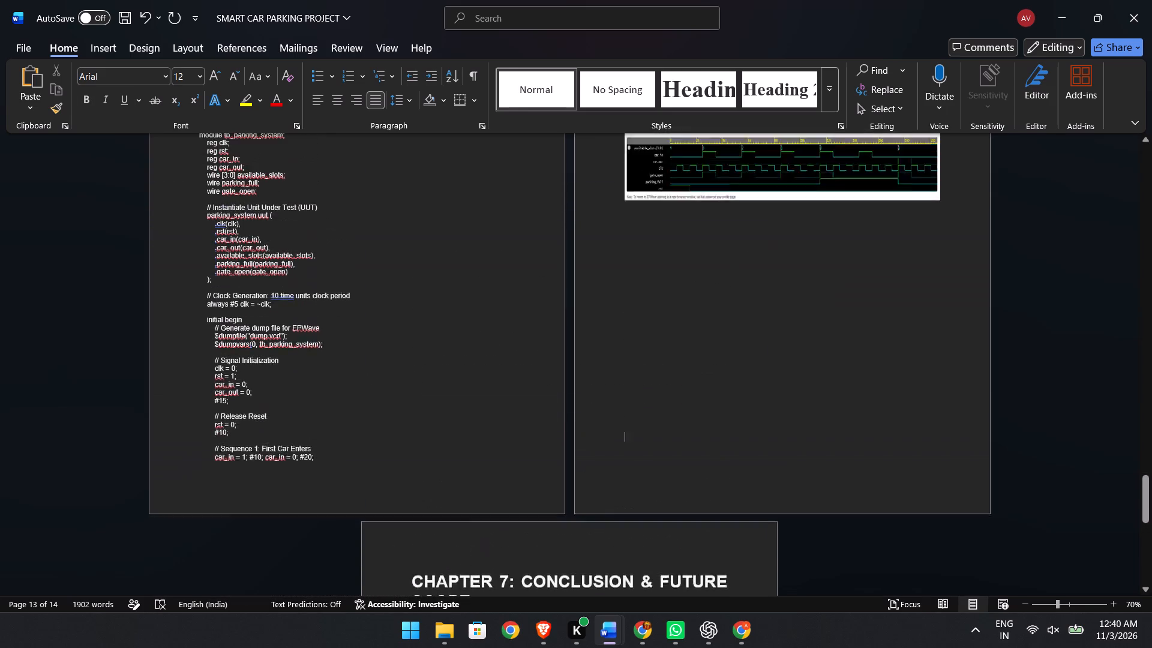
scroll(235, 484, up, 3)
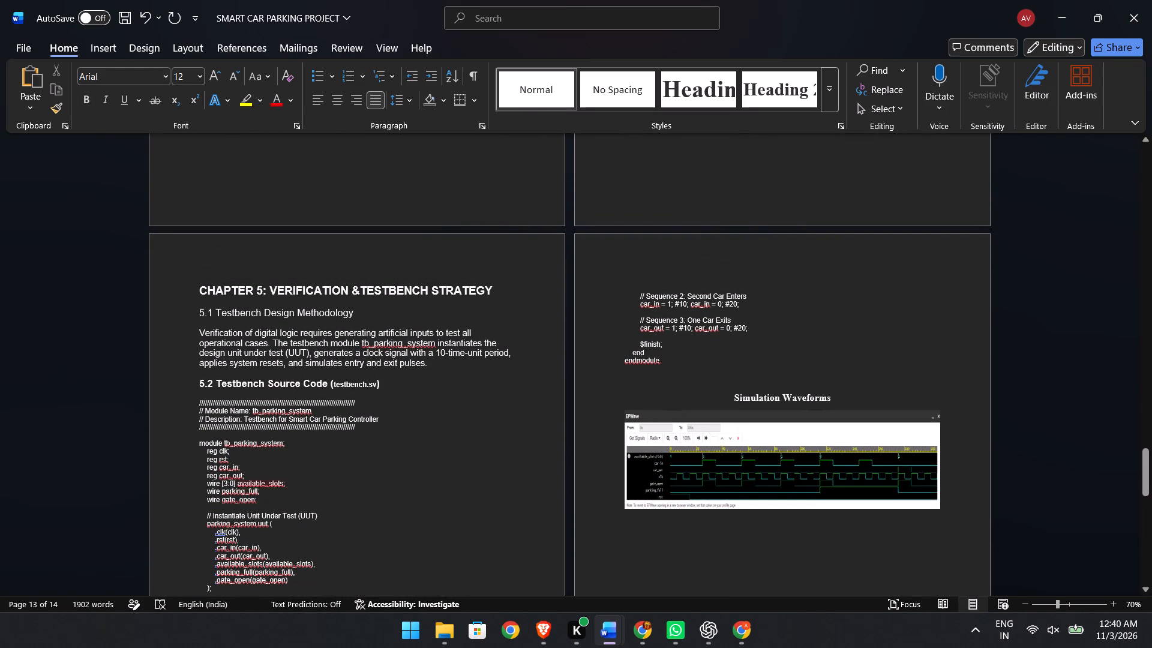
click(710, 376)
key(BackSpace)
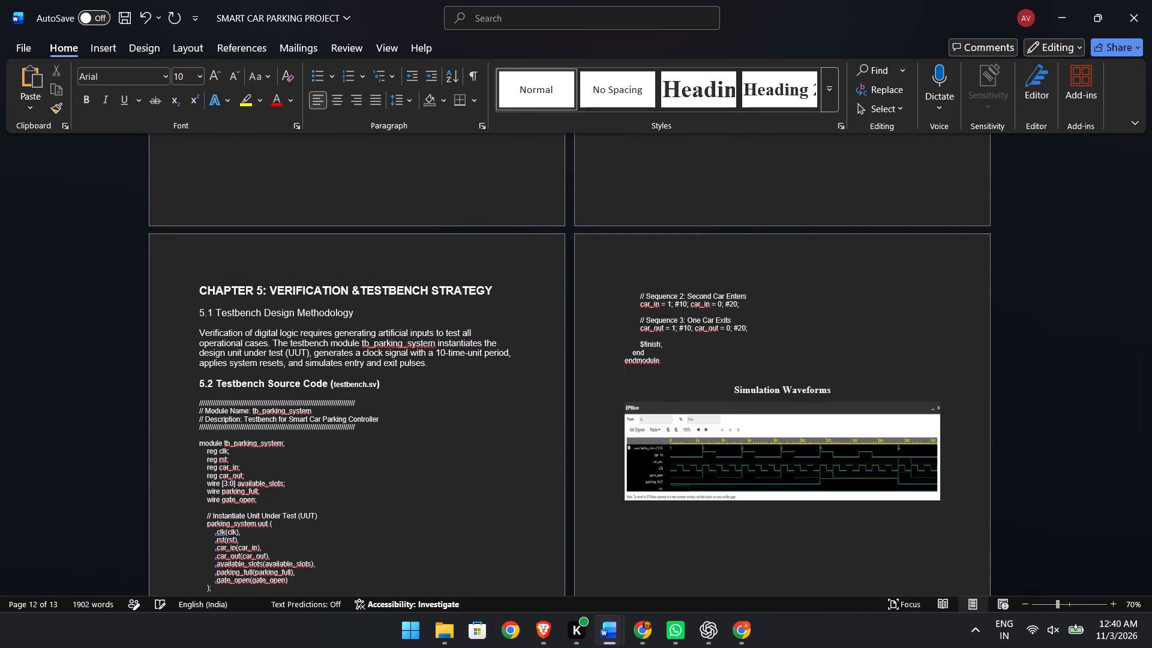
key(Return)
key(Return)
Renumber the Conclusion & Future Scope chapter title as "CHAPTER 6: CONCLUSION & FUTURE SCOPE".
scroll(710, 376, down, 2)
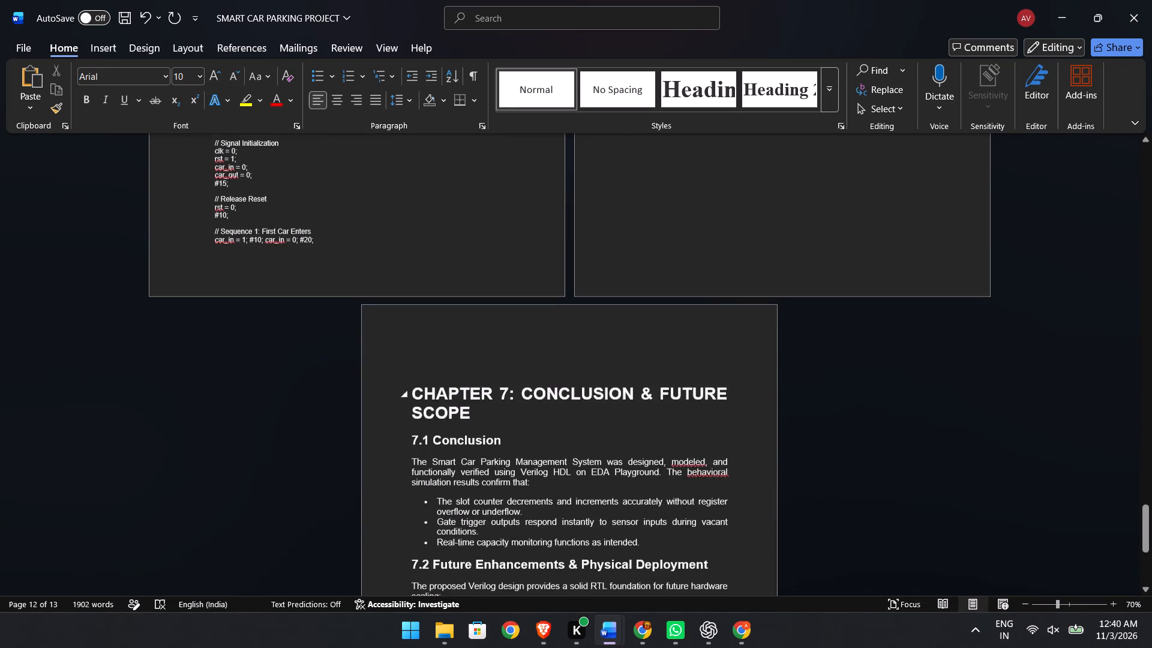
scroll(710, 376, down, 1)
scroll(489, 387, up, 4)
scroll(489, 387, down, 1)
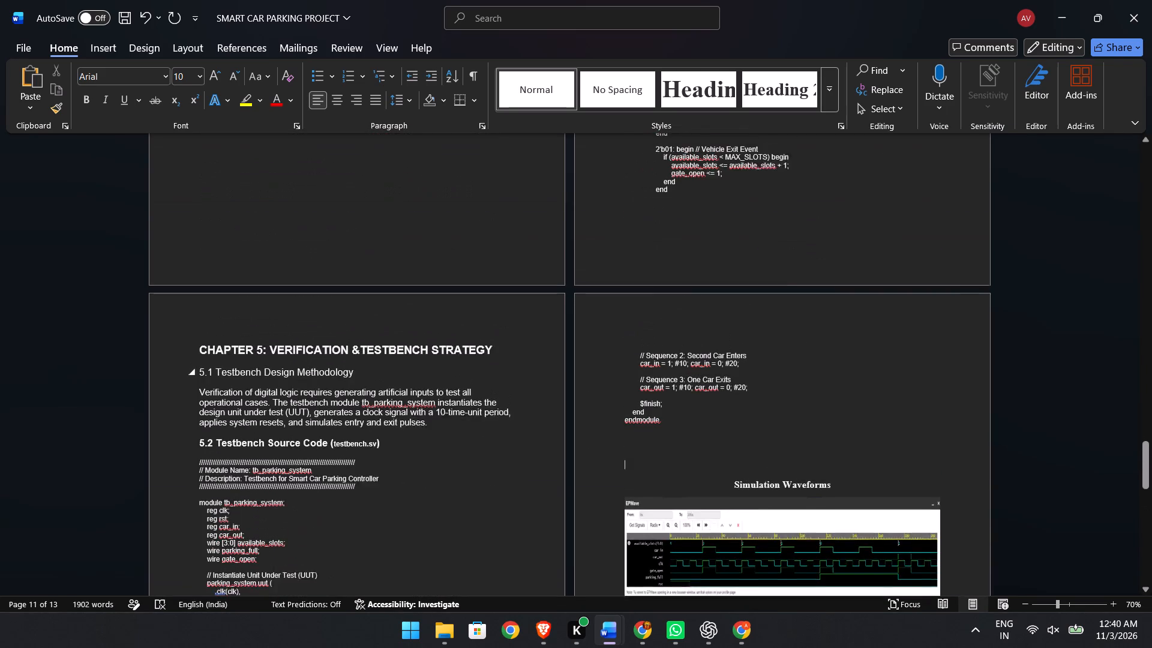
scroll(489, 387, down, 2)
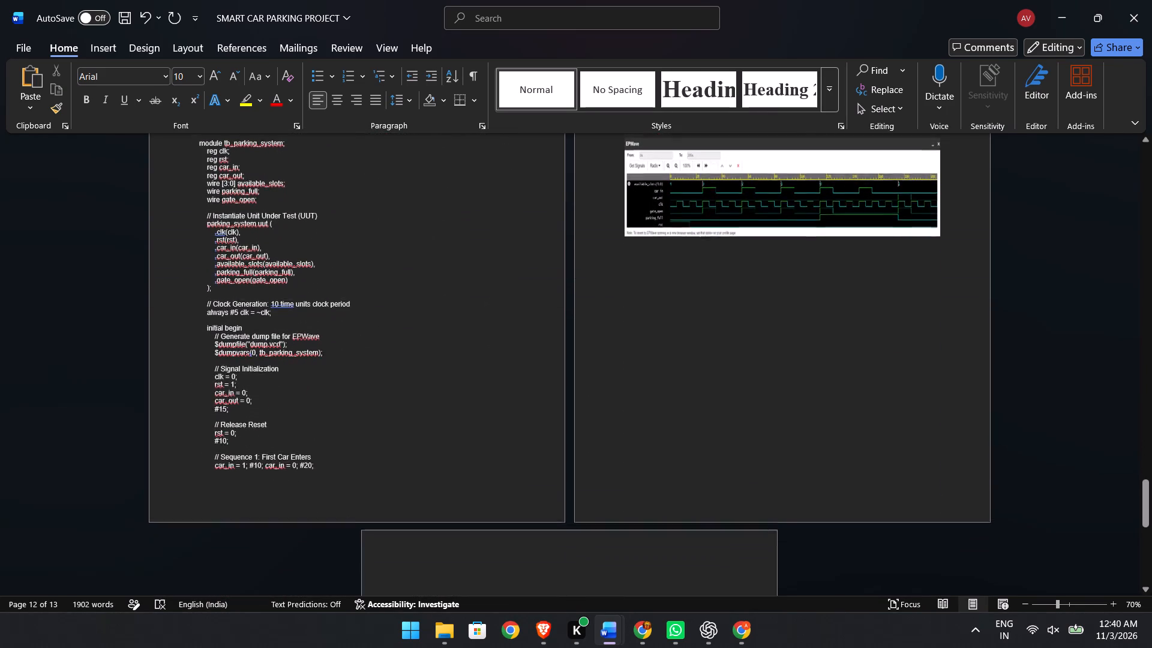
scroll(489, 387, down, 1)
click(509, 389)
key(BackSpace)
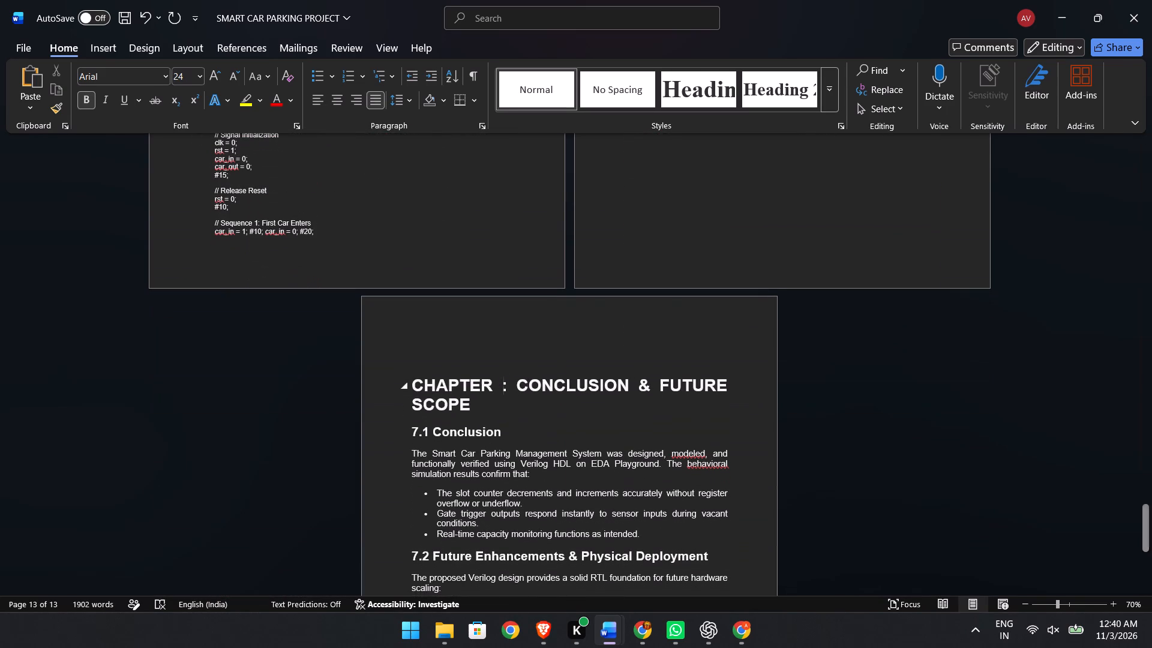
click(509, 389)
key(6)
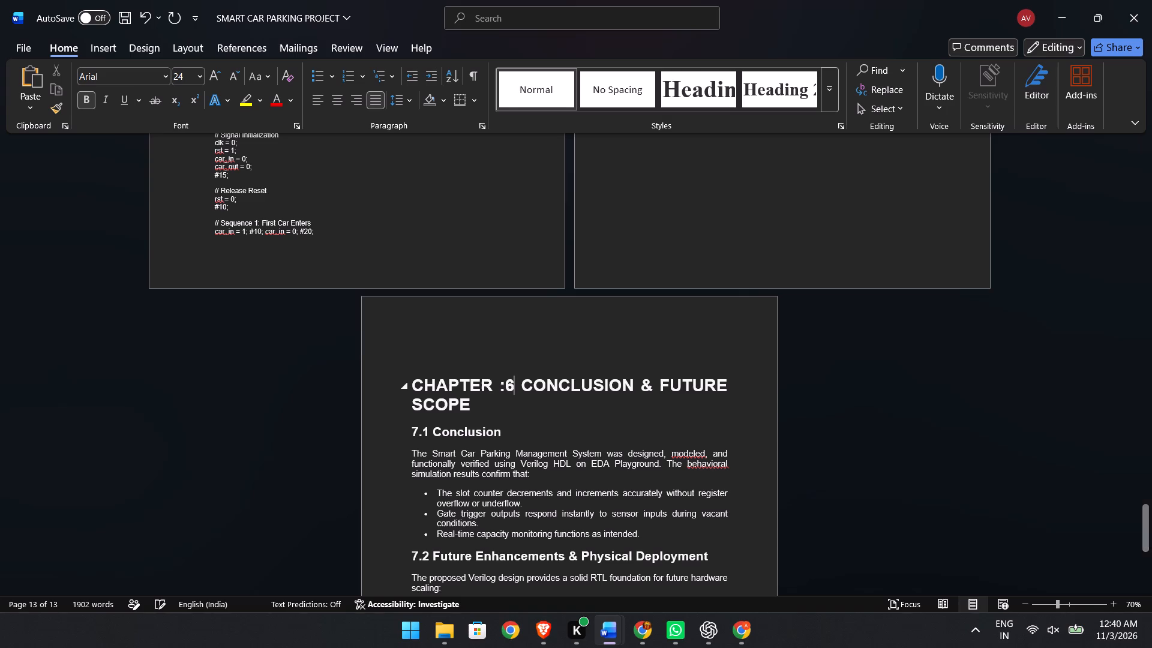
key(BackSpace)
key(Left)
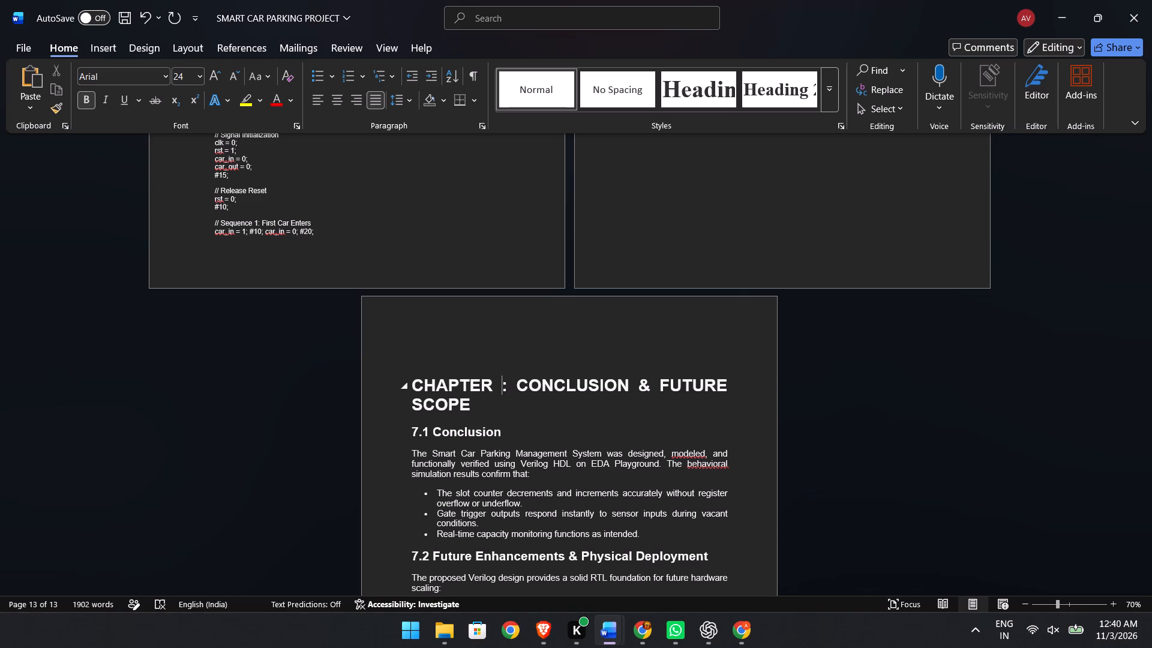
key(6)
Set the font size of the "CHAPTER 6: CONCLUSION & FUTURE SCOPE" title to 14.
drag(413, 385, 476, 406)
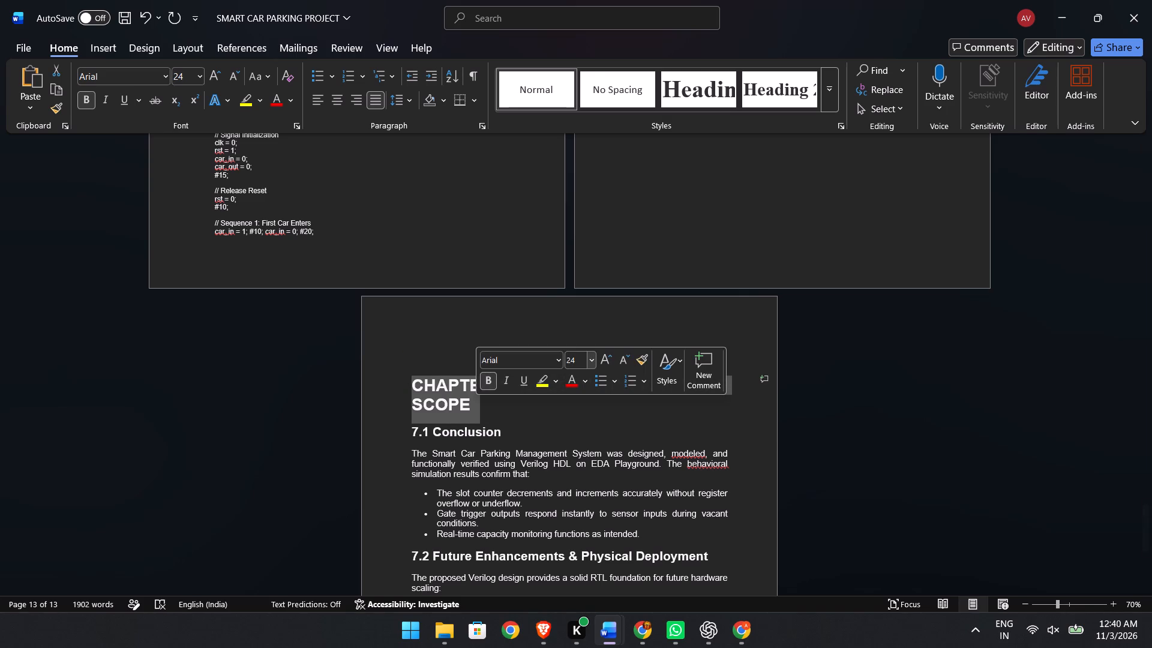
click(595, 360)
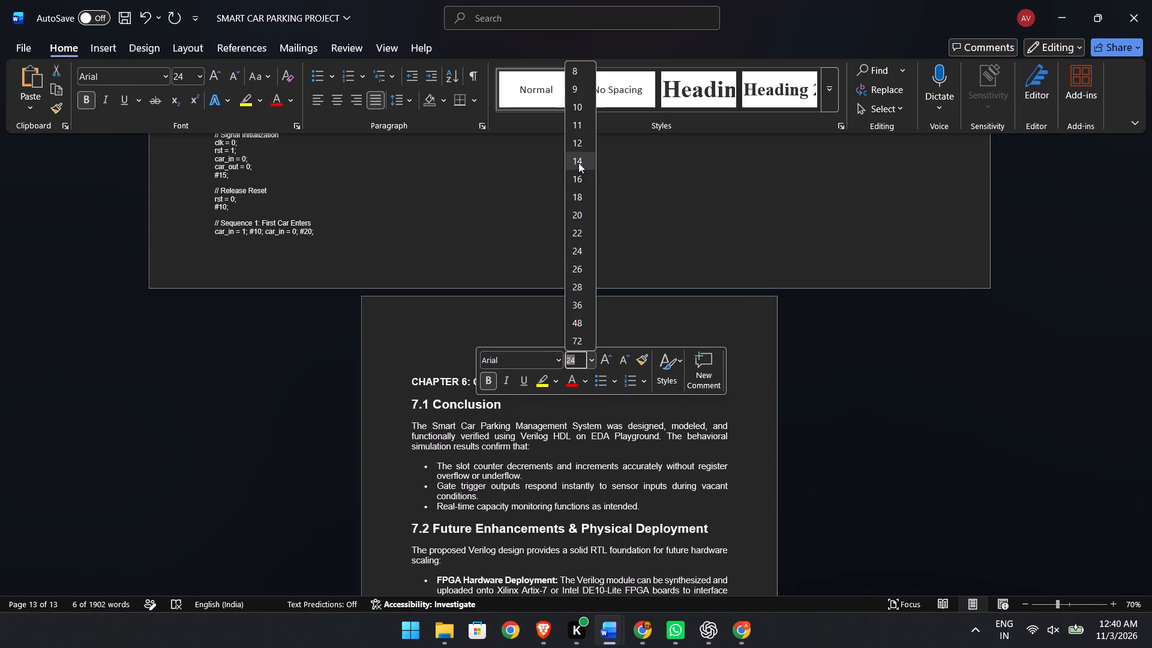
click(578, 163)
click(374, 376)
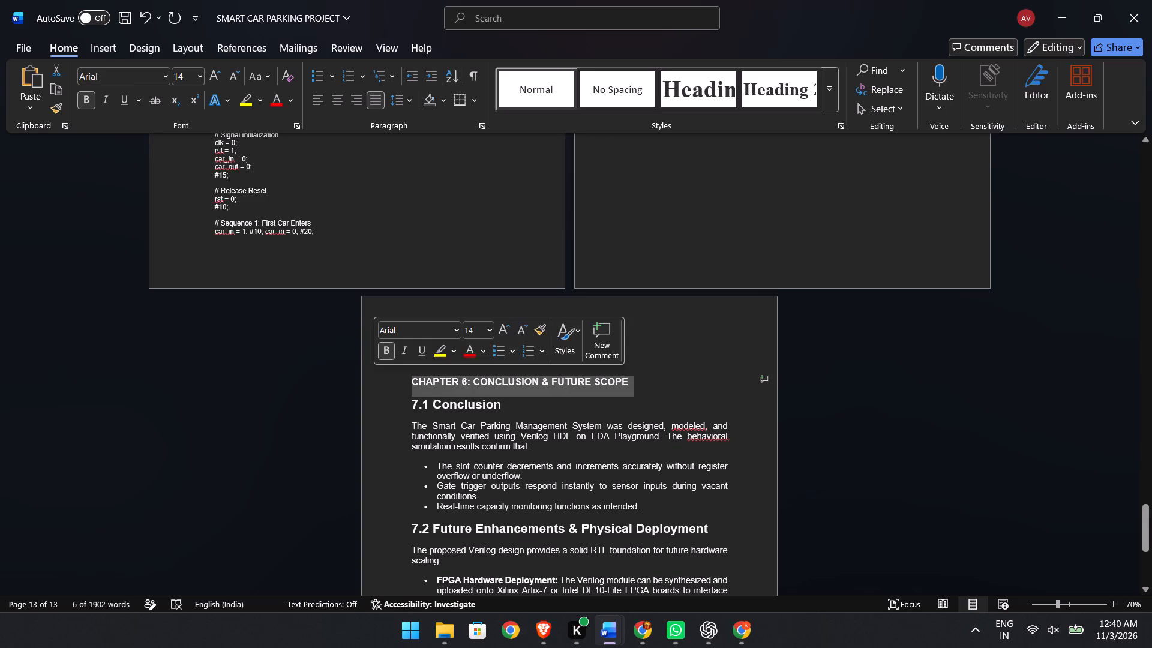
Set the font size of the "7.1 Conclusion" heading to 14, leaving no extra blank line below it.
ctrl+scroll(424, 412, up, 6)
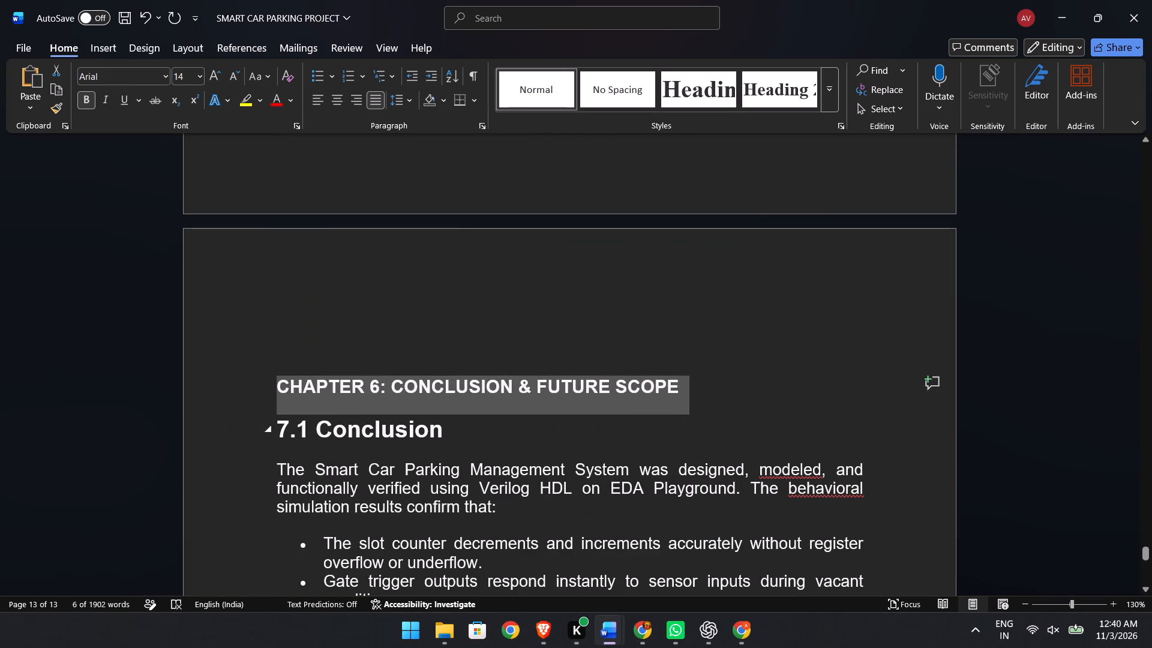
drag(449, 426, 271, 420)
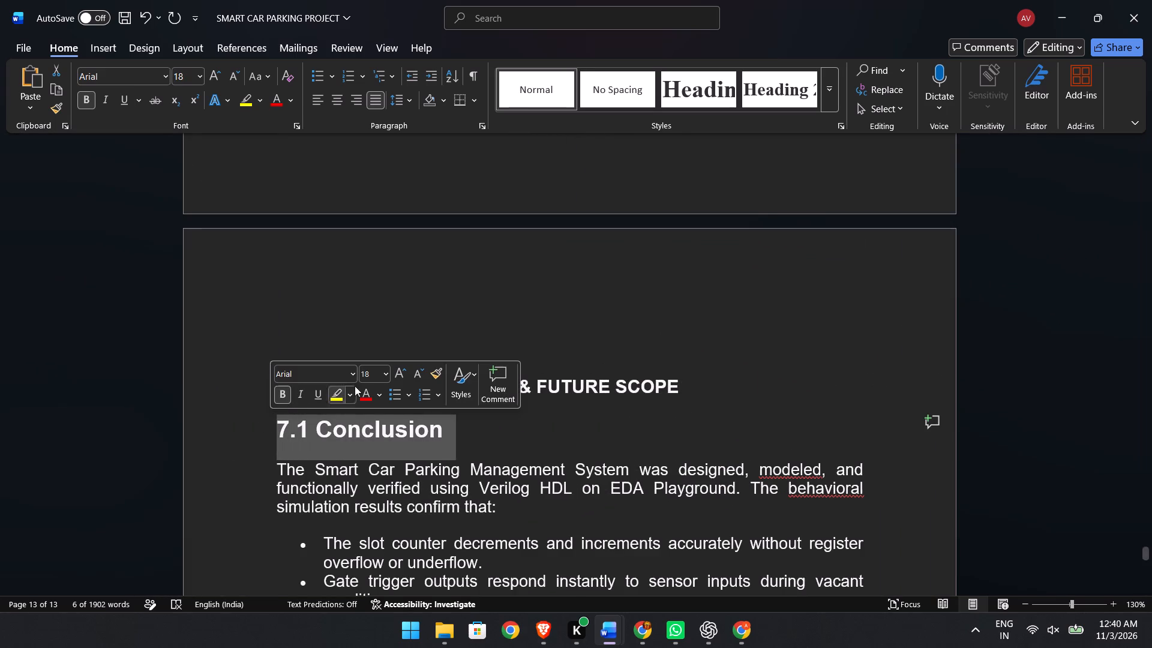
click(374, 369)
text(14)
click(281, 404)
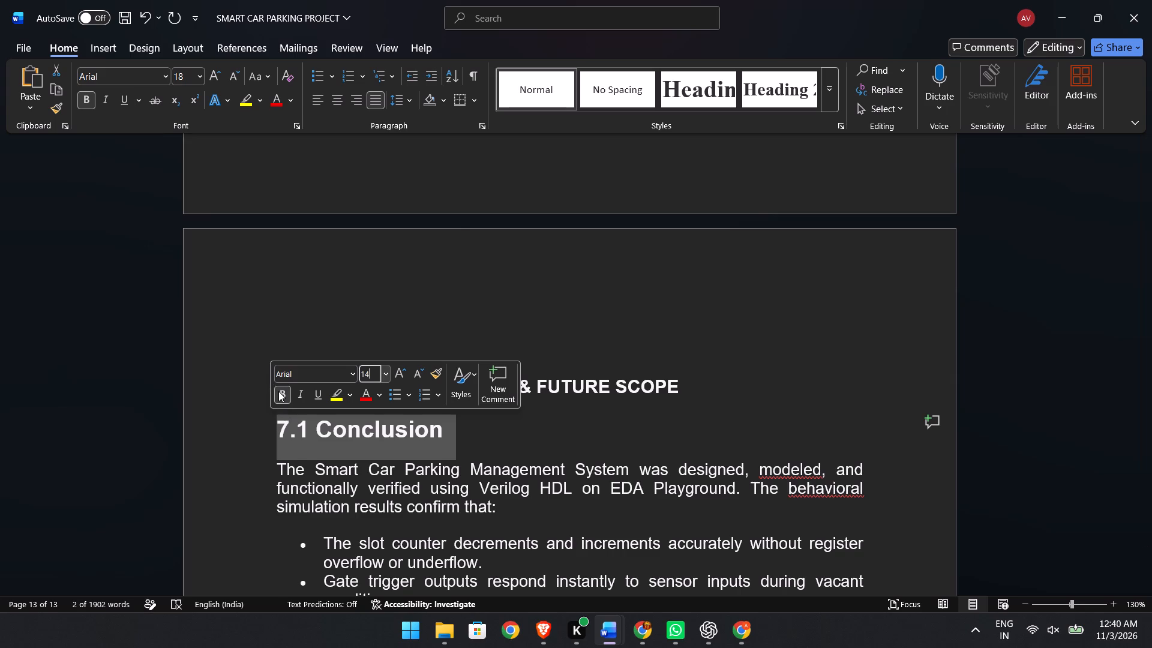
click(278, 391)
key(Return)
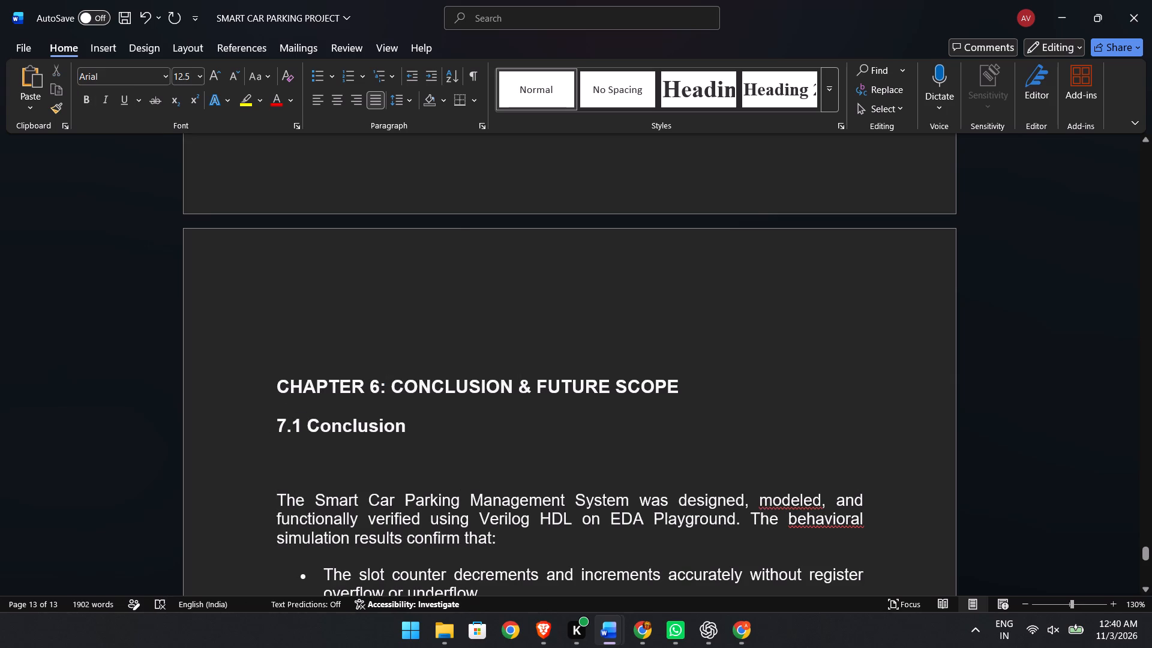
key(BackSpace)
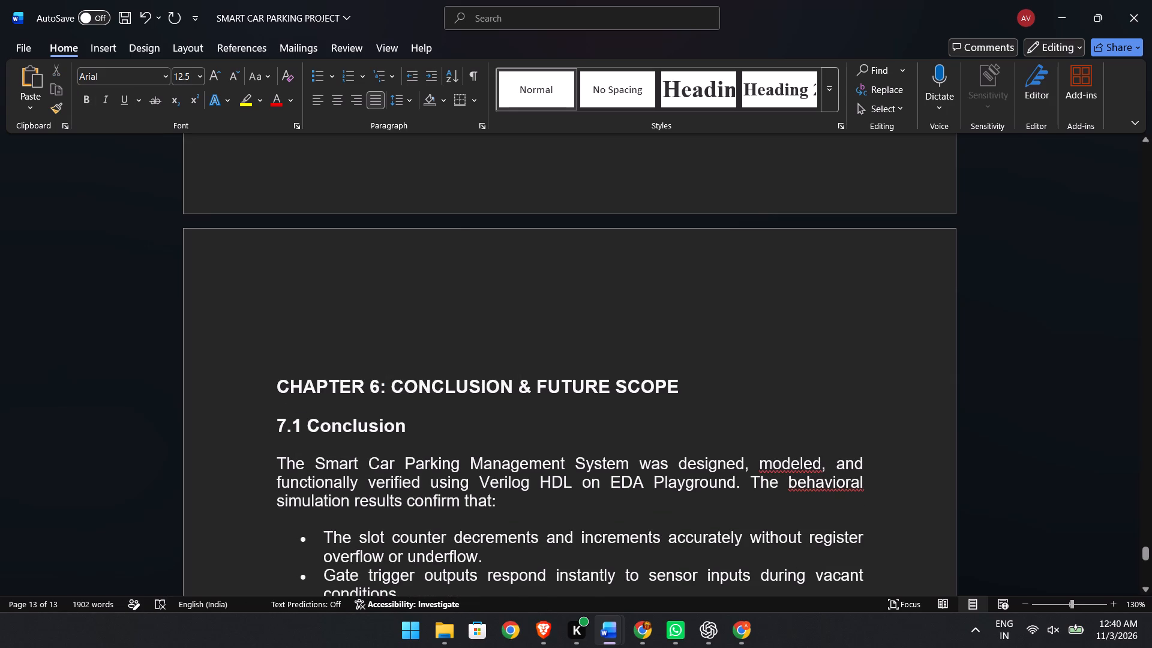
Set the "7.2 Future Enhancements & Physical Deployment" heading to font size 14 and remove its bold formatting.
scroll(300, 498, down, 2)
scroll(300, 501, up, 1)
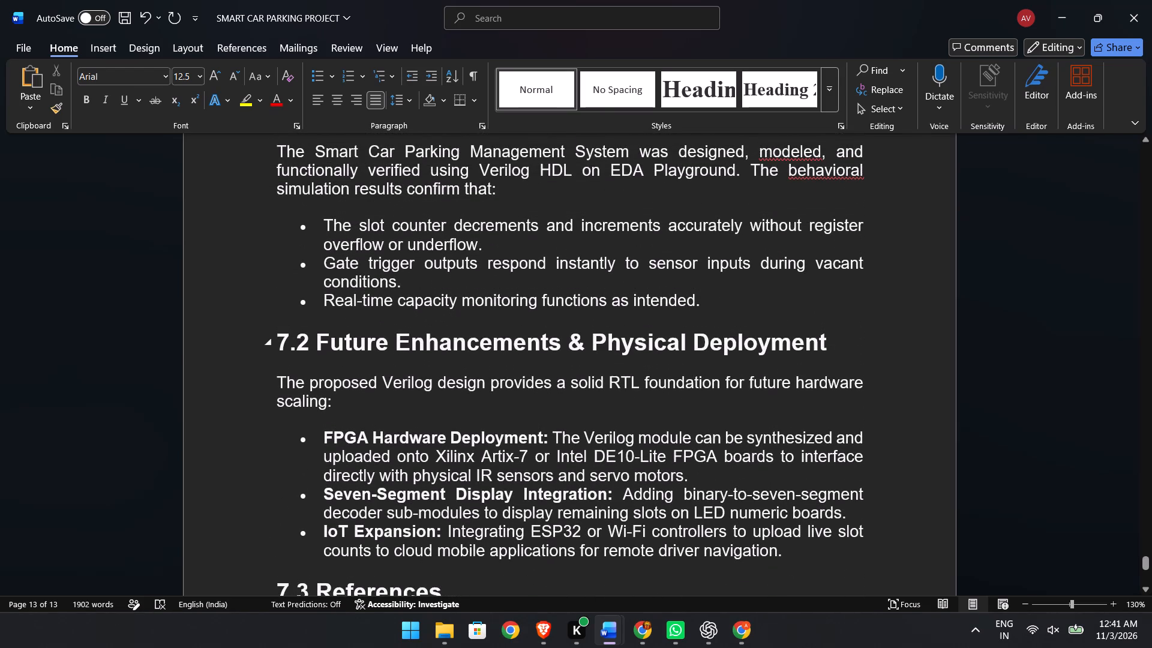
triple_click(293, 340)
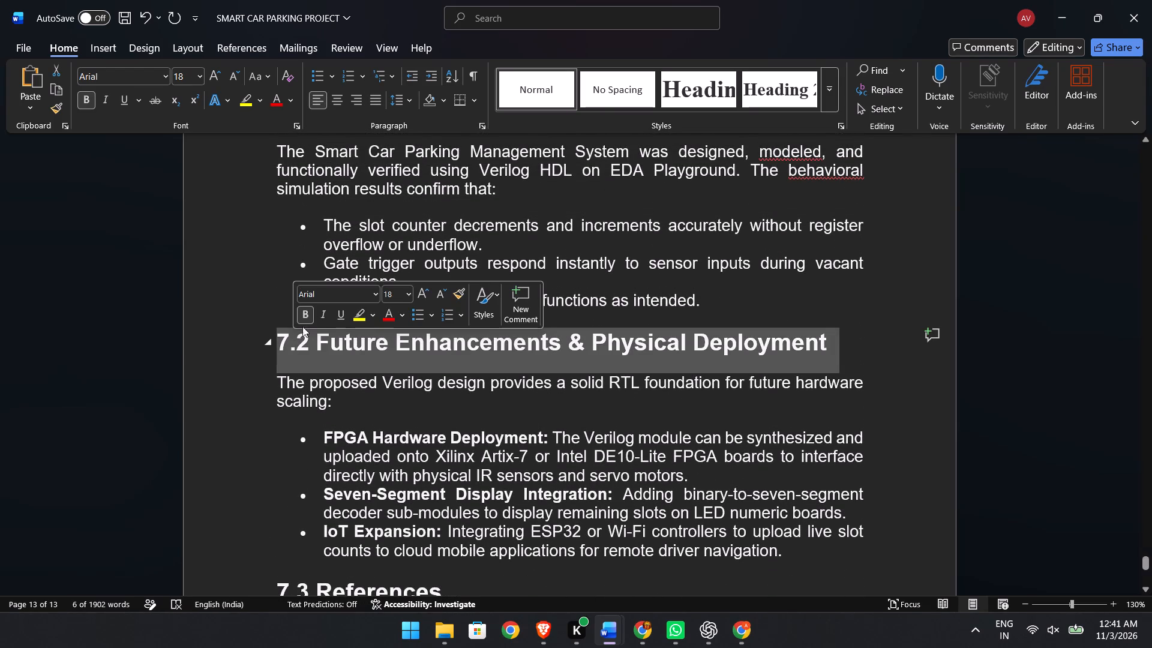
click(401, 299)
click(397, 292)
text(14)
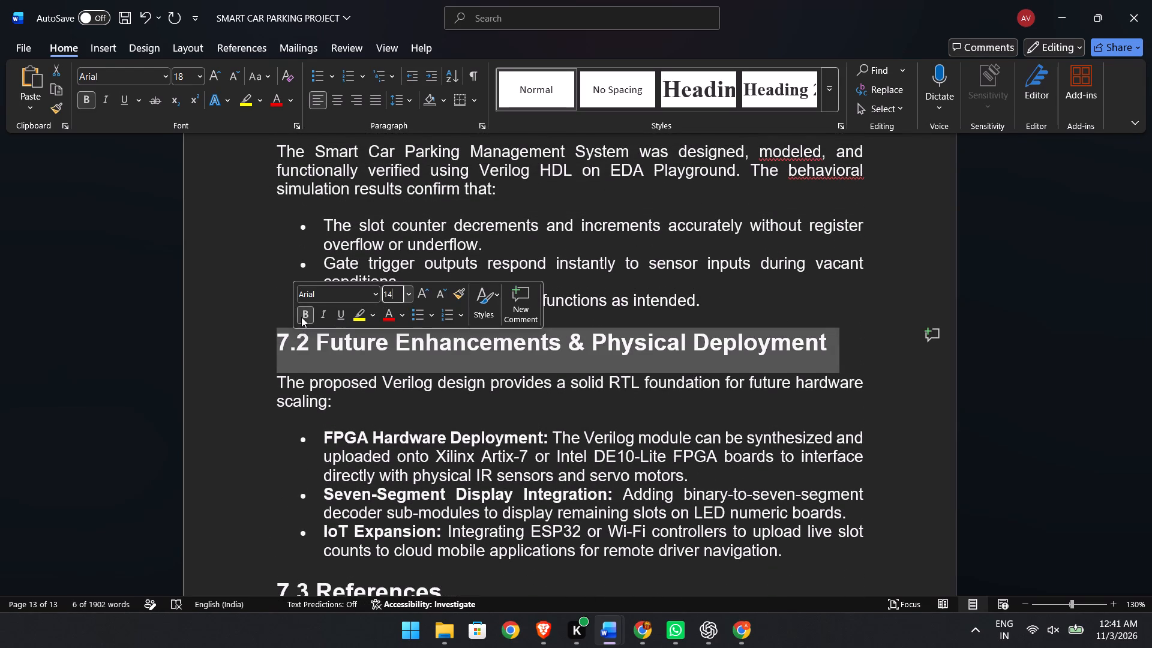
click(301, 314)
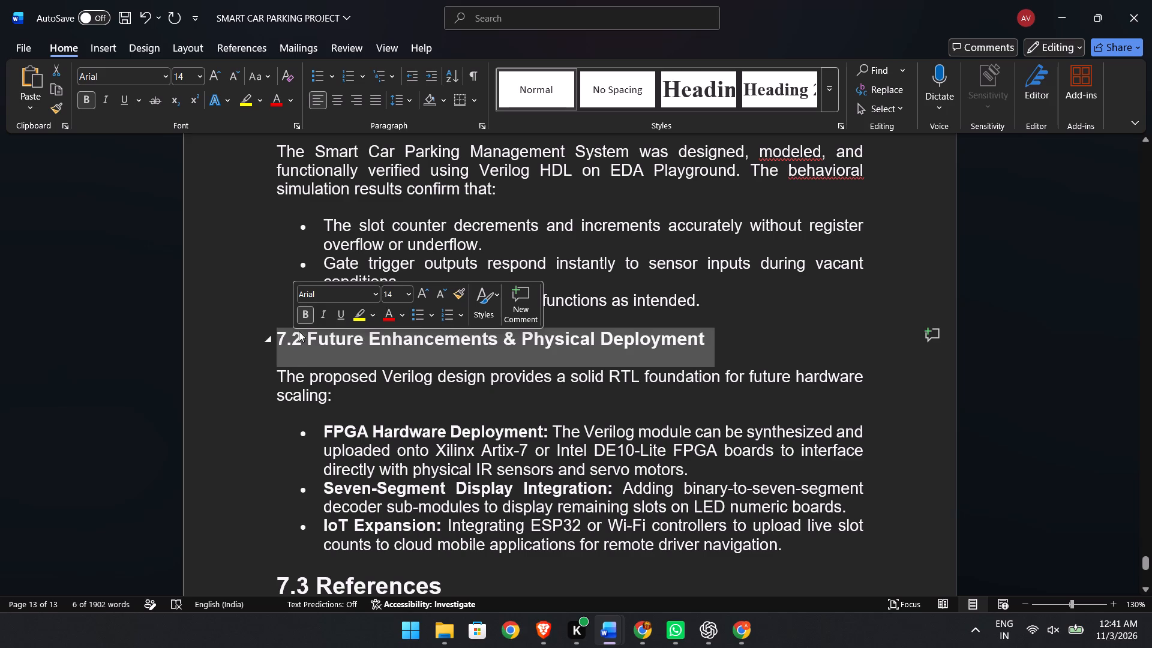
click(303, 316)
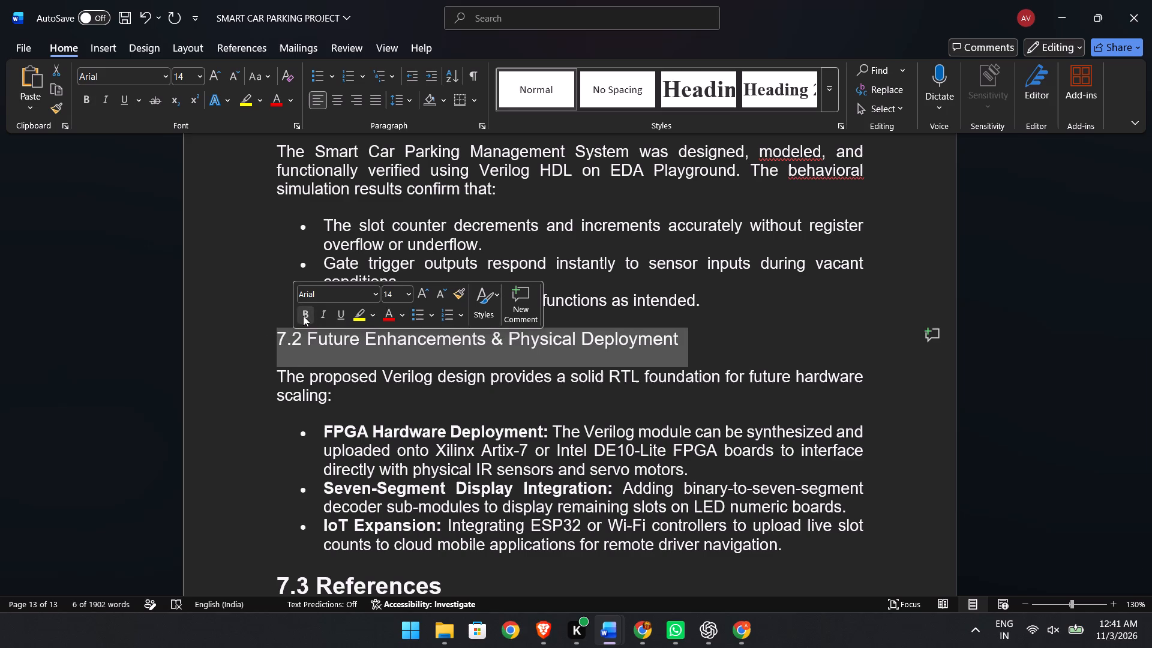
click(245, 407)
Remove the bold formatting from the "7.1 Conclusion" heading.
scroll(245, 407, up, 1)
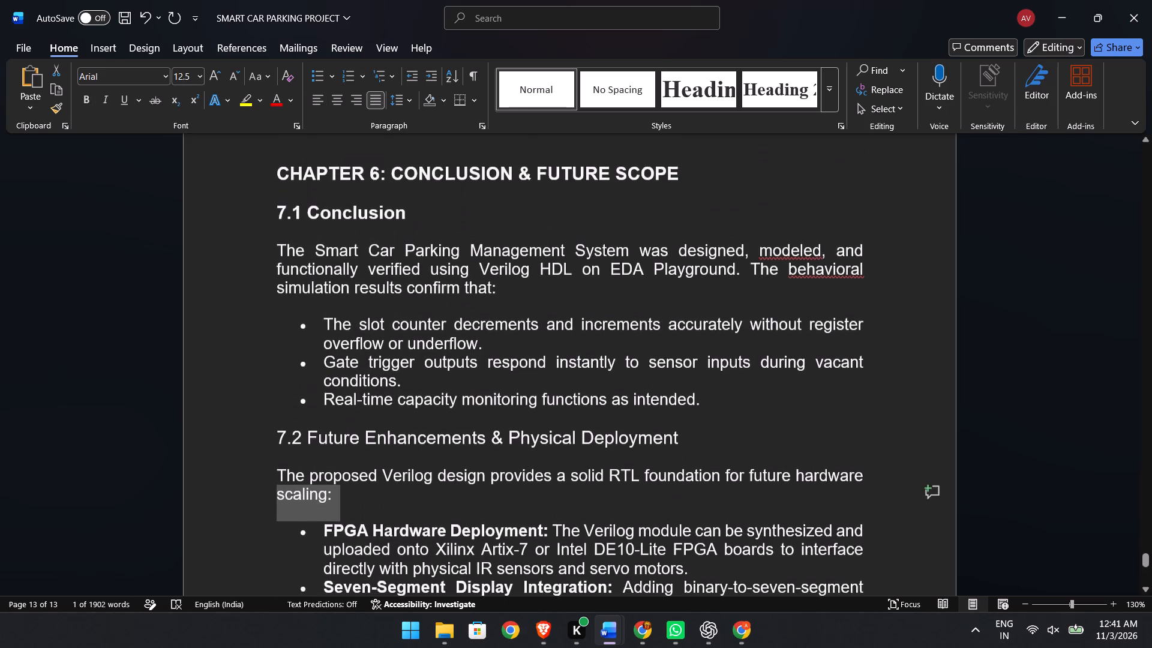
scroll(245, 407, up, 1)
drag(409, 230, 272, 232)
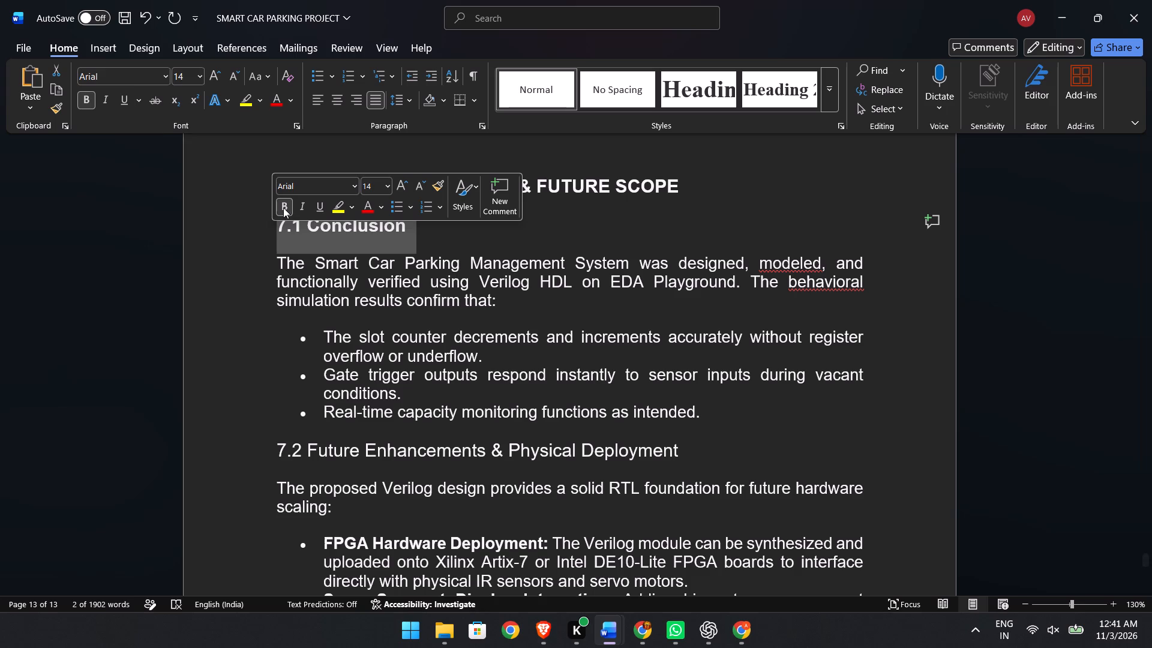
click(283, 208)
click(292, 307)
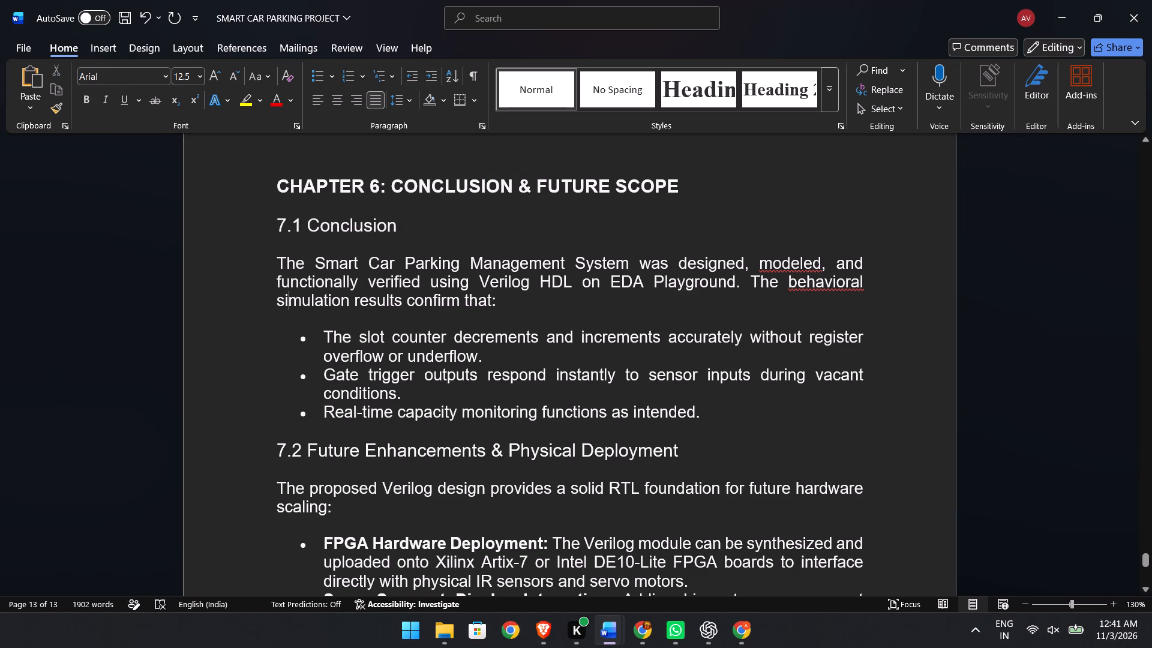
Set the font size of the "7.3 References" heading to 14.
scroll(289, 349, down, 1)
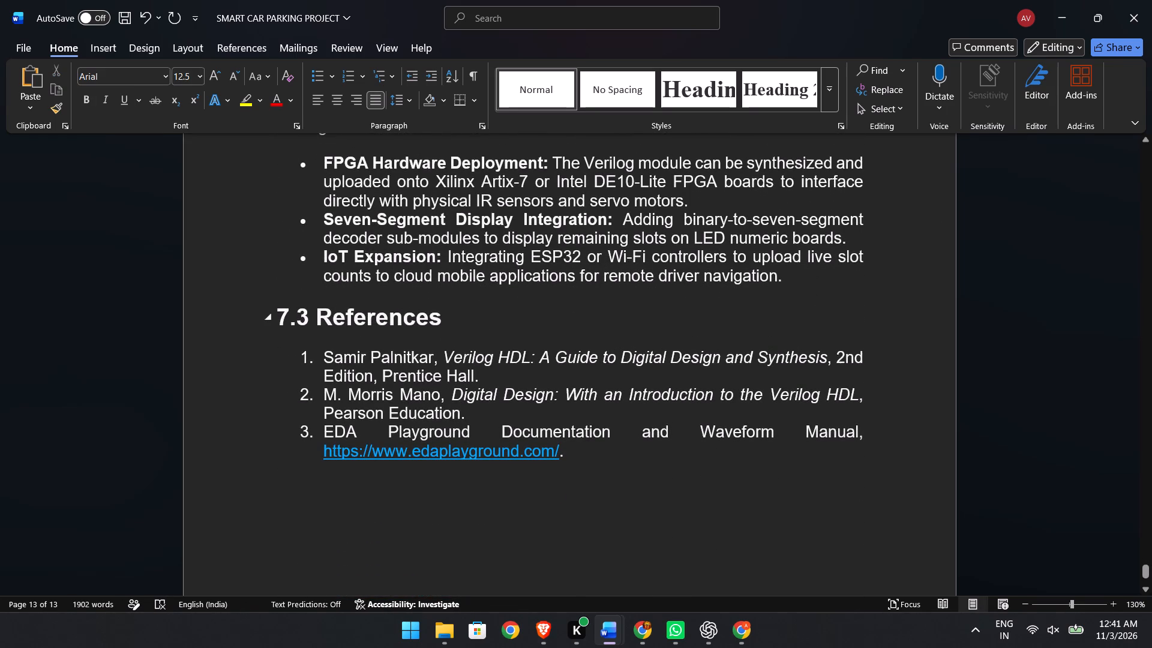
drag(444, 323, 270, 324)
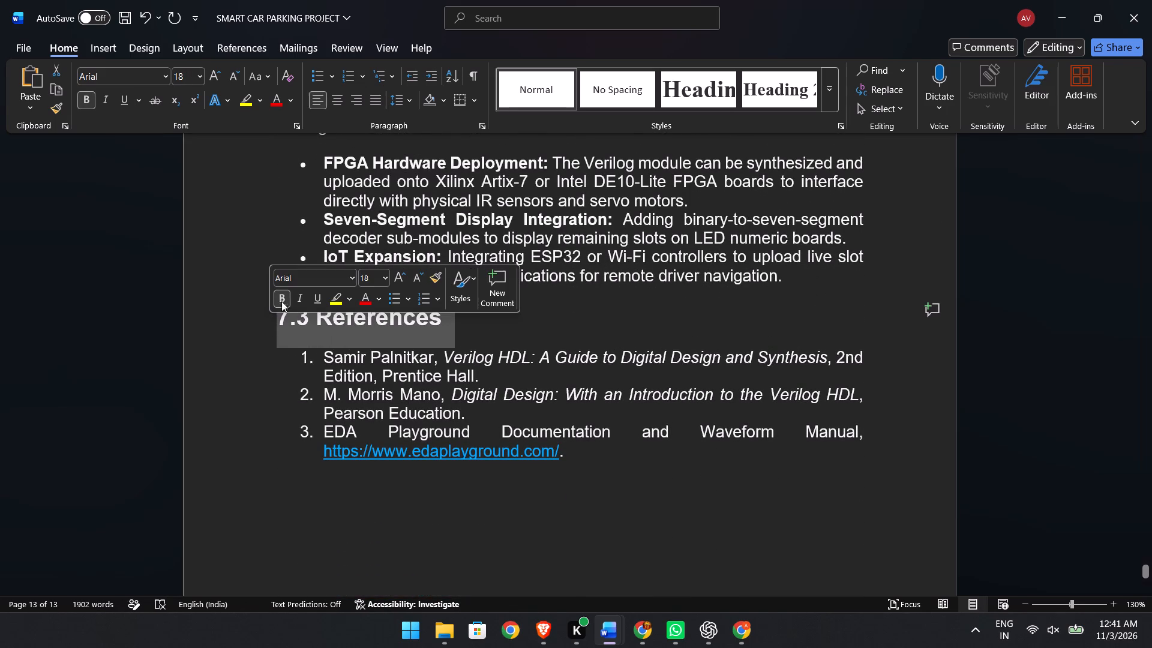
click(363, 276)
text(14)
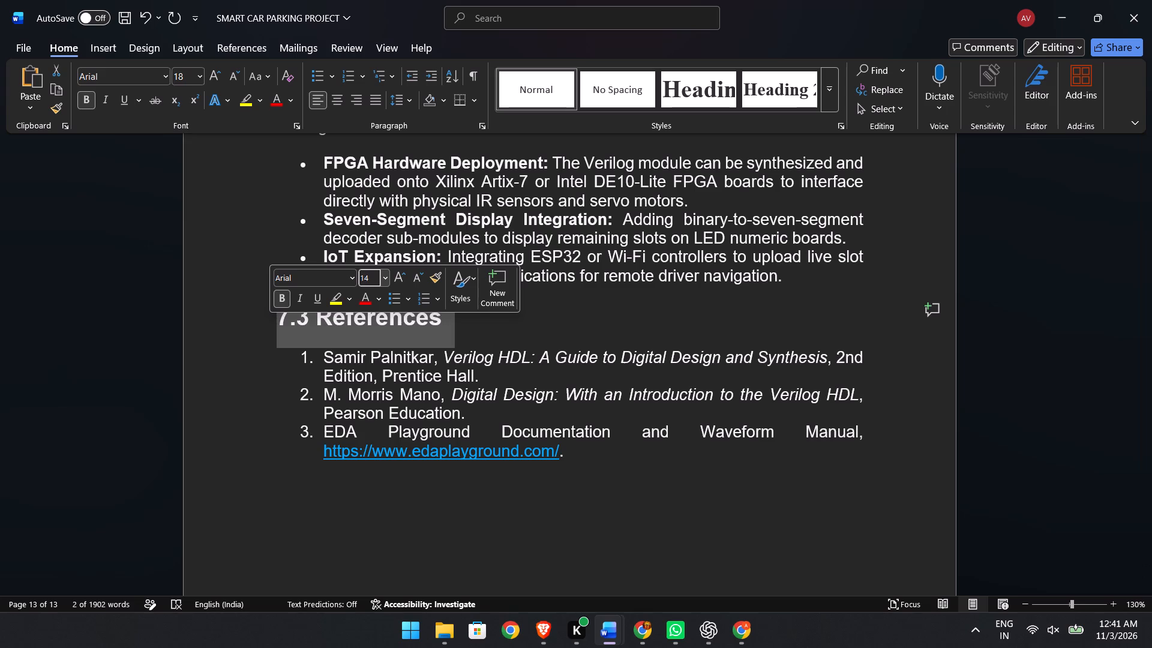
click(284, 297)
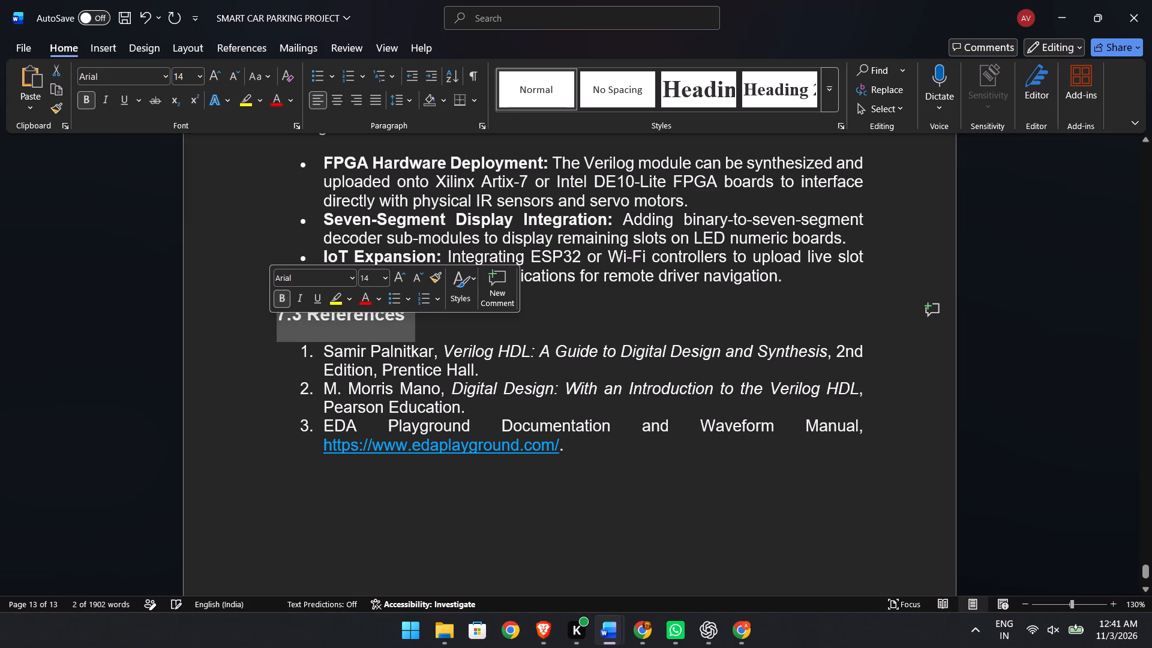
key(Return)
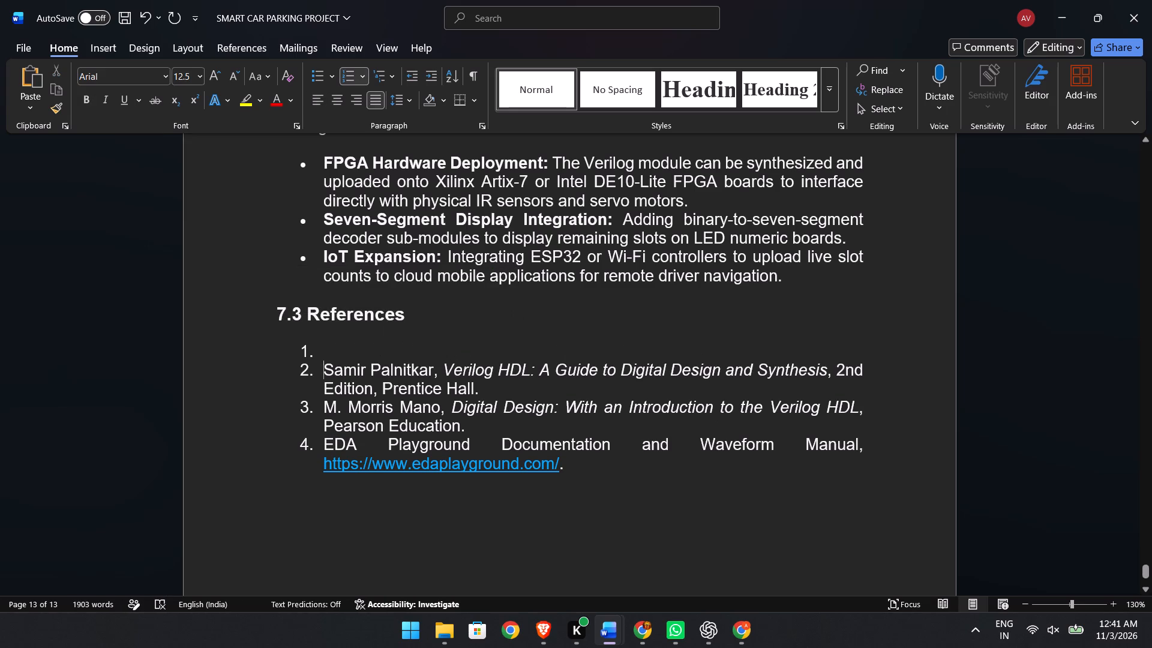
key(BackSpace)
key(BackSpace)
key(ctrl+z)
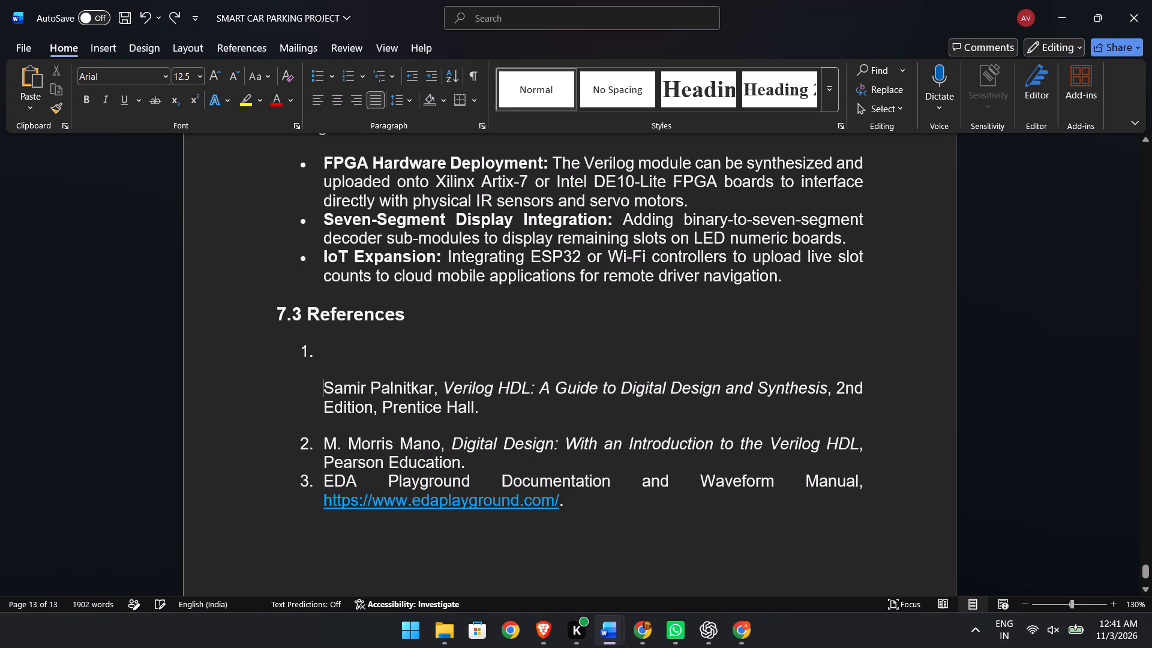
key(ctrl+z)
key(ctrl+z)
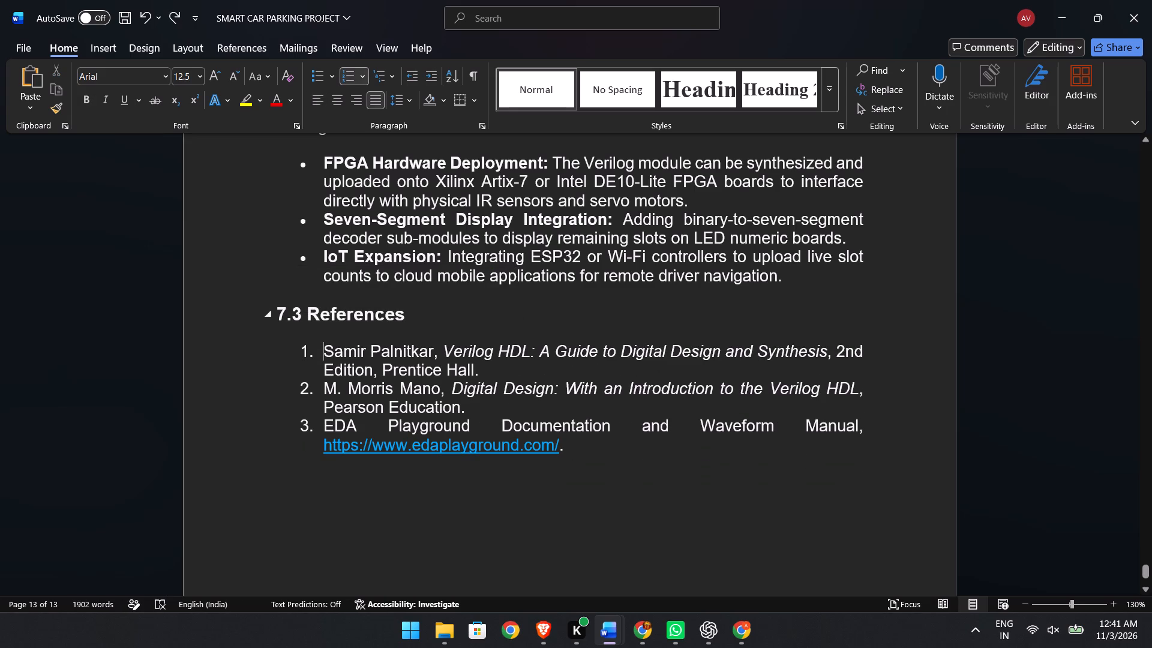
Remove the bold formatting from the "7.3 References" heading.
drag(411, 319, 275, 311)
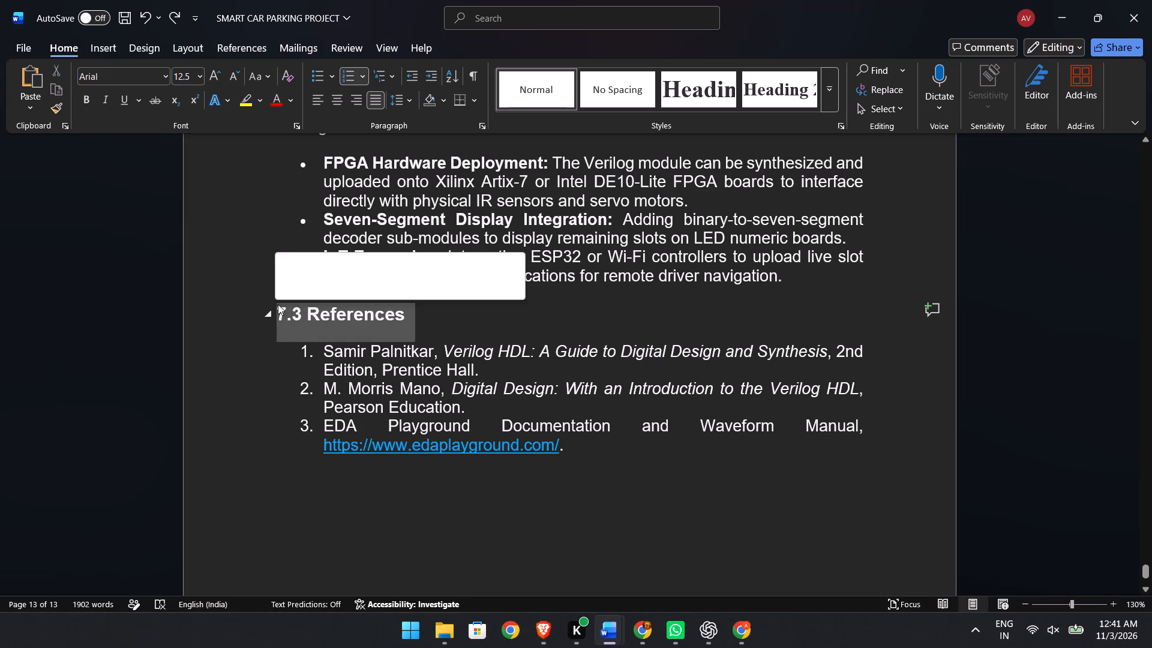
click(287, 288)
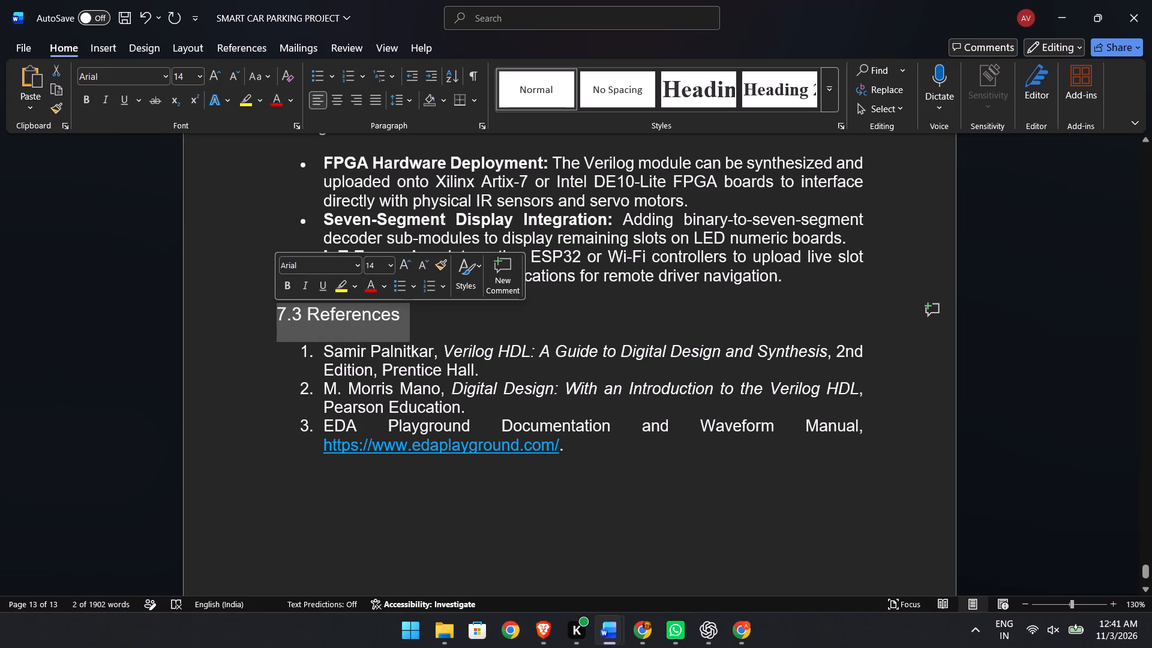
click(269, 372)
Review the report in Read Mode from the conclusion chapter back to the title page, and return to Print Layout.
scroll(269, 372, up, 3)
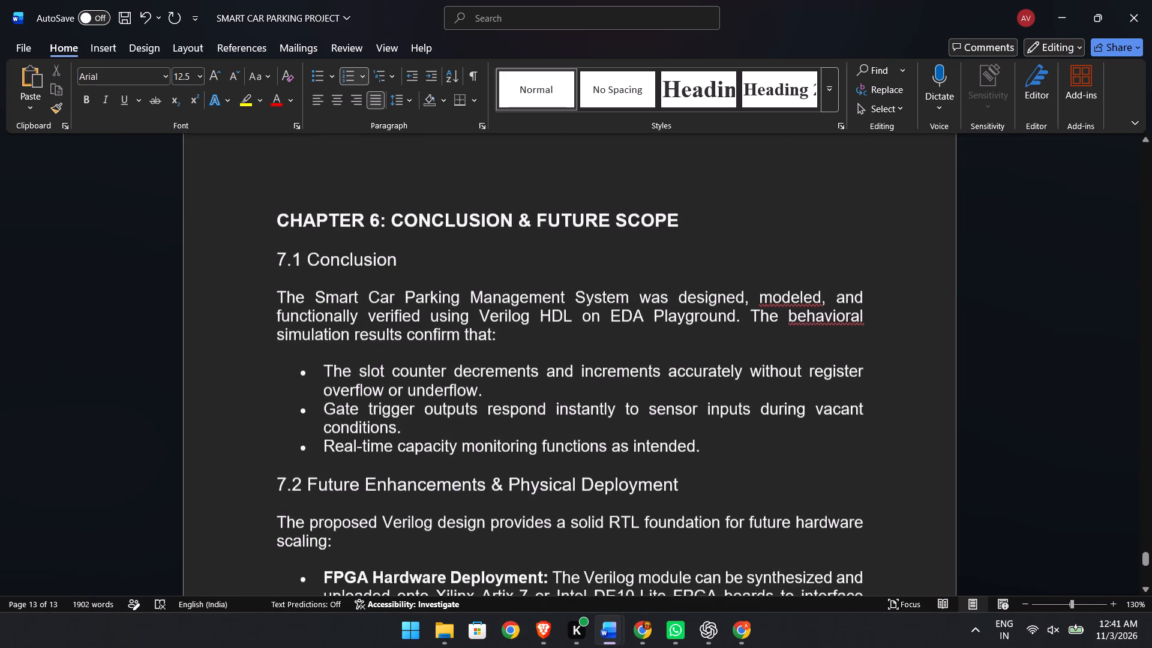
ctrl+scroll(269, 372, down, 4)
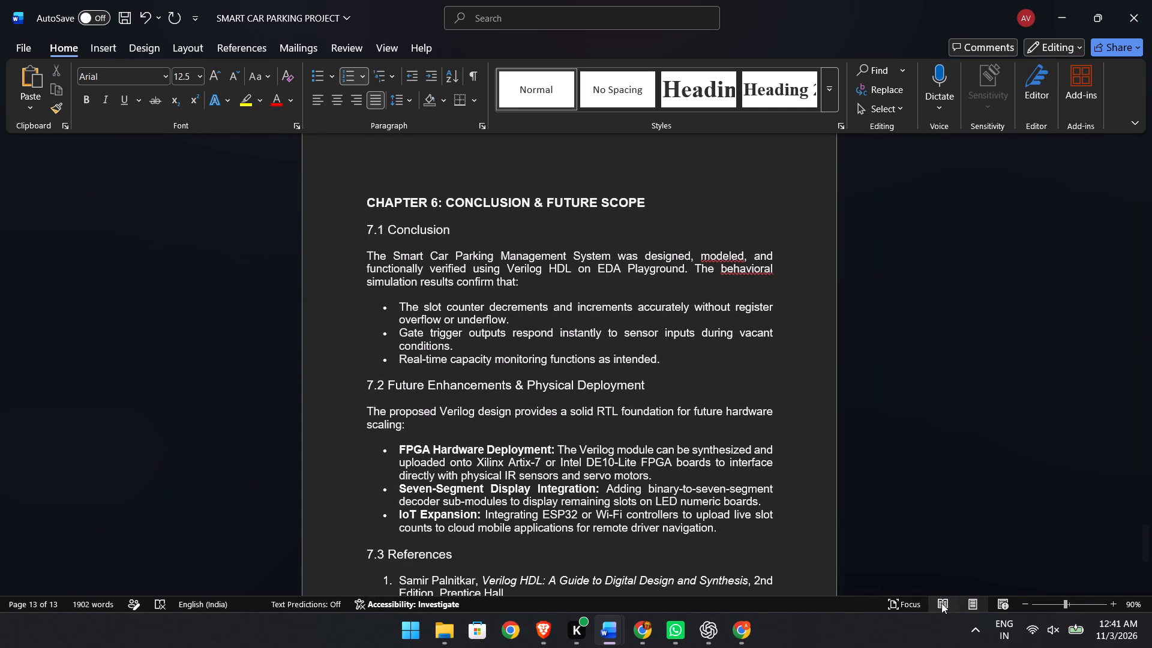
click(941, 603)
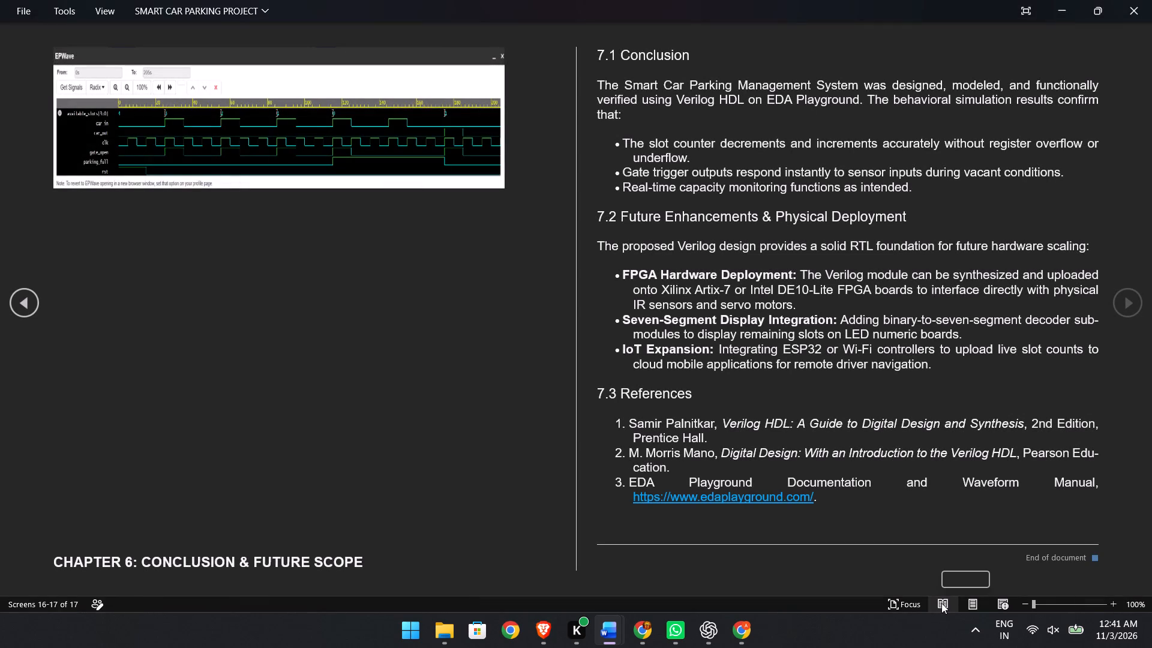
key(Left)
key(Left)
key(Left)
key(Left)
key(Left)
key(Left)
key(Left)
key(Left)
key(Left)
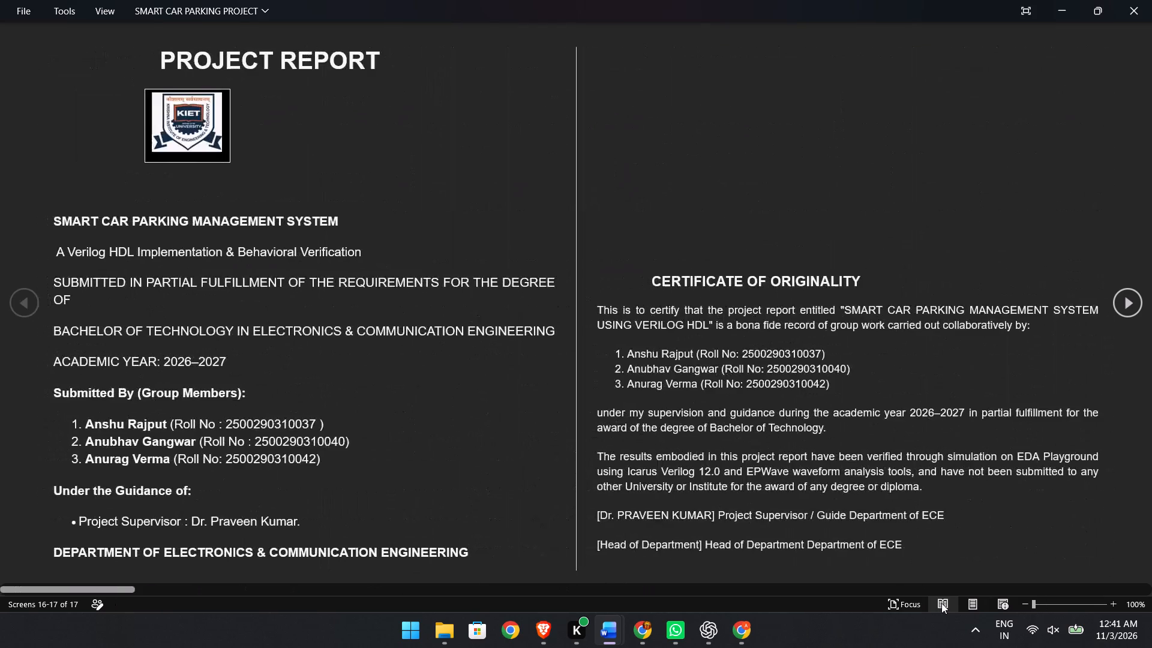
key(Left)
click(968, 600)
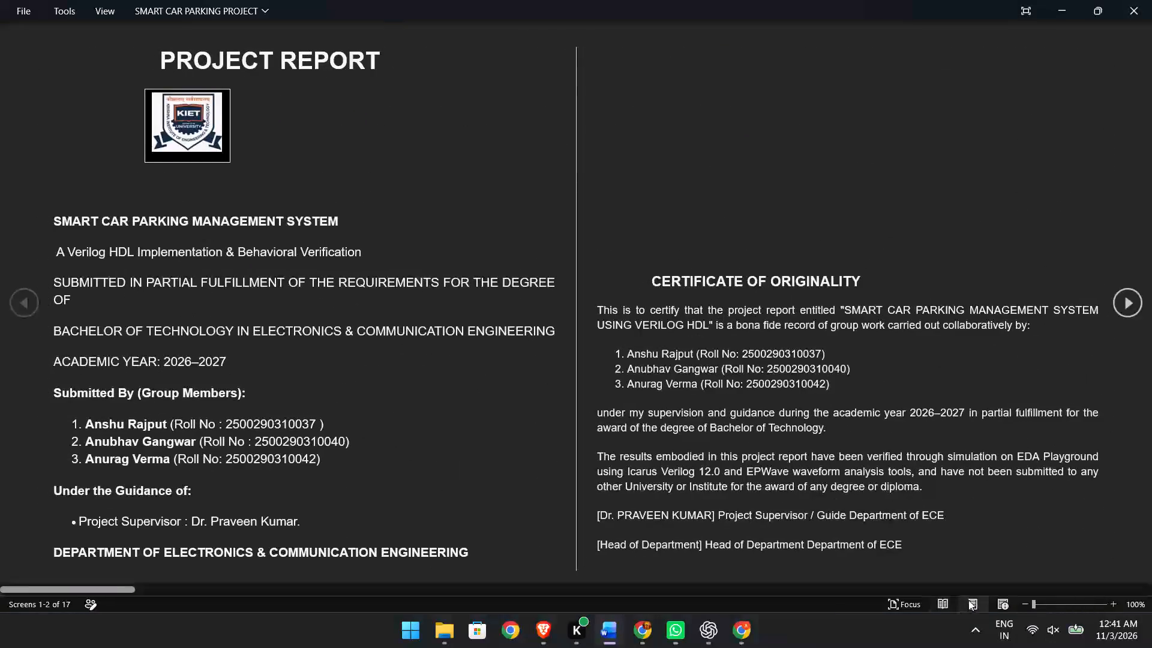
click(968, 601)
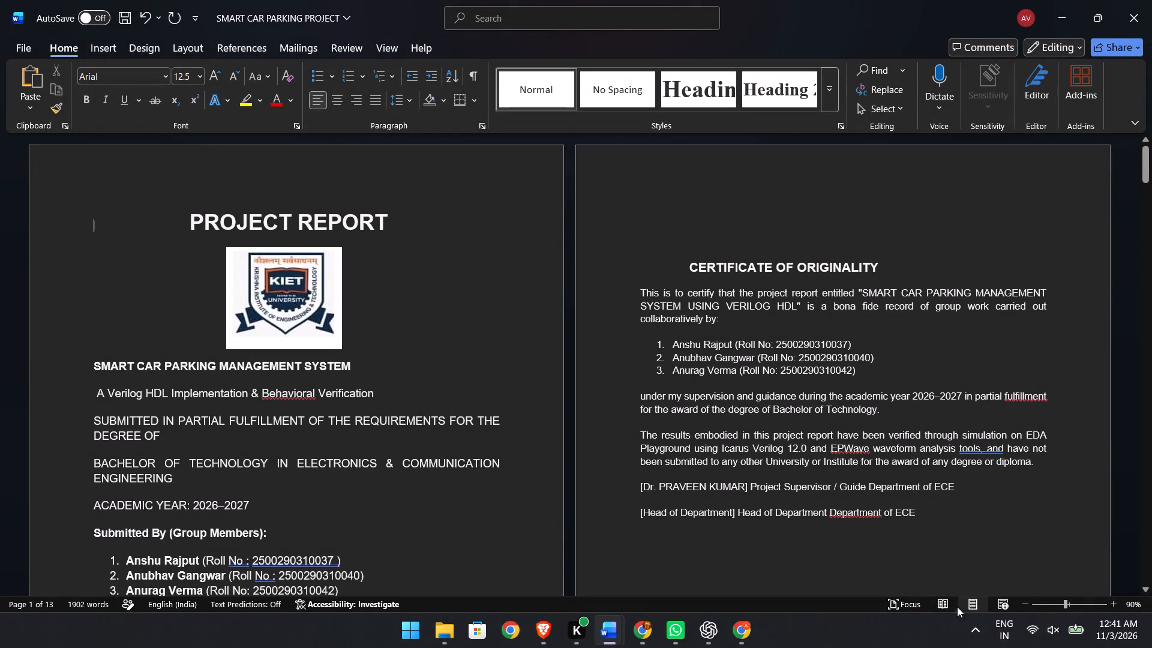
Examine the report's pages in Focus mode from the title page through the chapters to the Simulation Waveforms section.
click(910, 607)
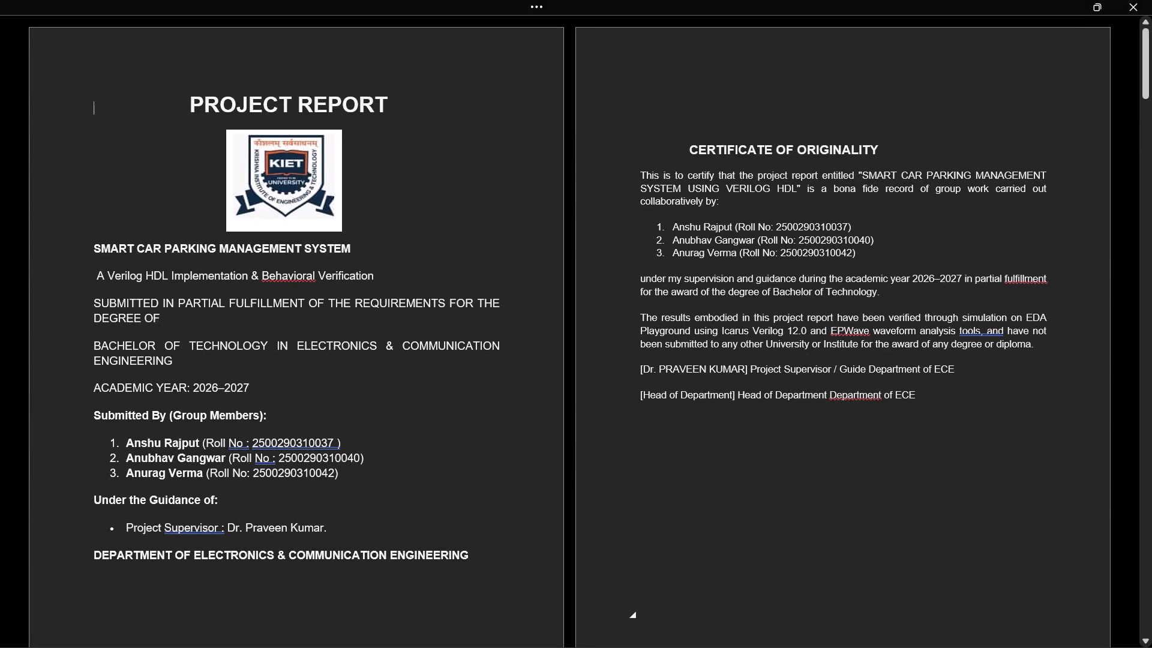
key(Right)
key(Right)
scroll(910, 607, up, 1)
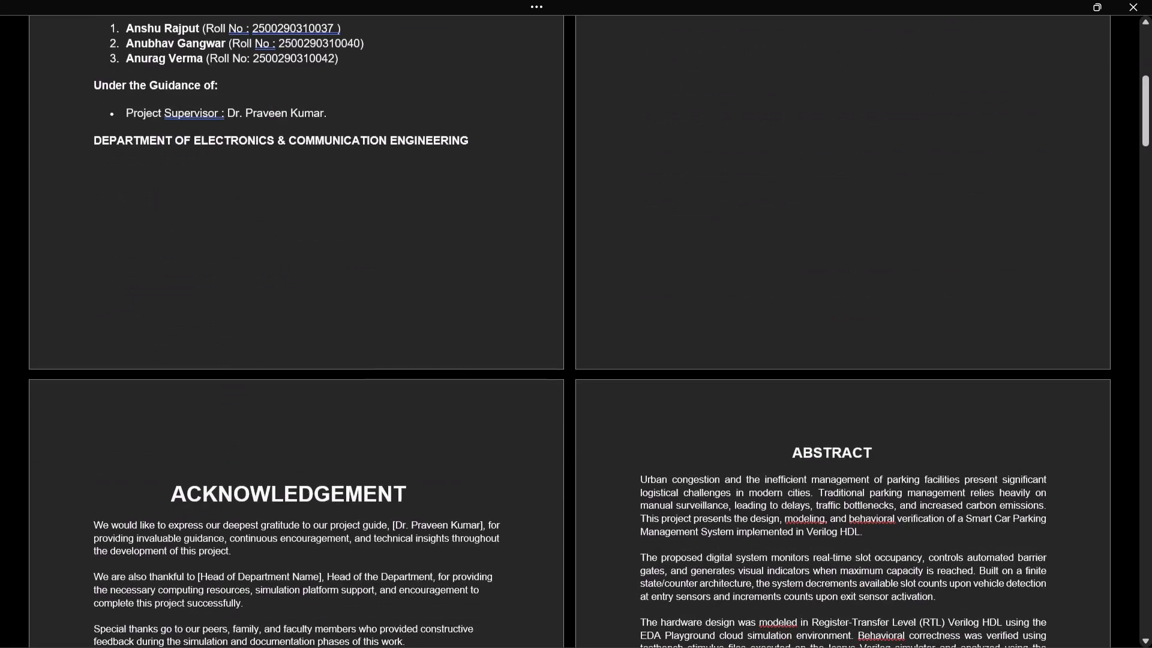
scroll(910, 607, up, 2)
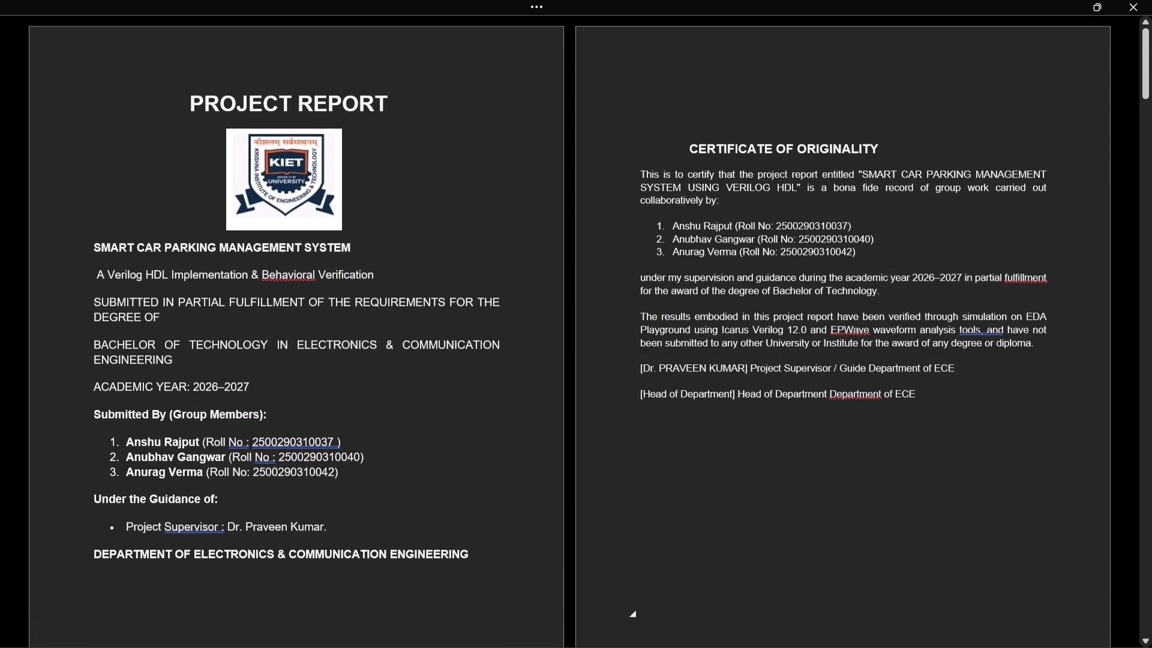
scroll(910, 607, down, 3)
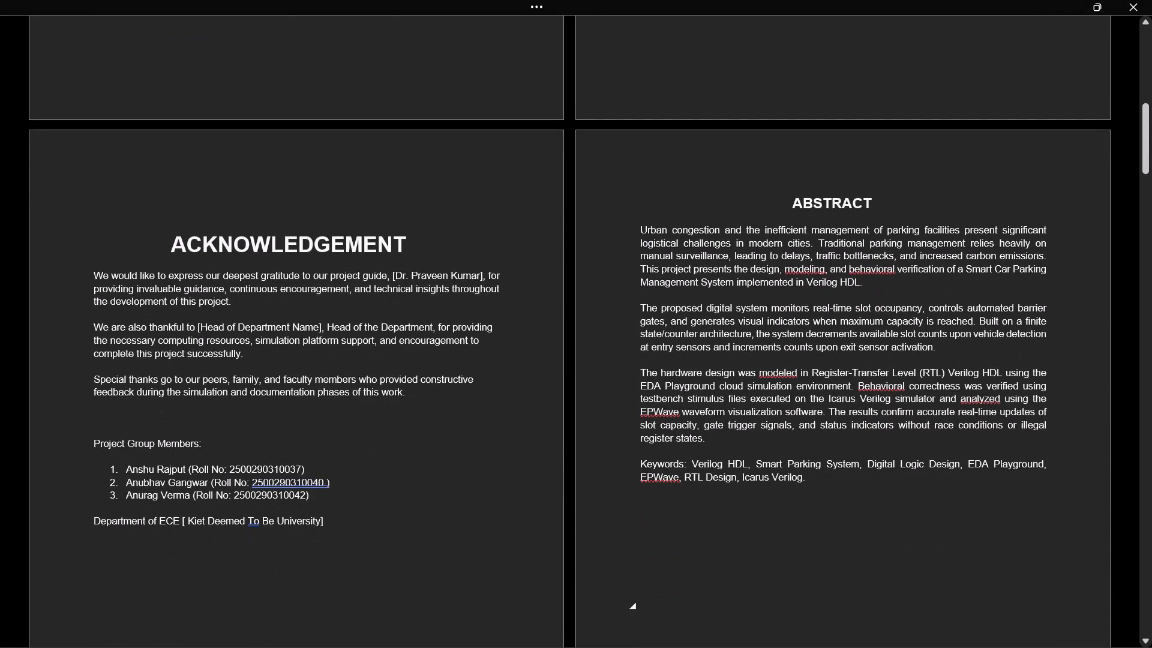
scroll(903, 578, down, 4)
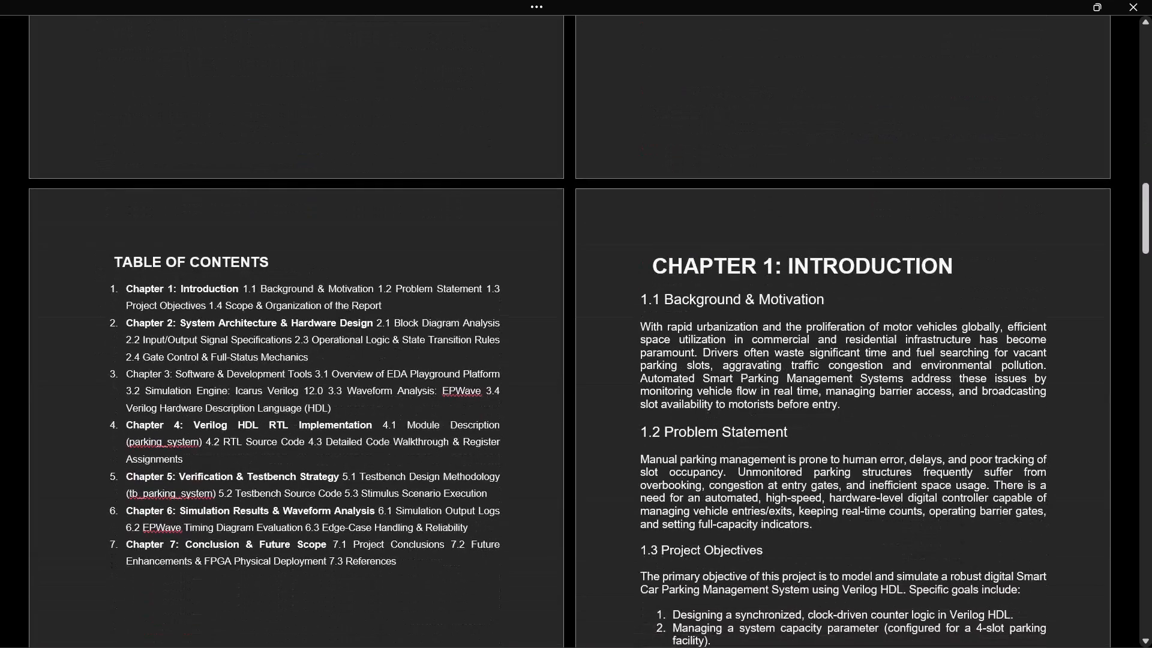
scroll(903, 578, down, 5)
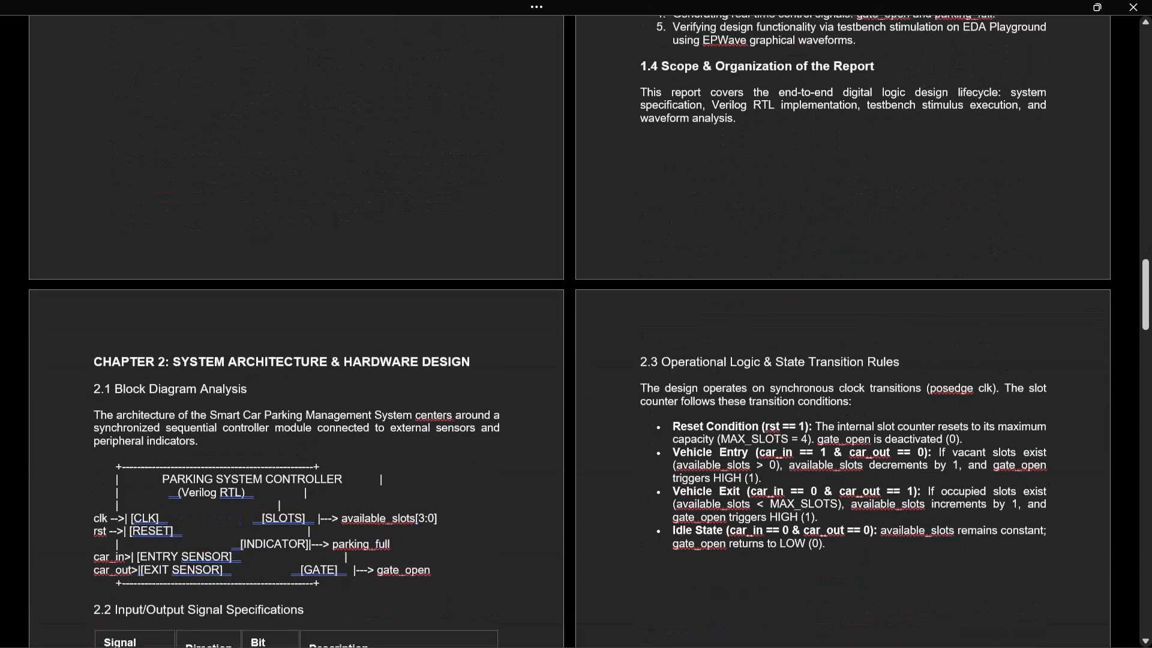
scroll(903, 578, down, 2)
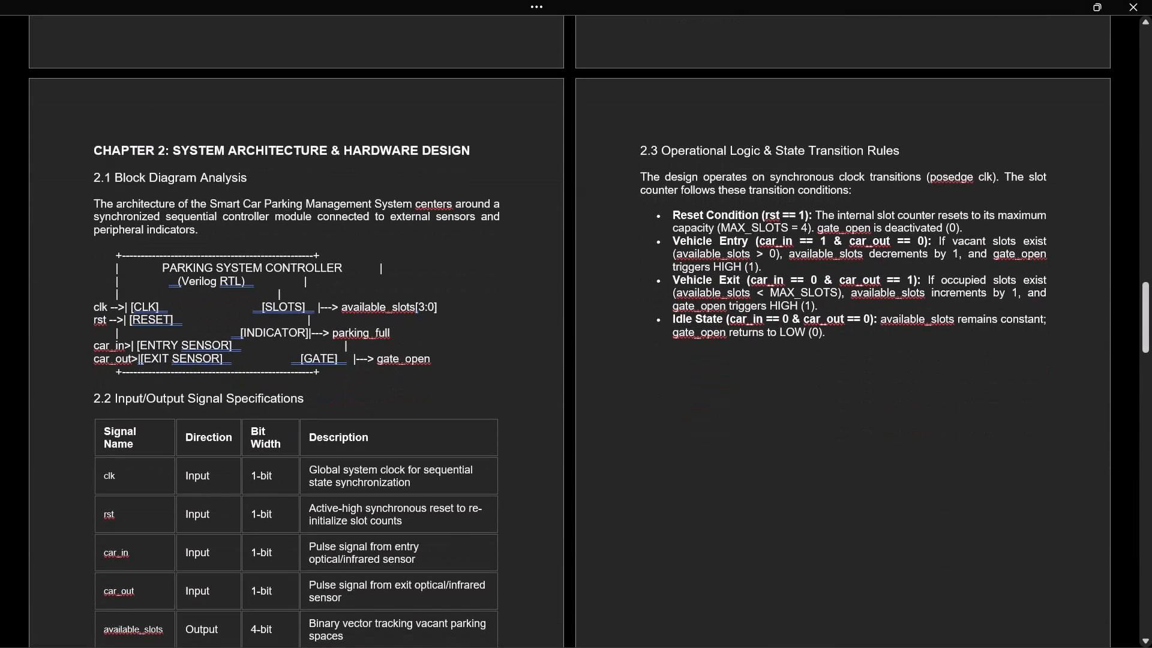
scroll(903, 578, down, 2)
scroll(903, 578, up, 1)
scroll(903, 578, down, 3)
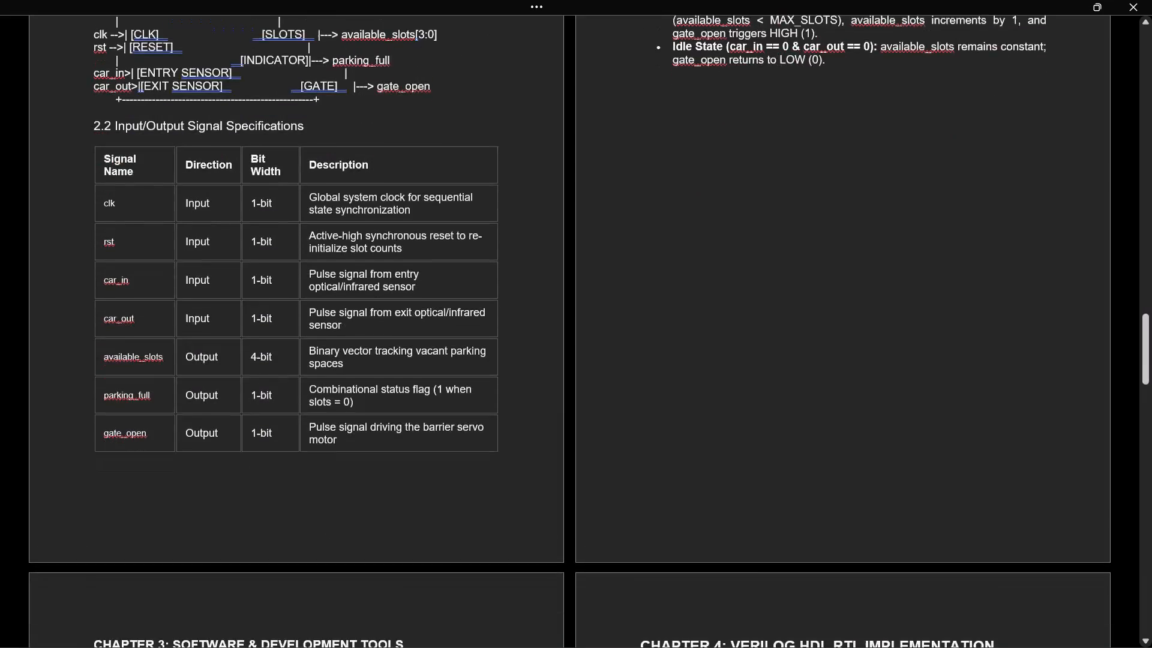
scroll(903, 578, down, 6)
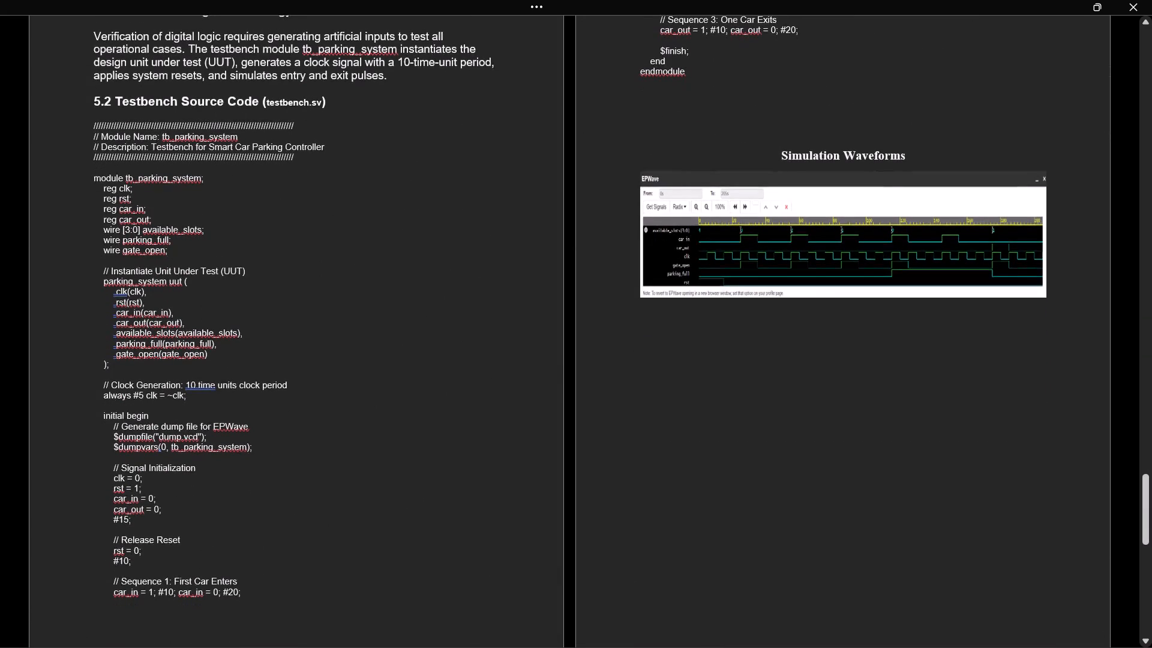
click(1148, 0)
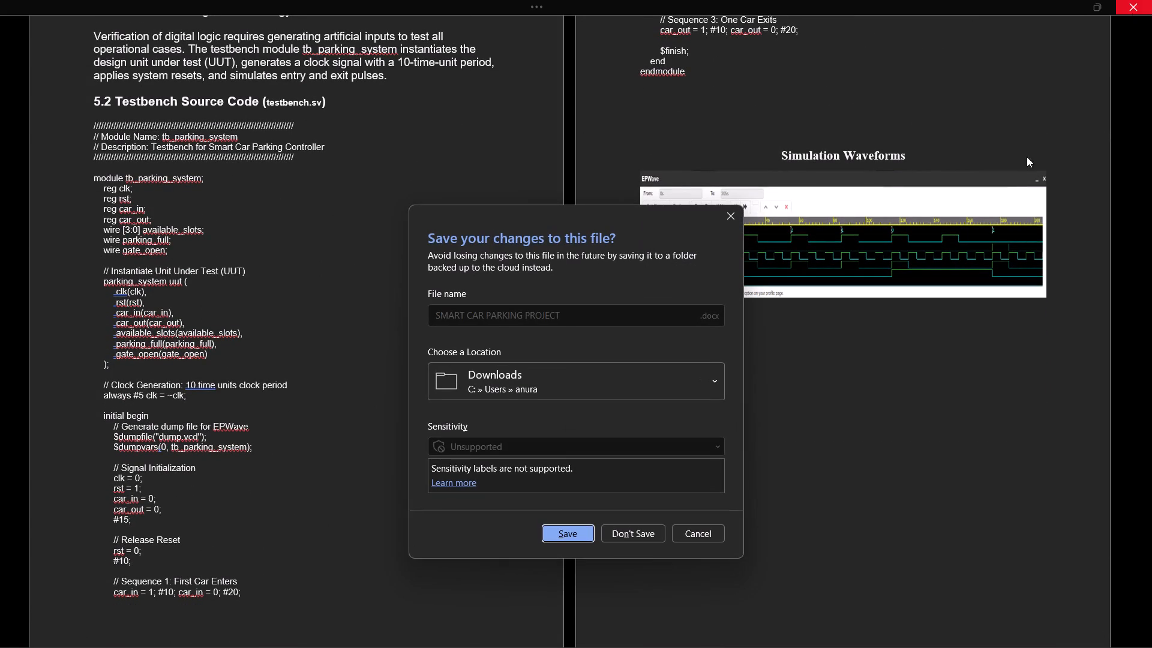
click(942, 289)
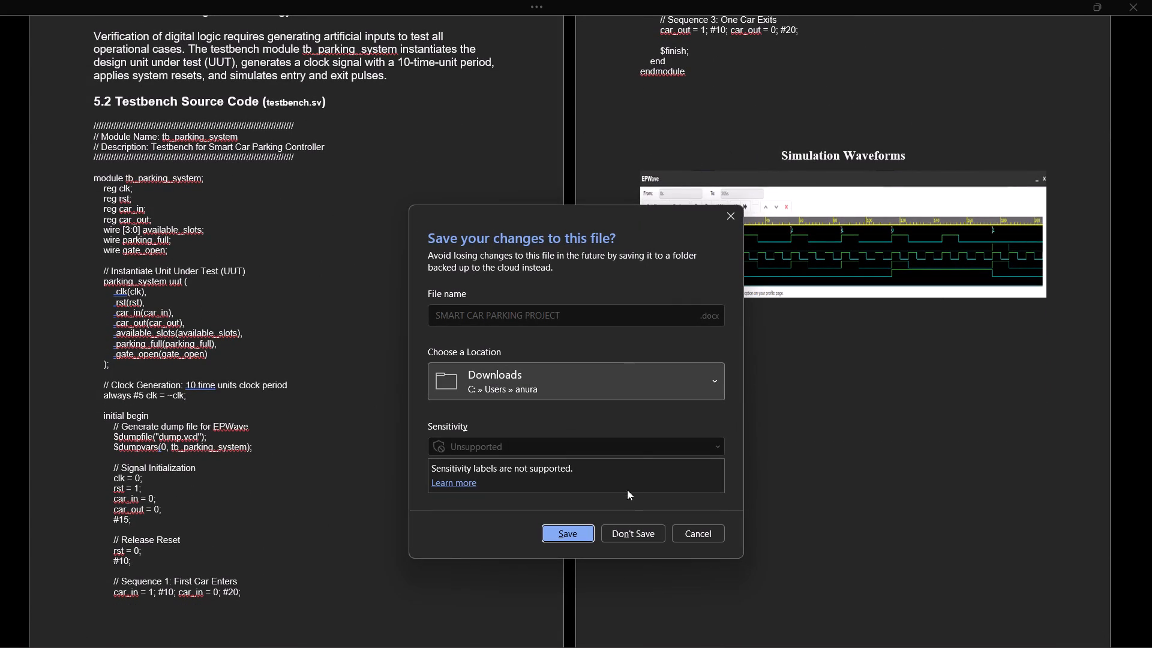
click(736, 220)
Leave Focus mode and save a copy of the report as a PDF named DICD_PBL in the Downloads folder.
key(Escape)
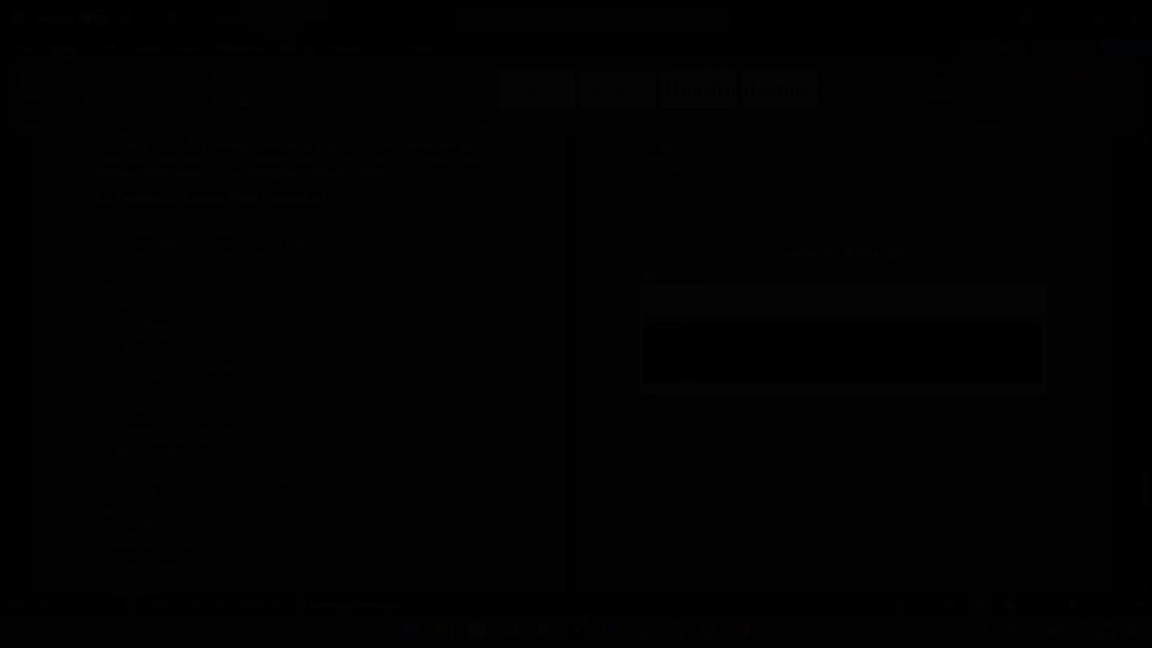
click(32, 44)
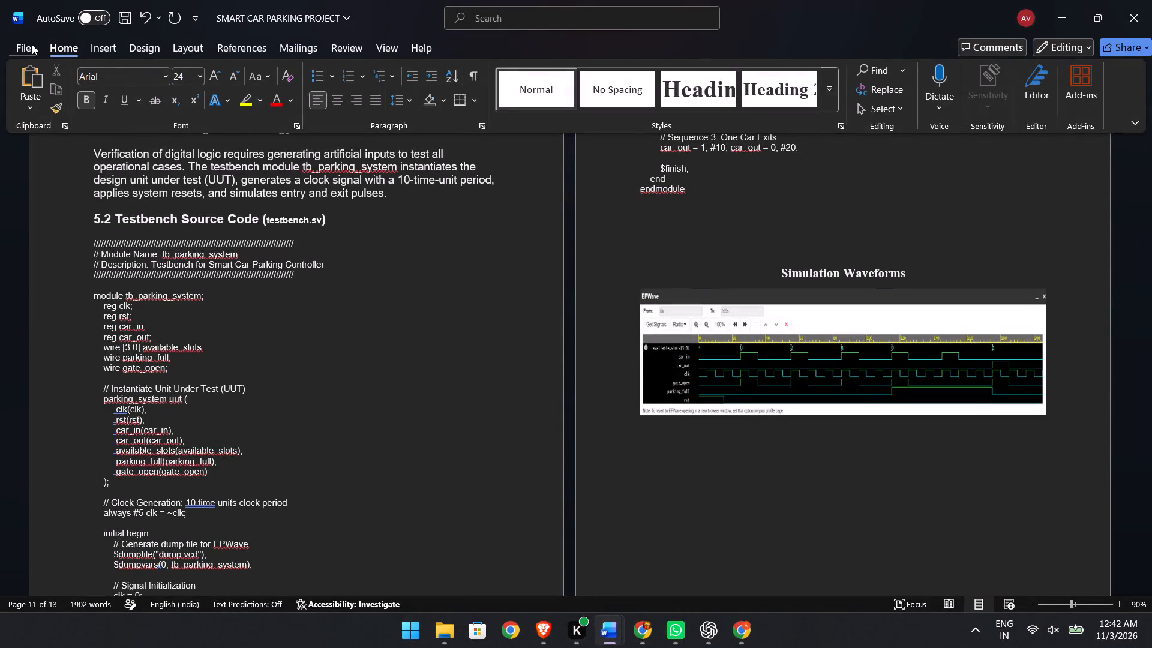
click(63, 275)
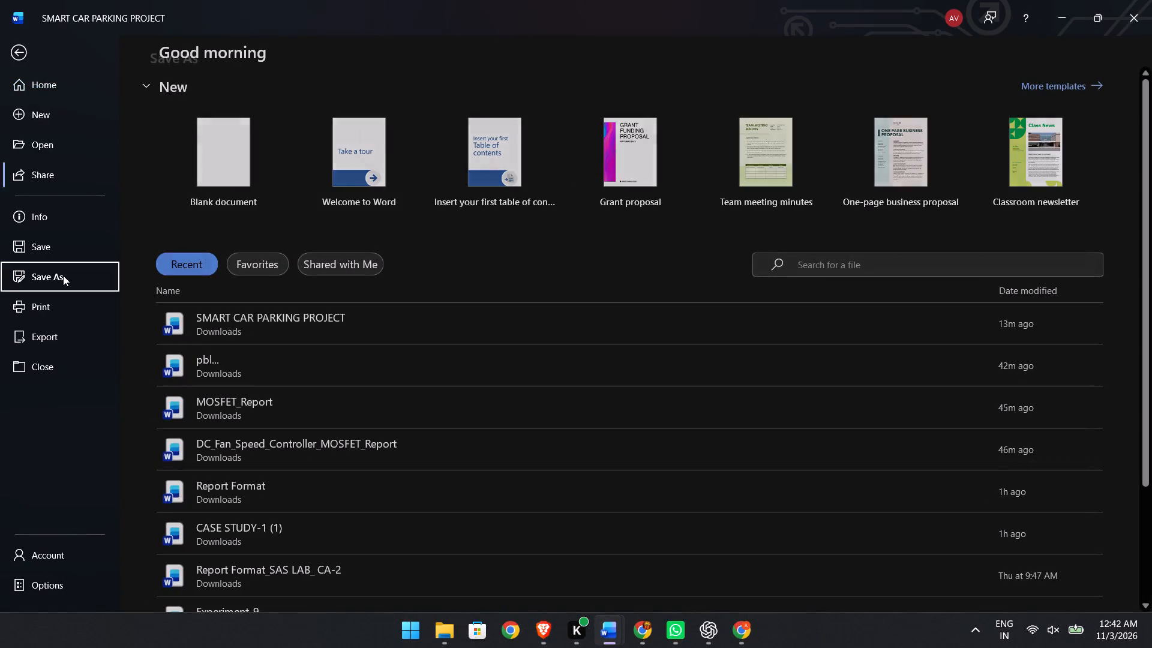
click(232, 351)
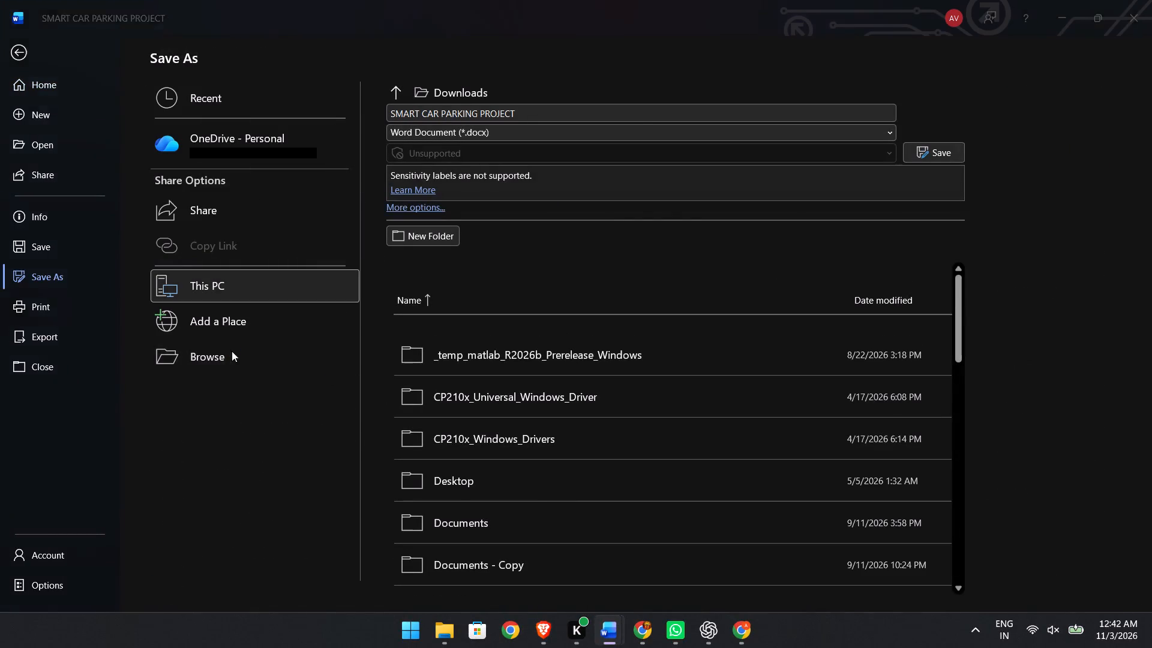
click(293, 323)
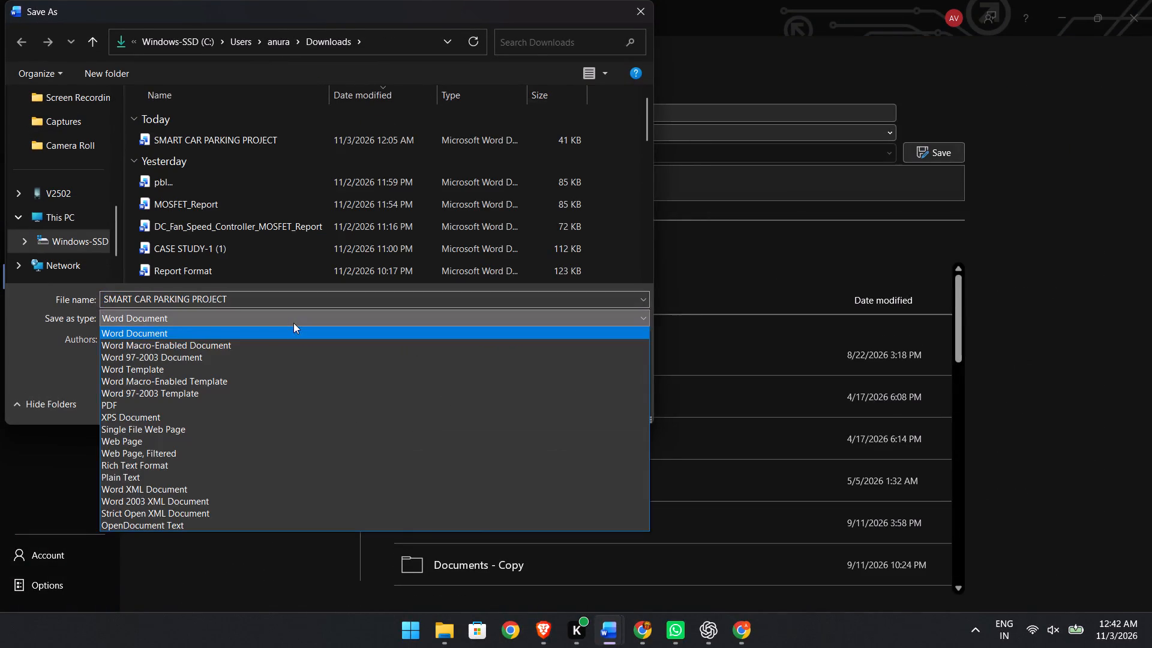
click(218, 406)
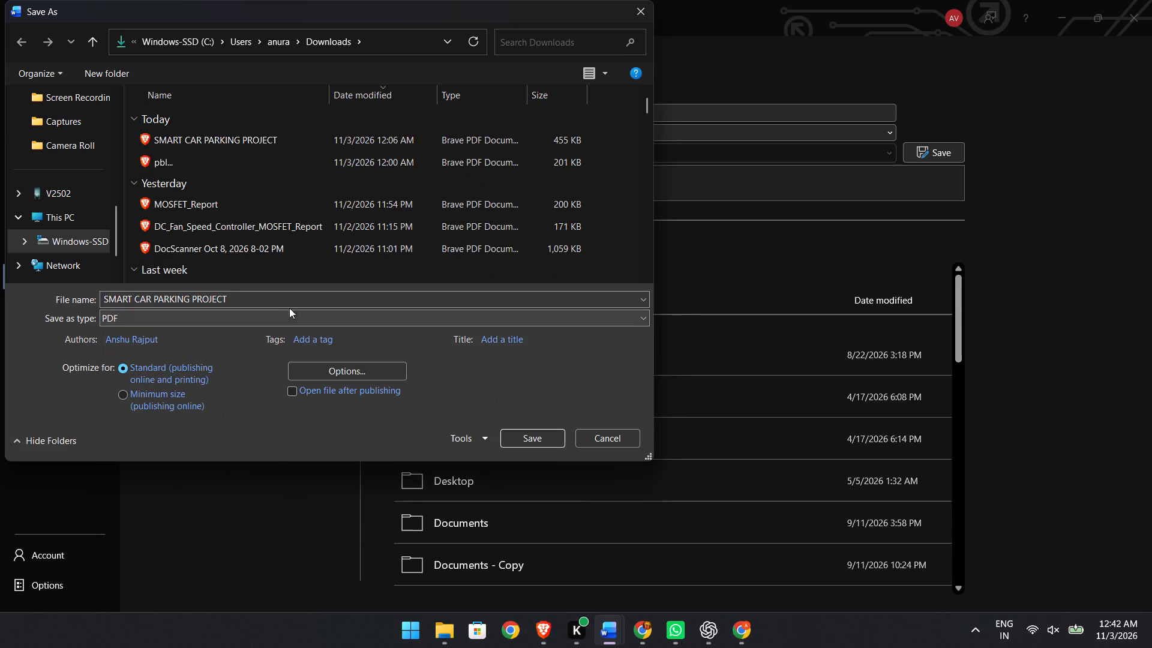
click(302, 297)
key(ctrl+BackSpace)
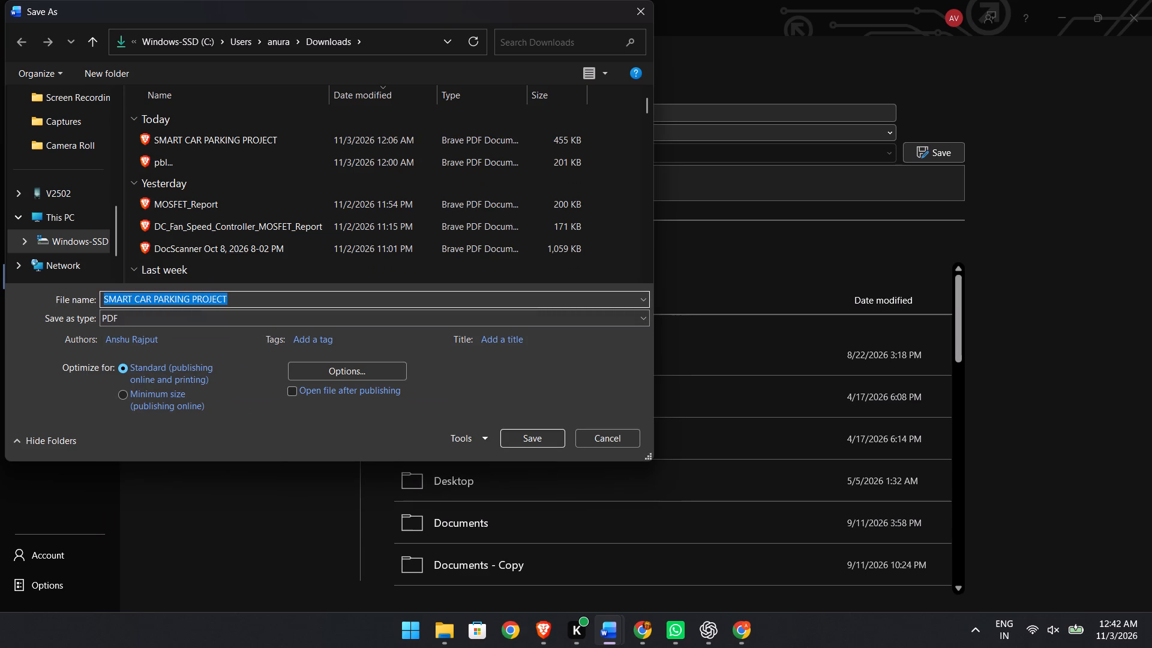
text(DICD)
key(space)
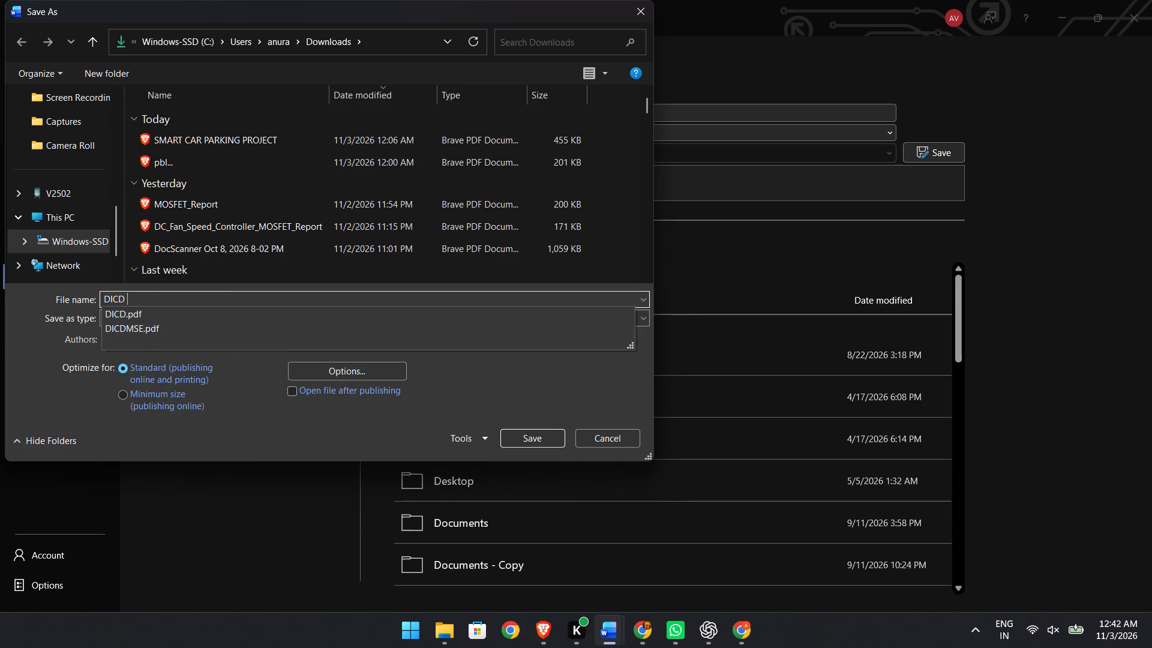
key(BackSpace)
key(shift+underscore)
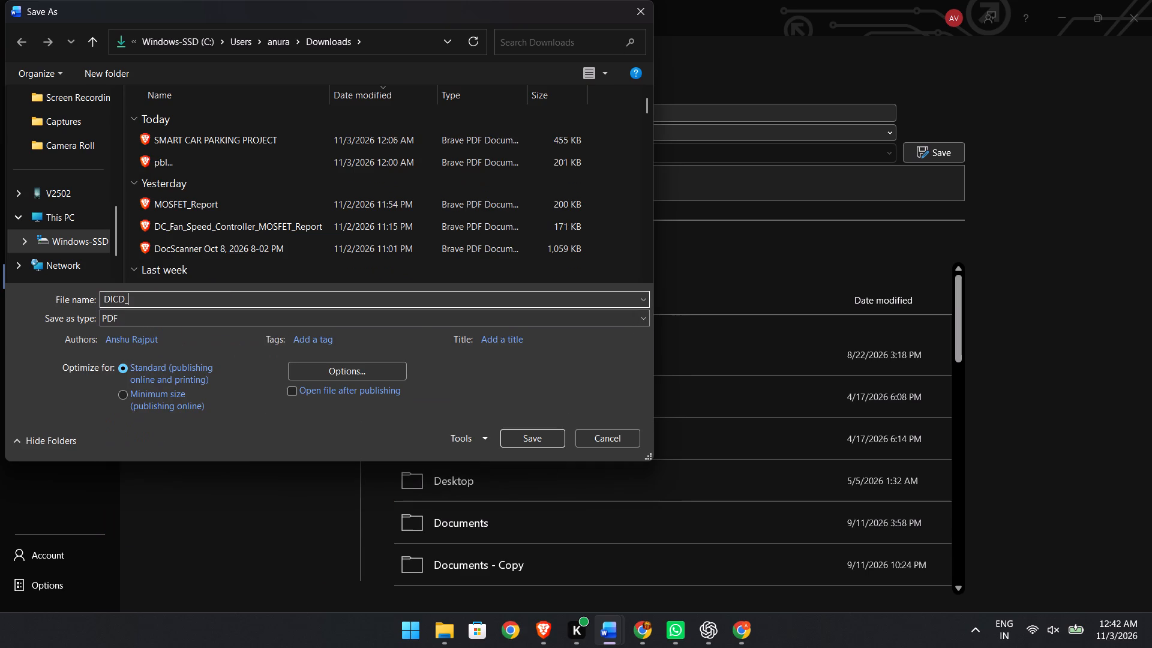
text(PVLV)
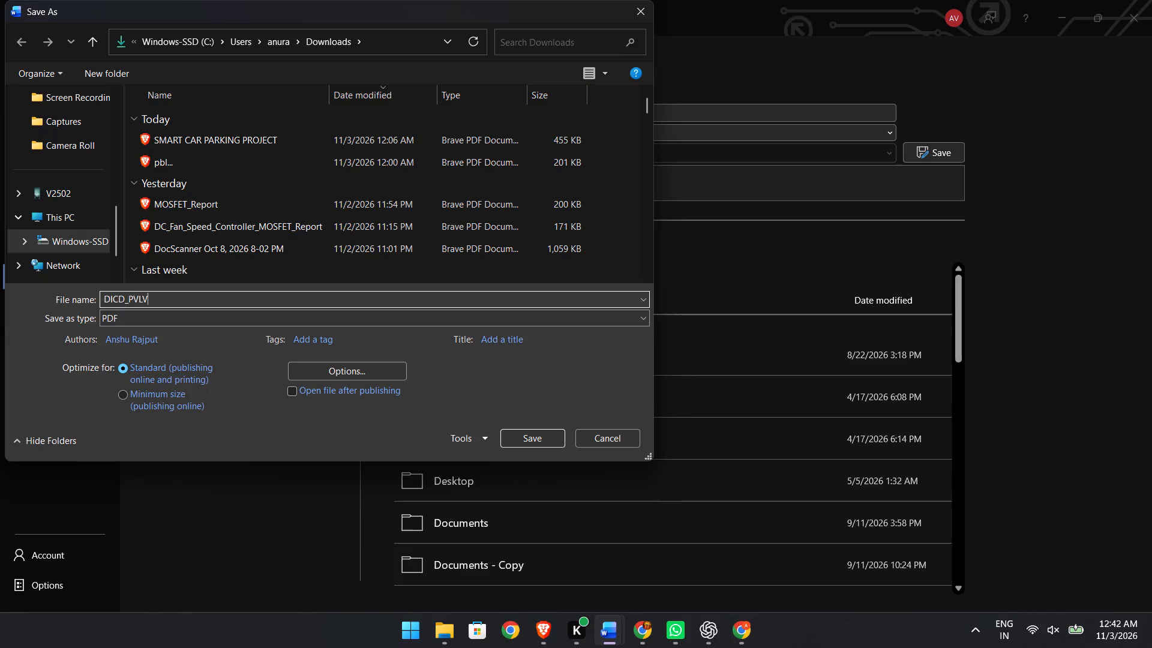
key(BackSpace)
key(BackSpace)
key(BackSpace)
text(BL)
key(Return)
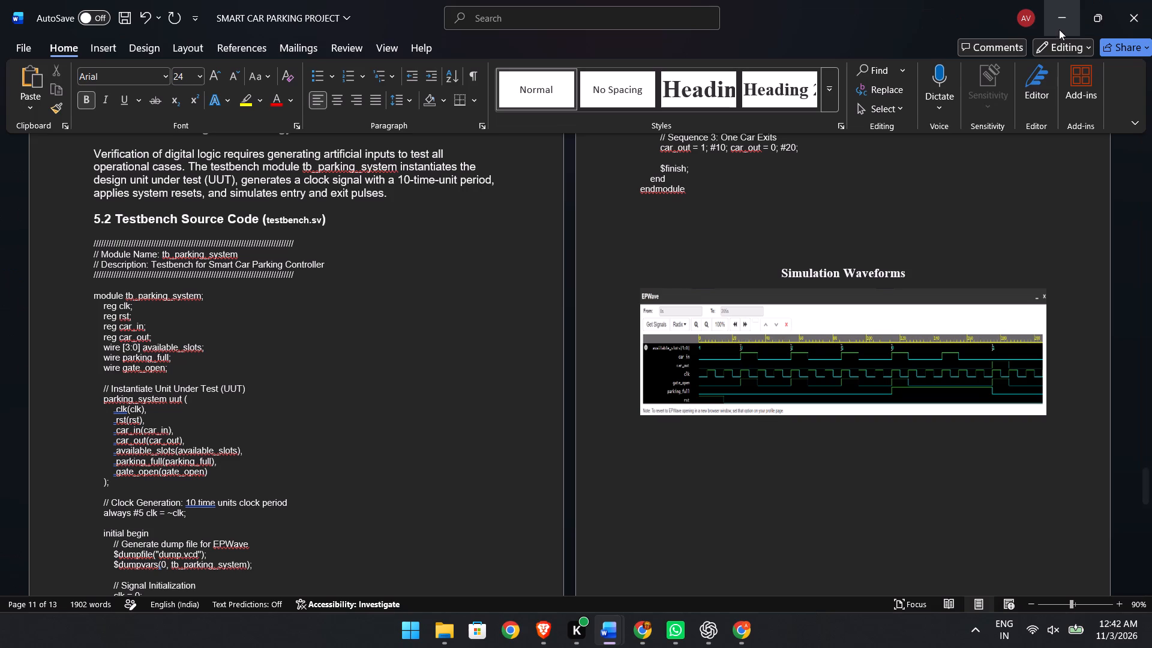
Minimize the SMART CAR PARKING PROJECT document window.
click(1060, 23)
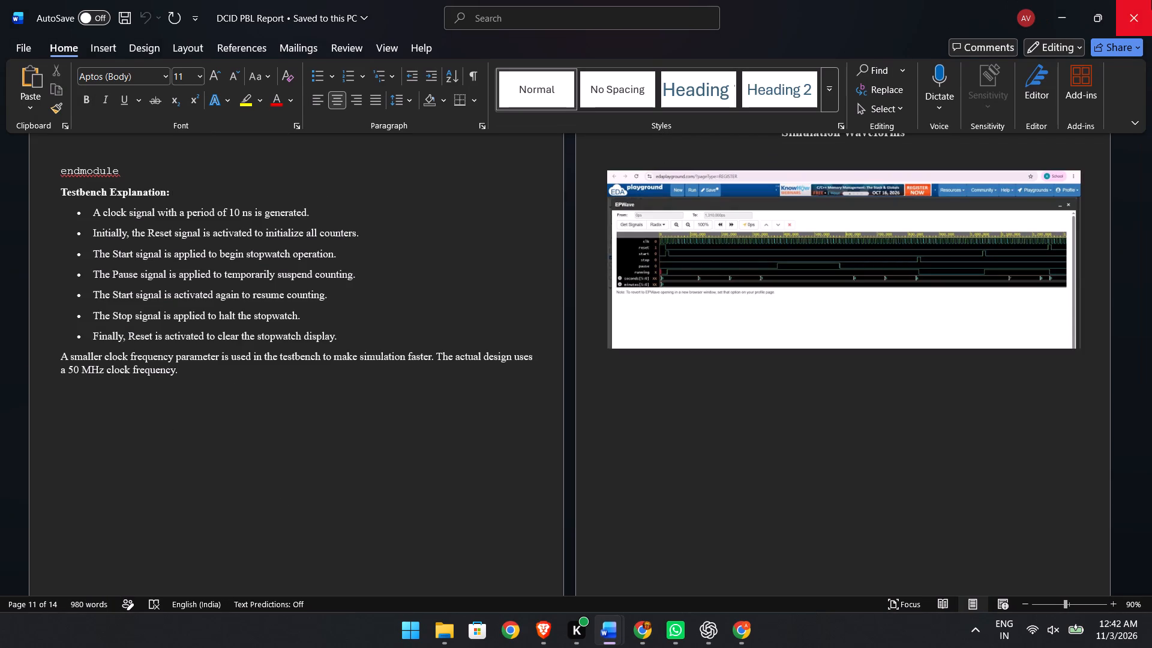
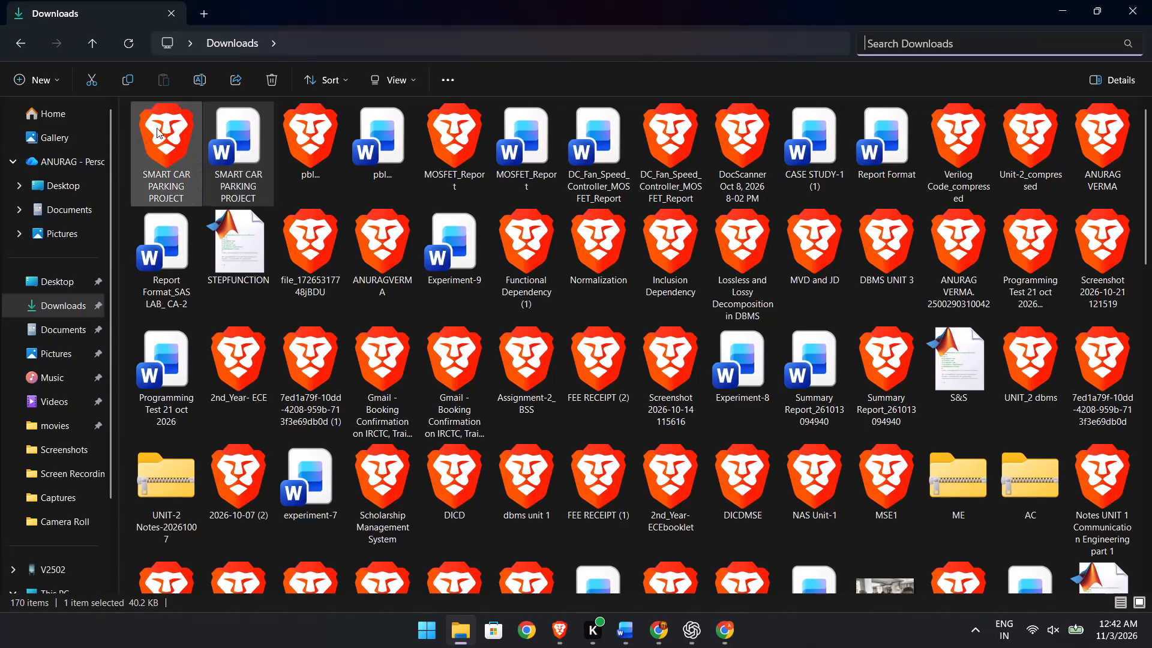
Refresh the Downloads folder and bring up the sharing options for the DICD_PBL PDF.
click(134, 41)
right_click(142, 170)
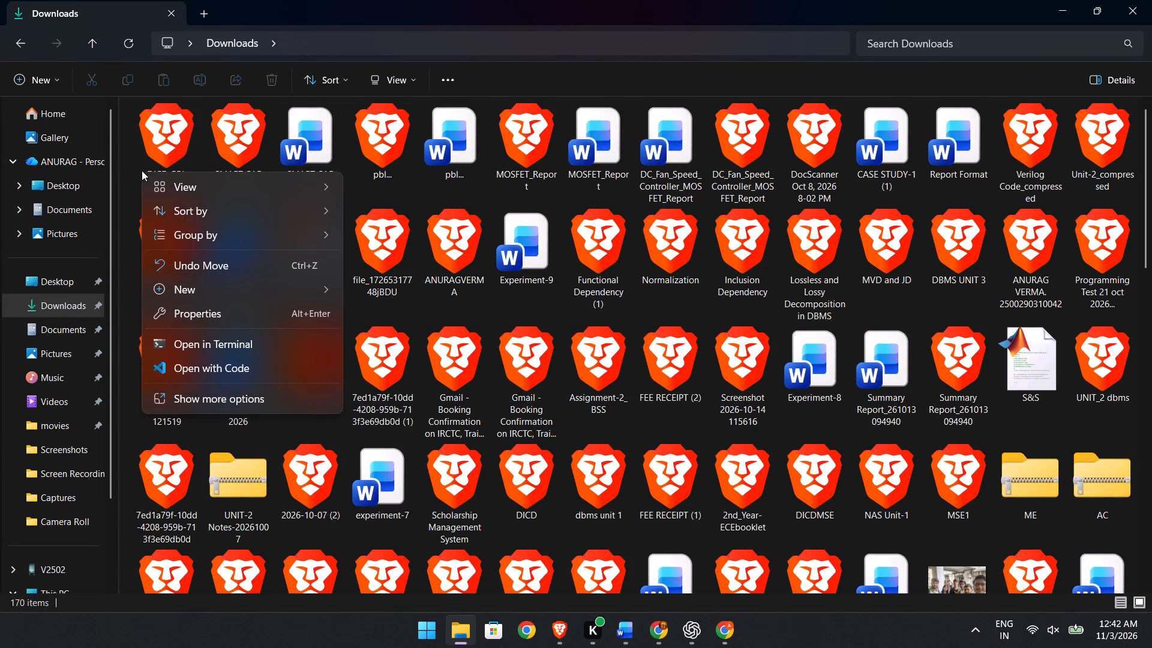
click(178, 143)
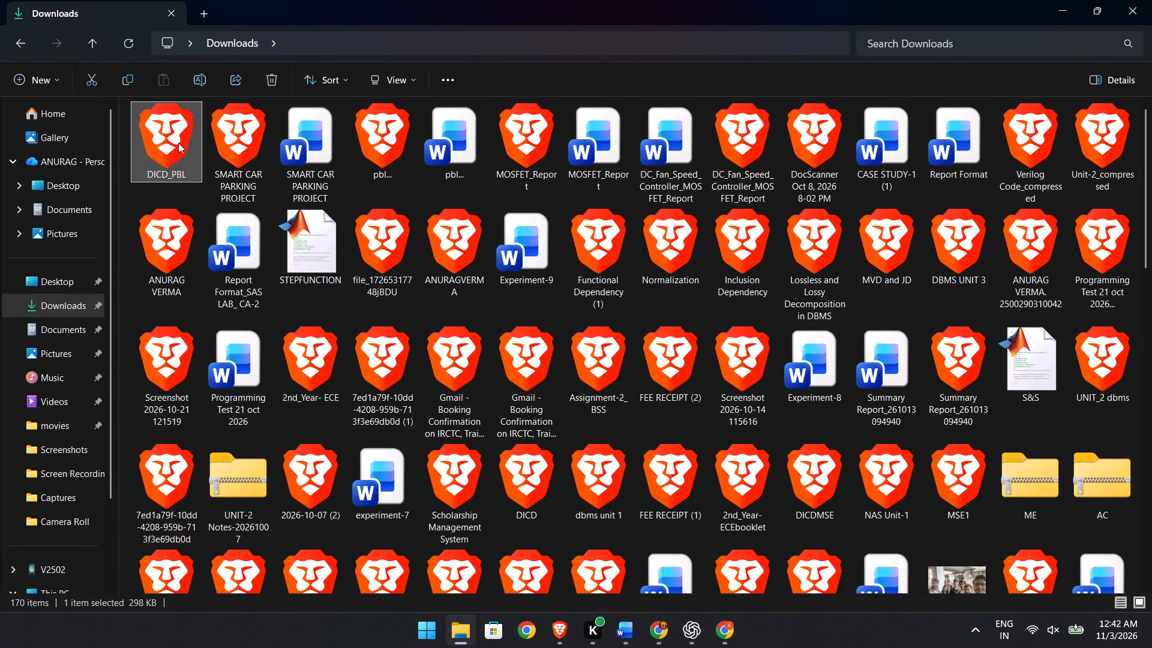
click(229, 75)
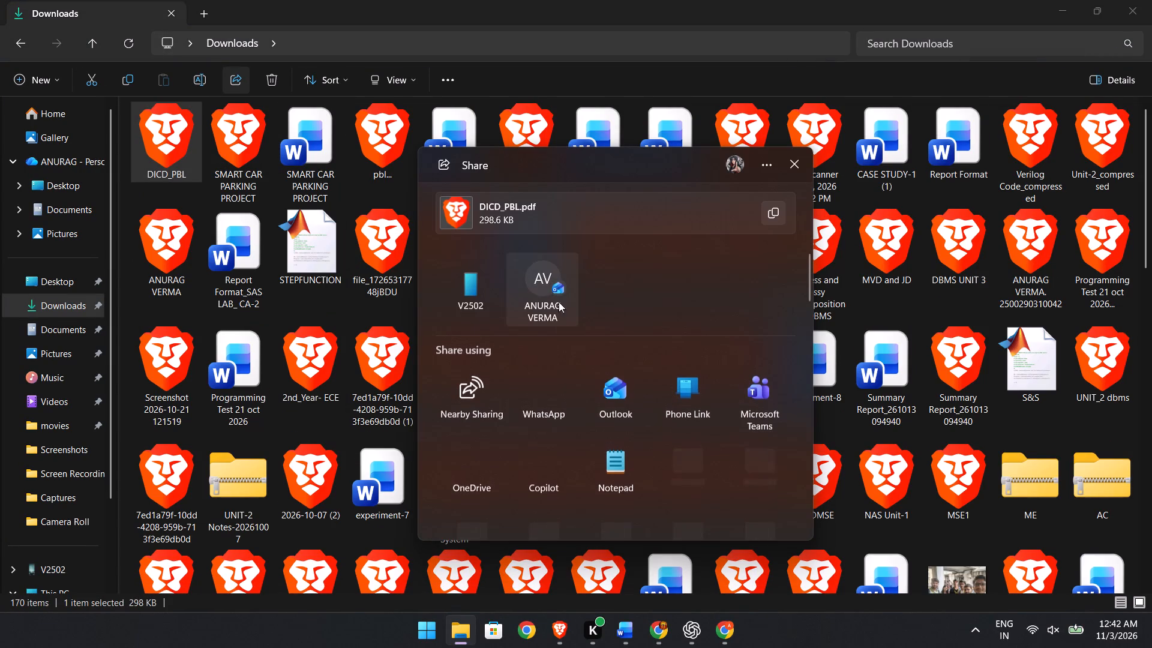
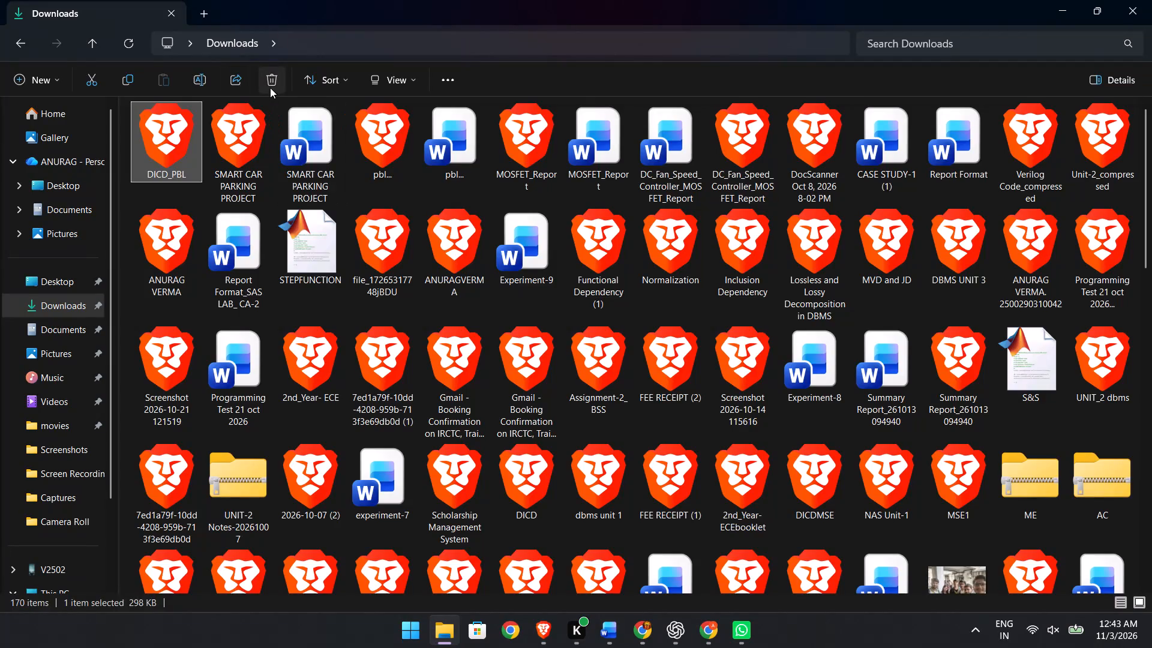
Delete the existing DICD_PBL PDF from the Downloads folder.
click(270, 88)
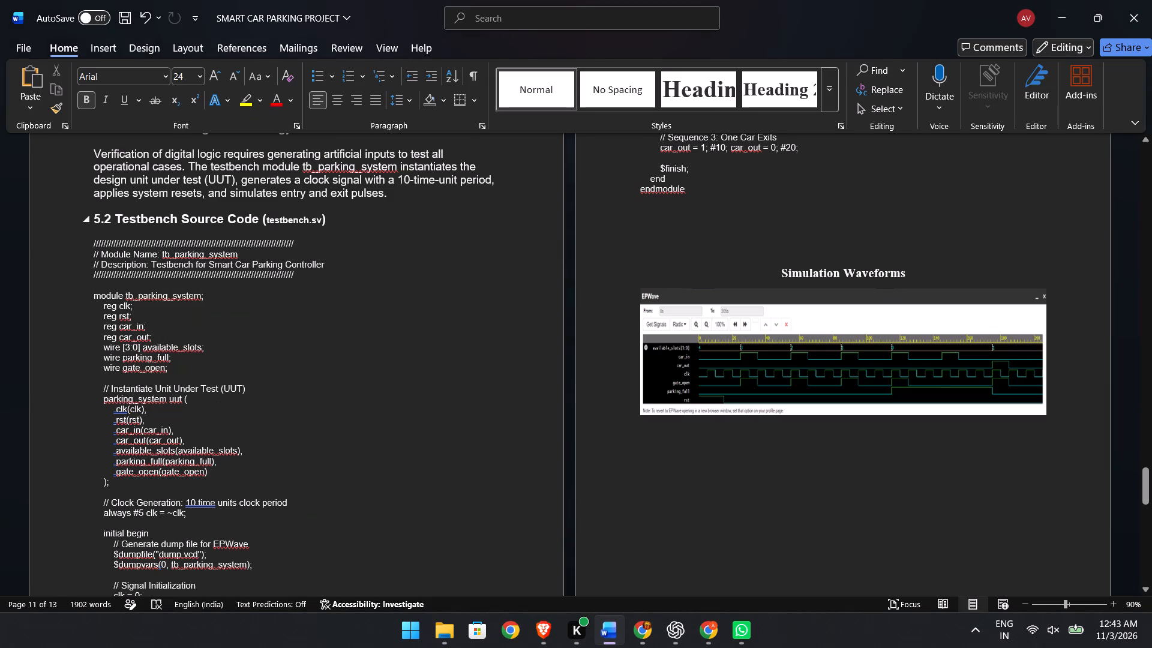
In the Word report, set the ACKNOWLEDGEMENT heading to 16 pt and check the ABSTRACT heading's font size.
scroll(265, 227, up, 12)
scroll(265, 227, down, 1)
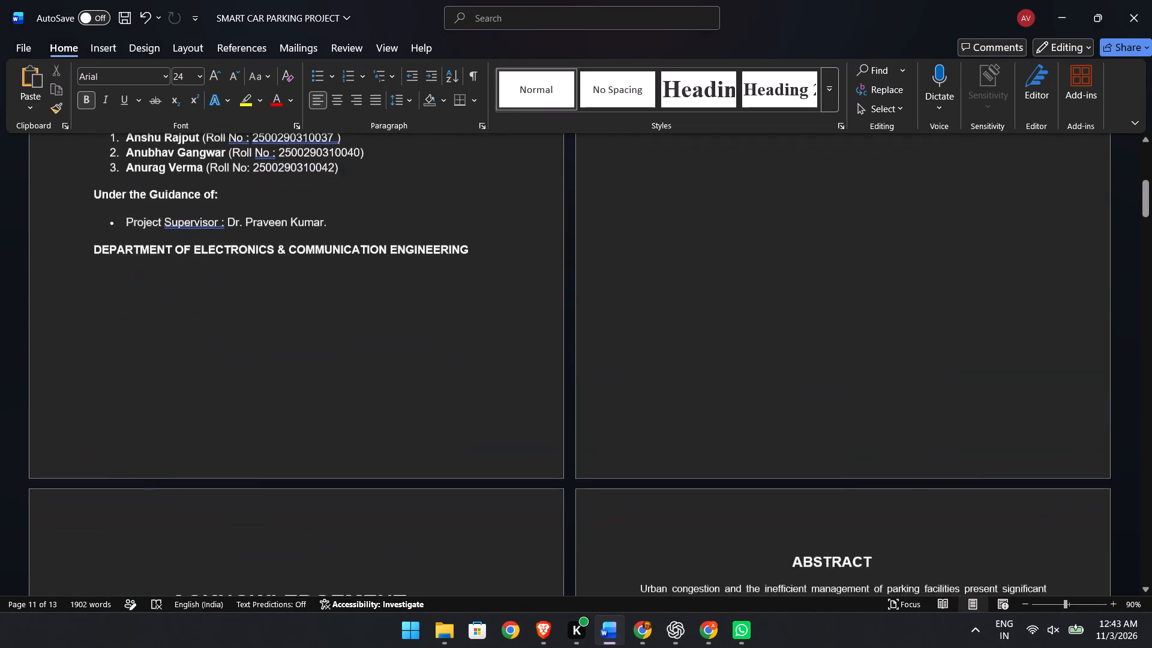
scroll(265, 227, down, 1)
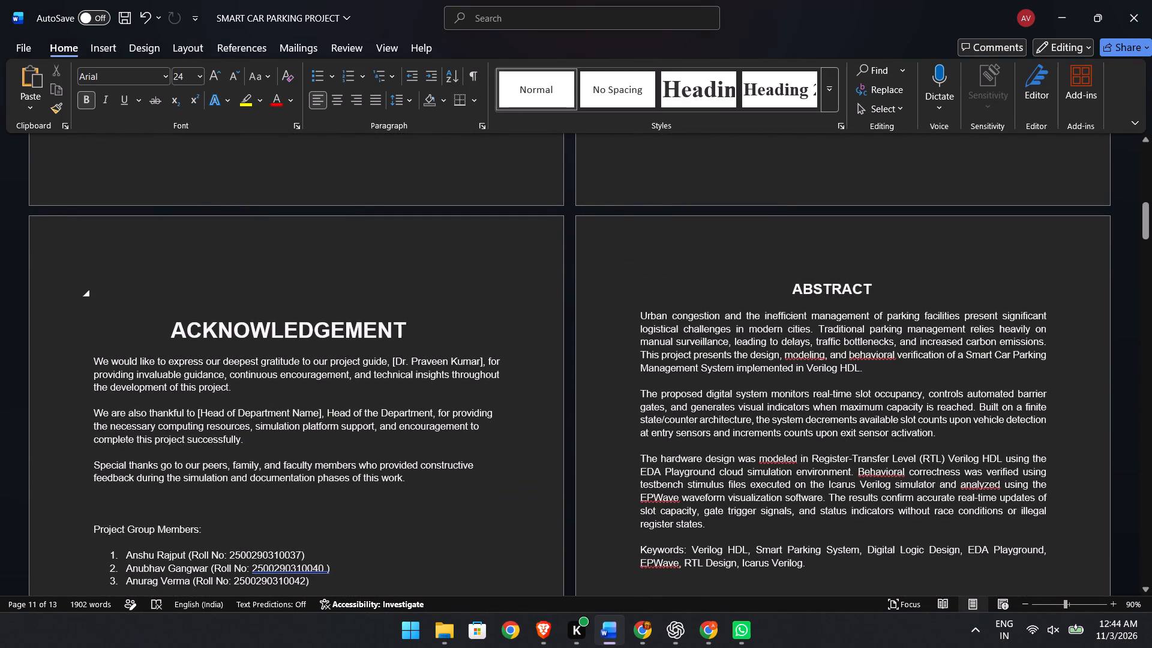
drag(170, 335, 405, 331)
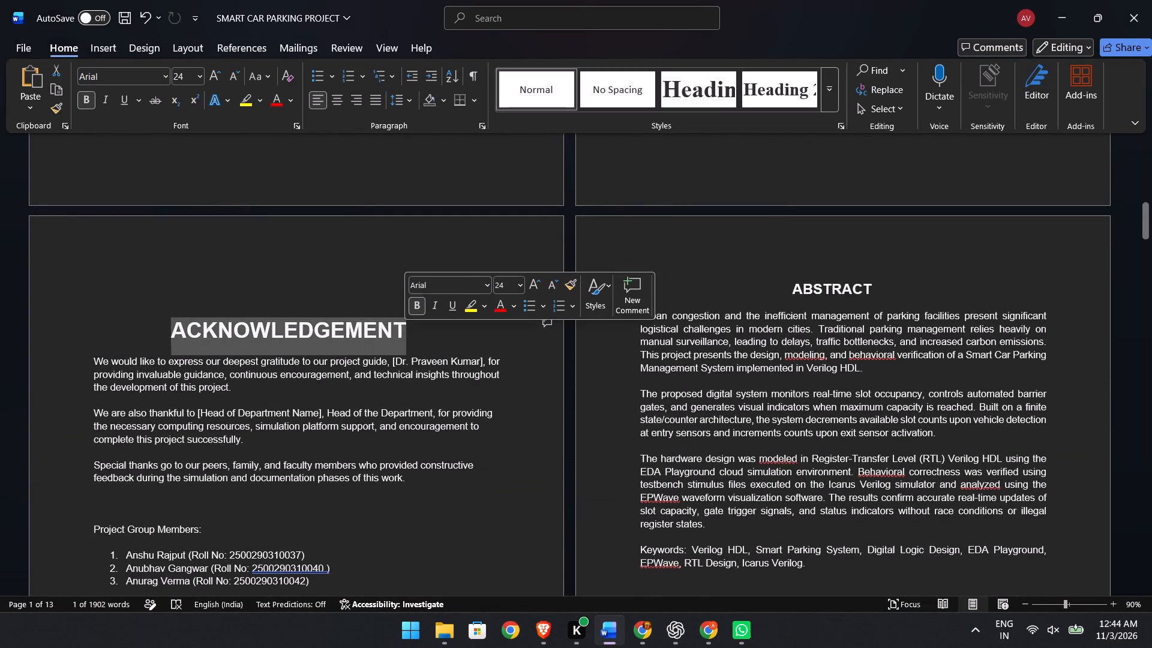
click(502, 280)
text(16)
key(Return)
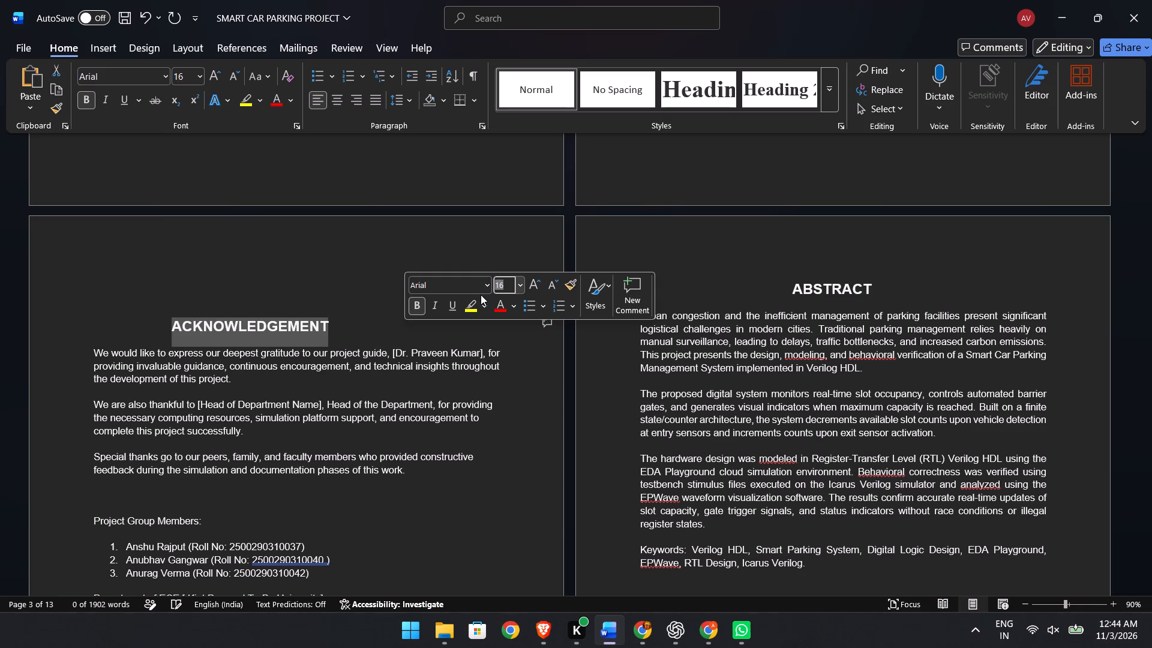
click(298, 257)
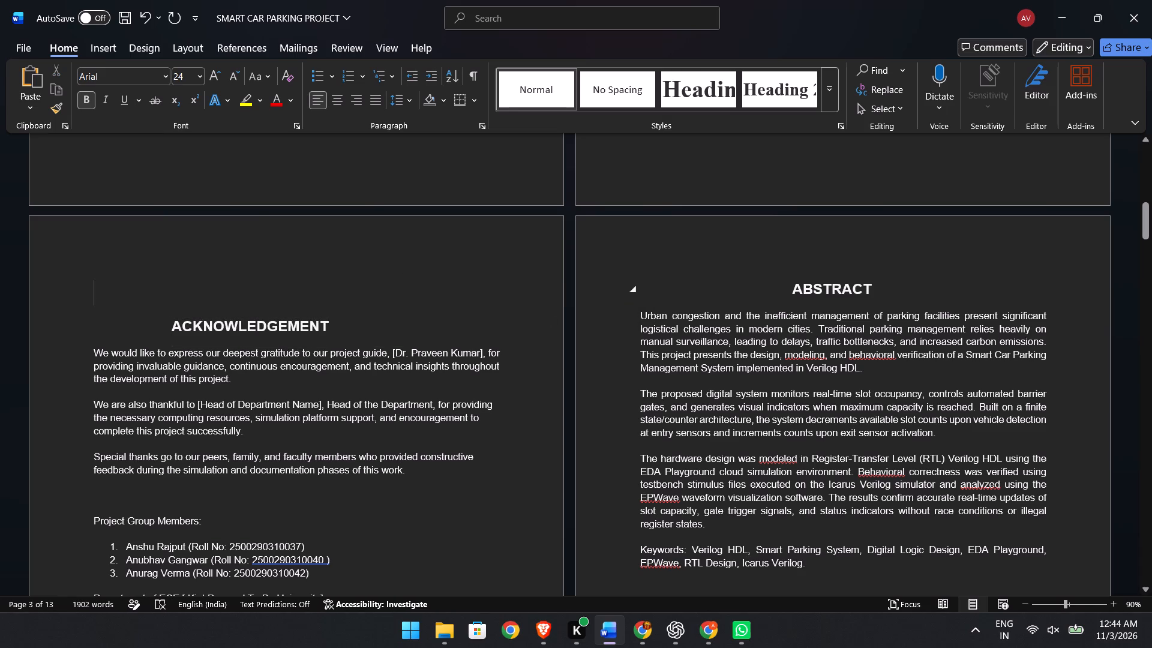
drag(788, 296, 862, 290)
click(796, 257)
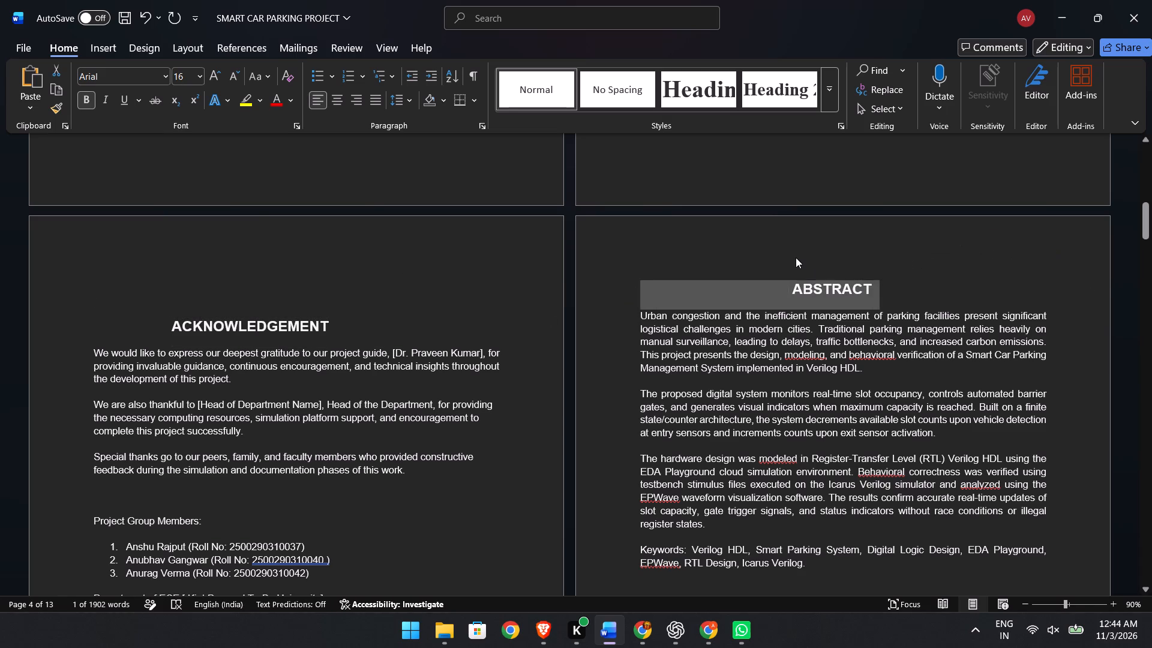
Save a copy of the report as a PDF named DICD_PBL in the Downloads folder.
scroll(796, 257, up, 6)
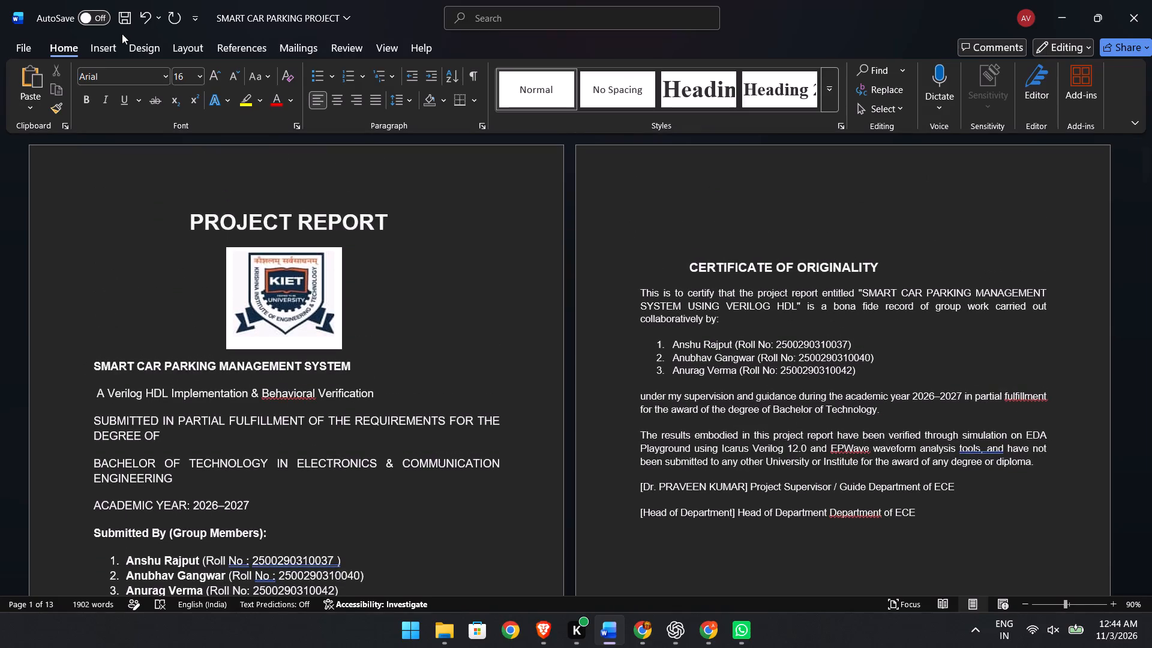
click(26, 47)
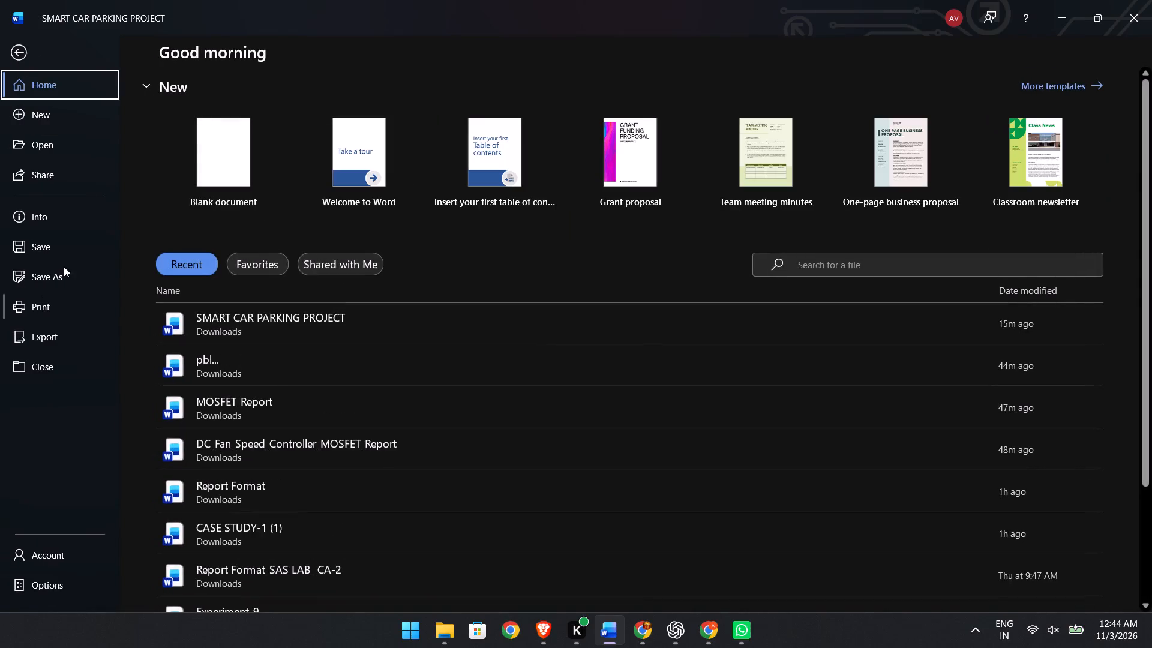
click(64, 266)
click(221, 353)
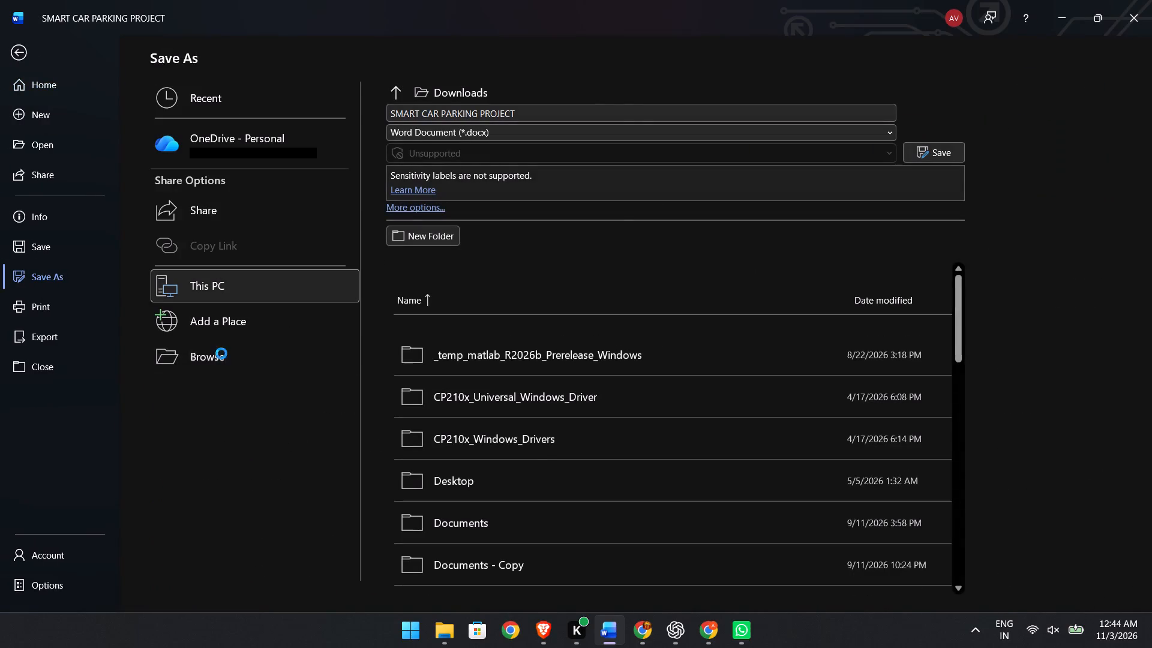
click(320, 308)
click(318, 311)
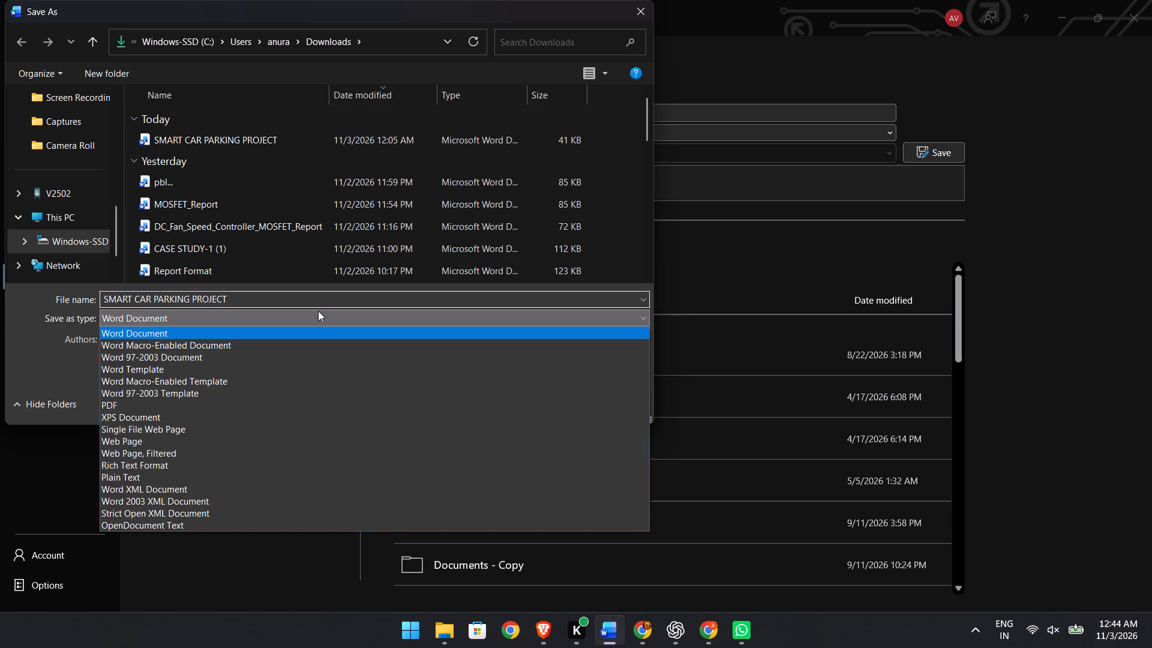
click(244, 407)
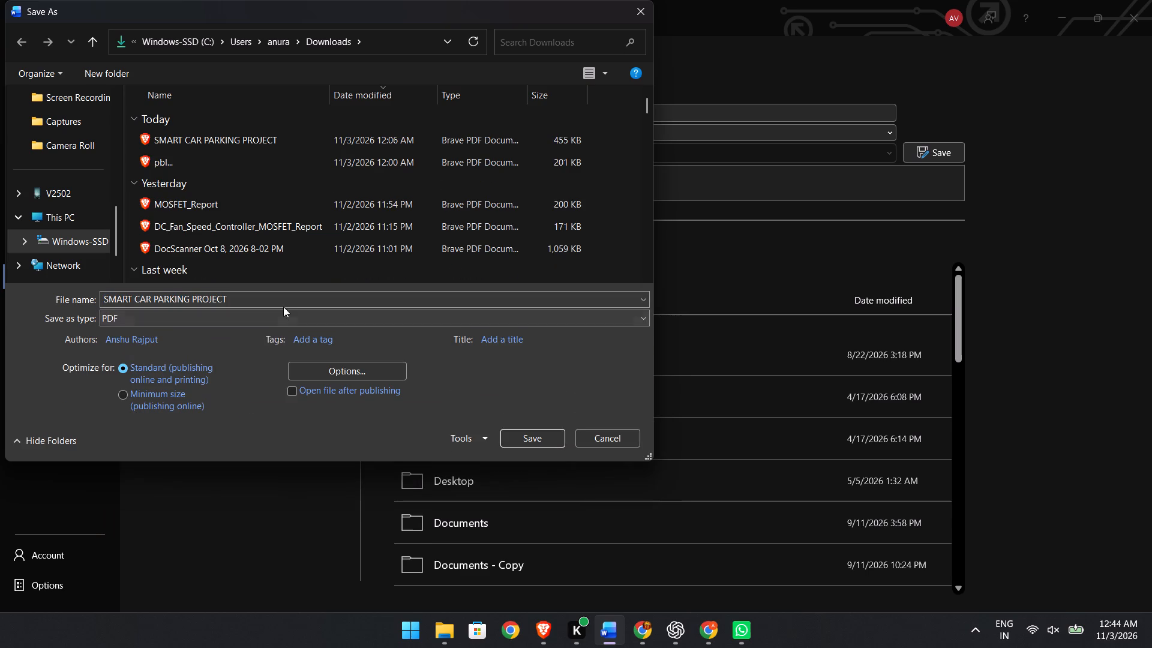
click(283, 302)
key(ctrl+BackSpace)
key(BackSpace)
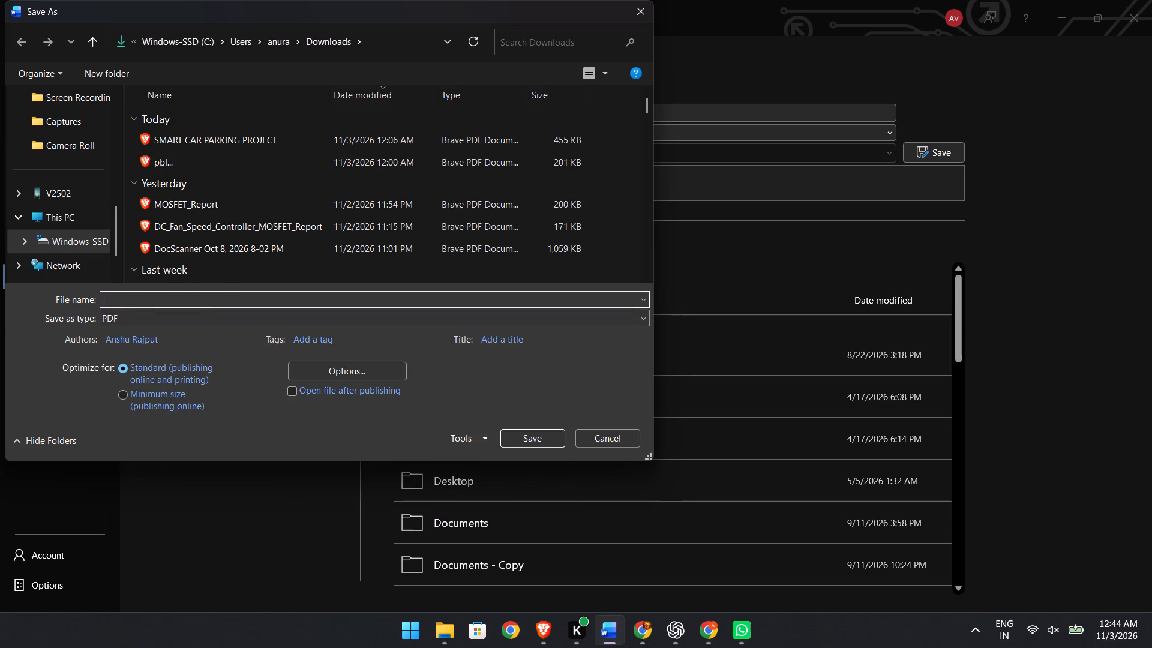
text(DICD)
text(_PBL)
key(Return)
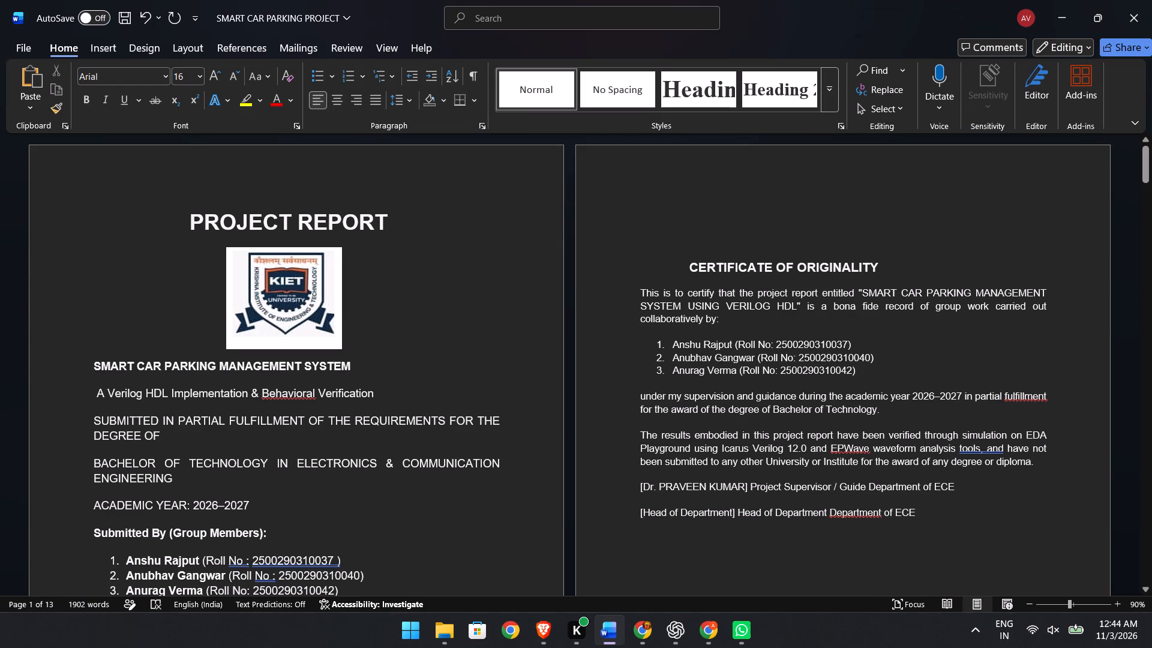
Switch to File Explorer, refresh the Downloads folder and bring up the sharing options for the new DICD_PBL PDF.
click(444, 647)
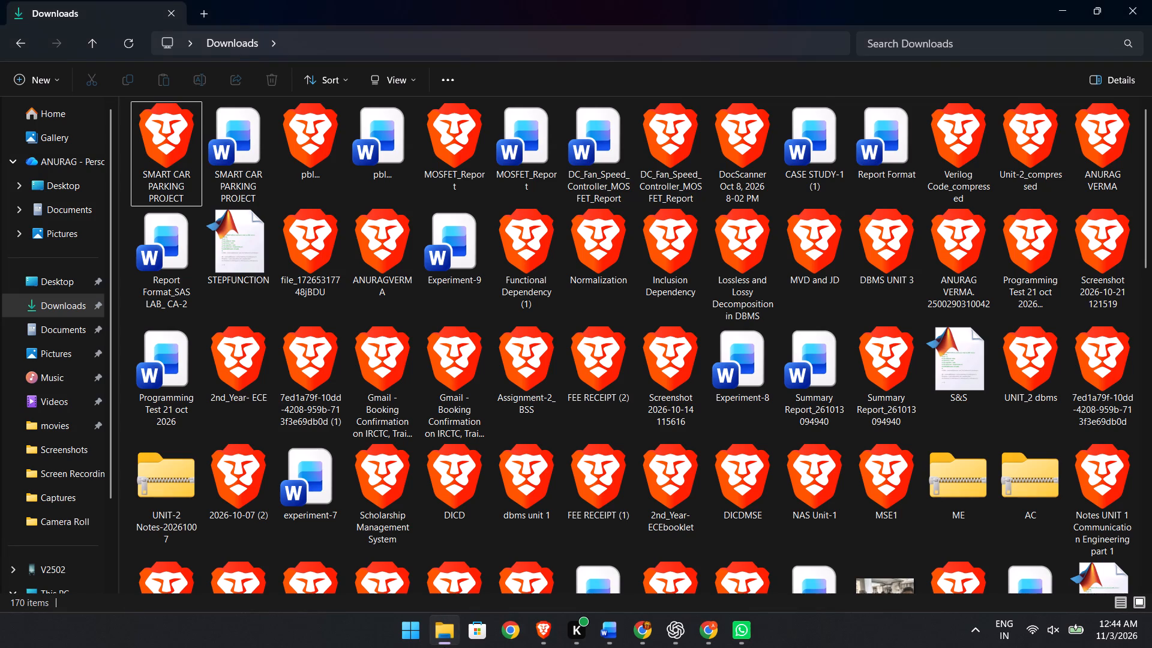
key(ctrl+r)
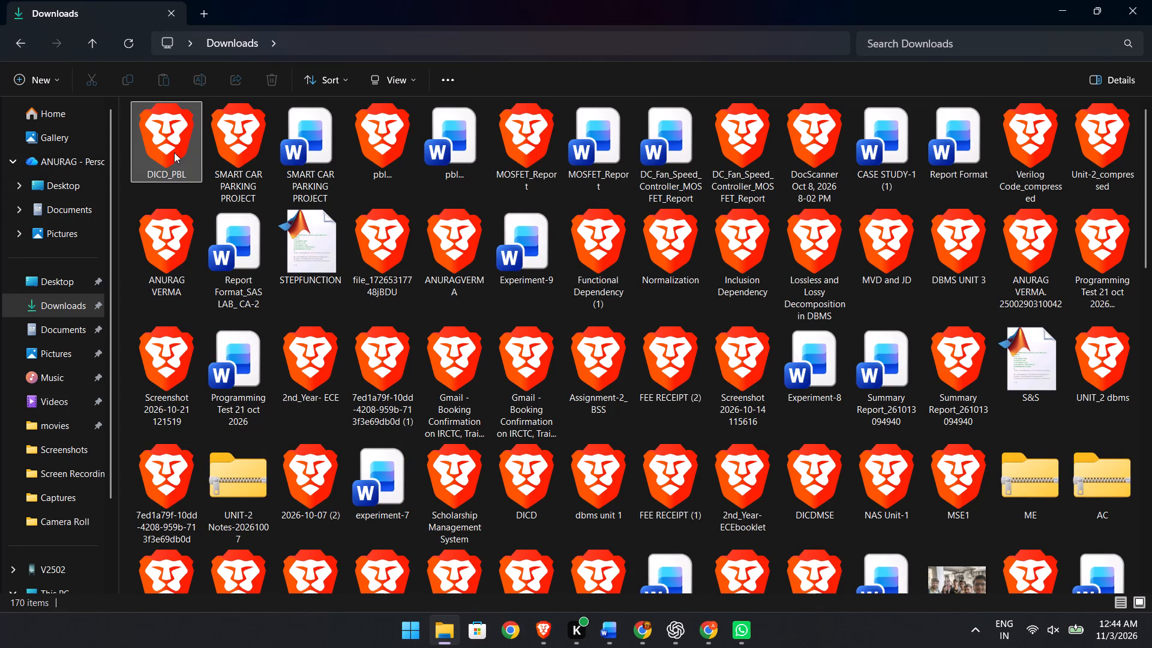
right_click(175, 152)
click(351, 169)
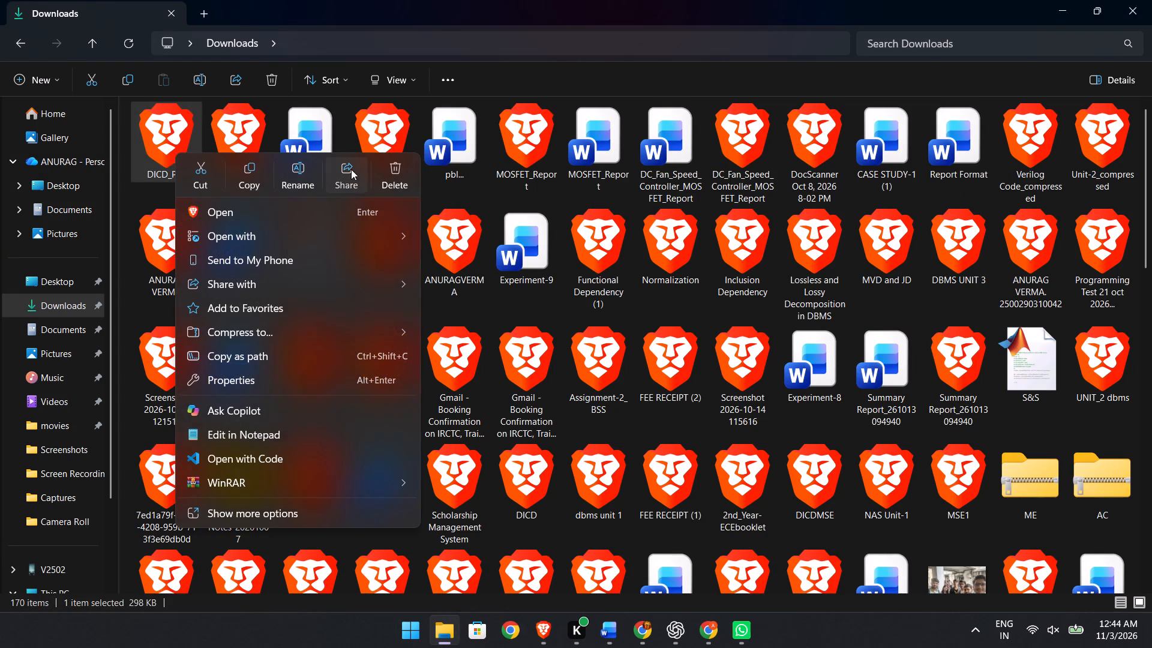
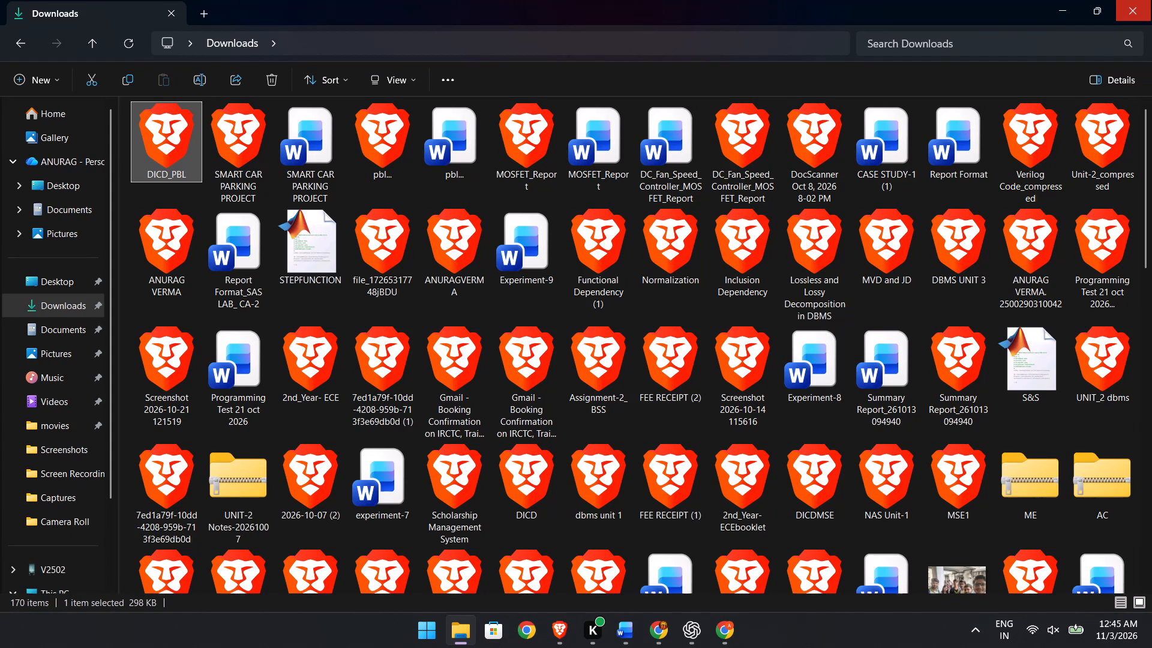
Delete the outdated DICD_PBL PDF from the Downloads folder.
click(263, 72)
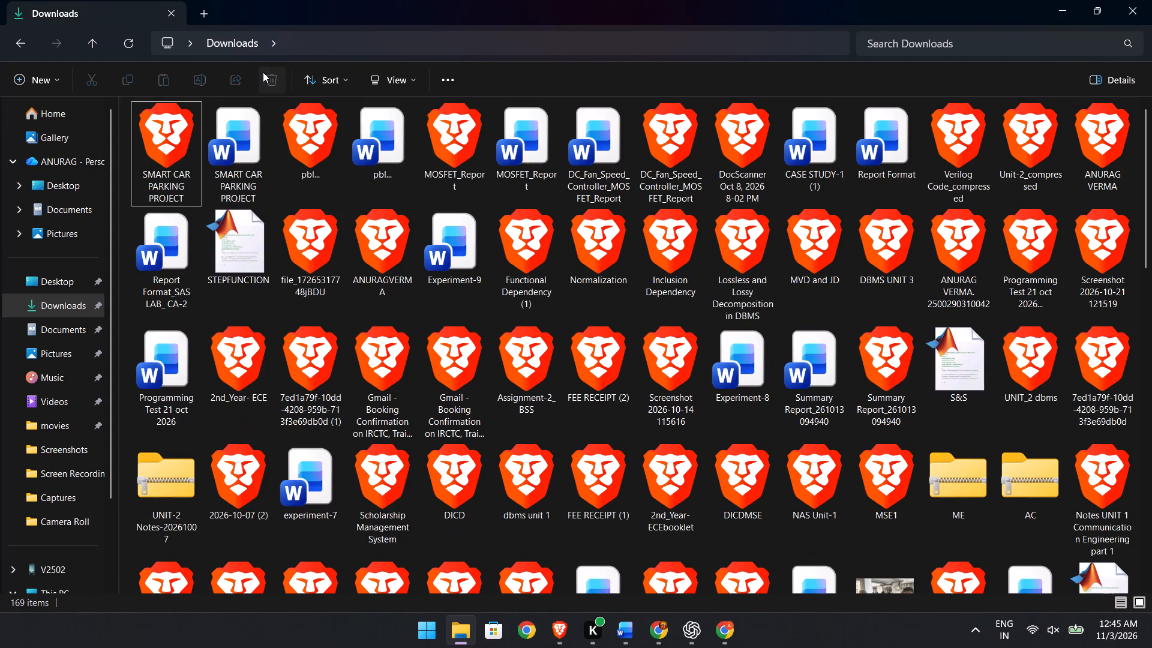
In the Word report, set the CHAPTER 1: INTRODUCTION heading to 16 pt.
scroll(416, 353, down, 2)
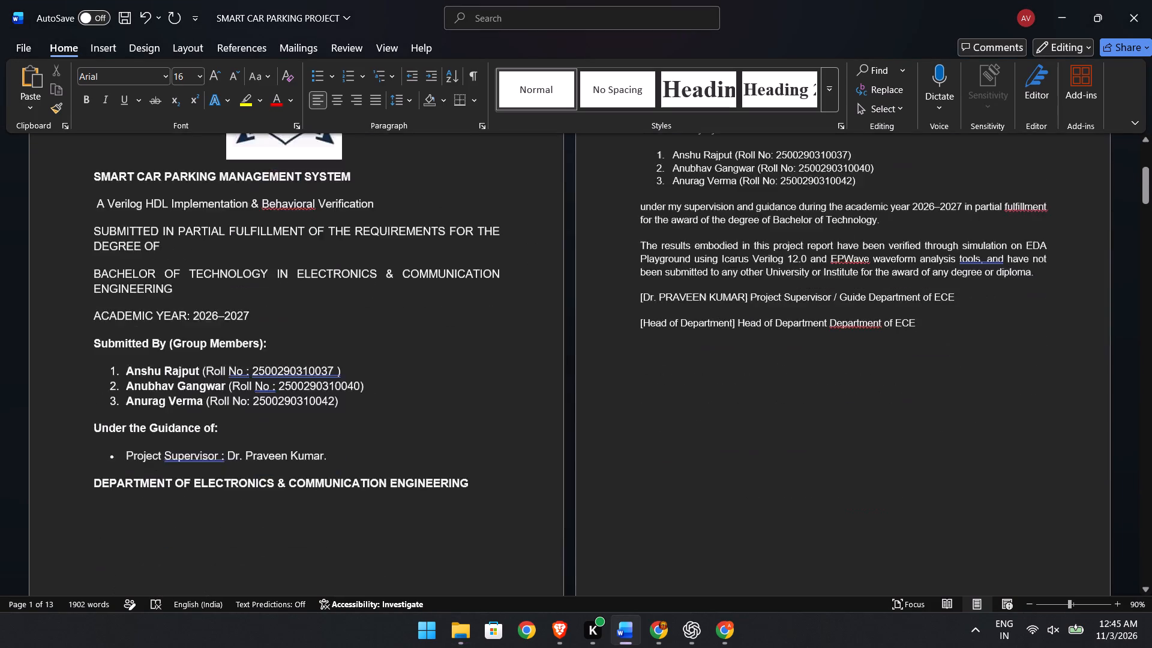
scroll(416, 353, down, 3)
scroll(378, 425, down, 1)
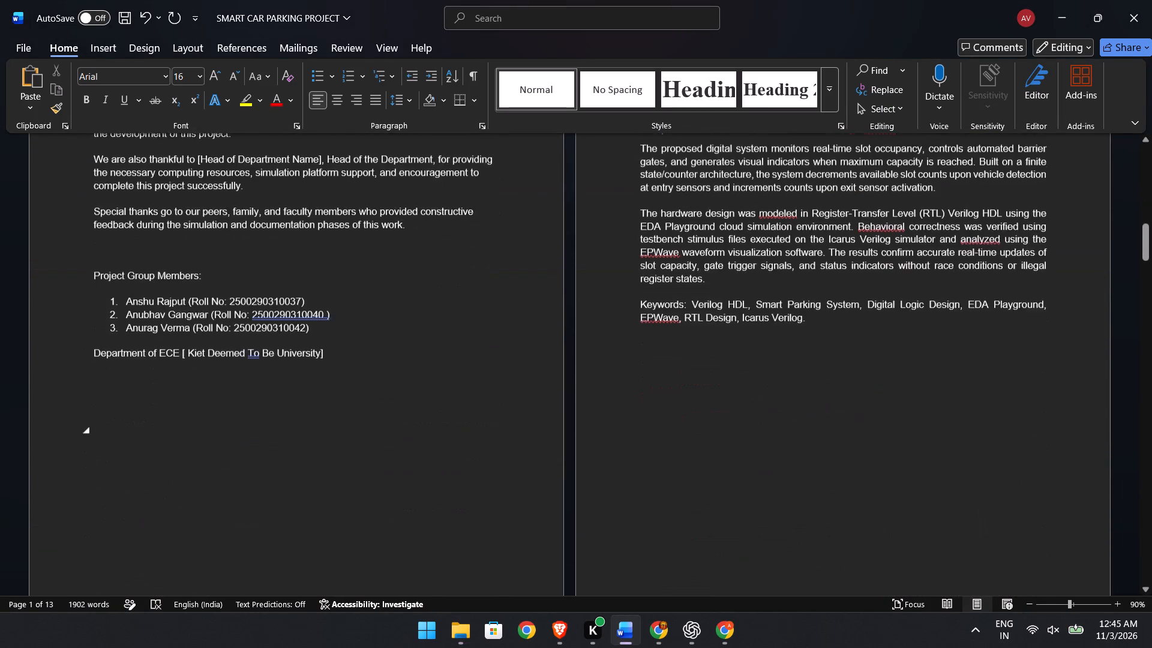
scroll(378, 425, down, 3)
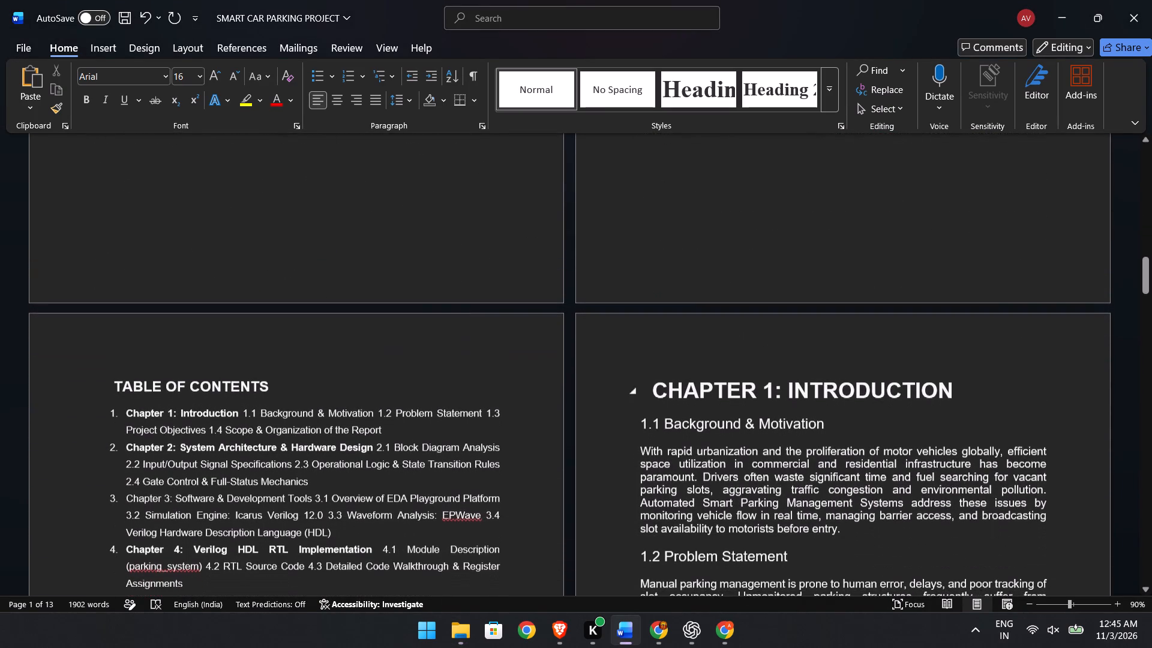
drag(654, 391, 908, 382)
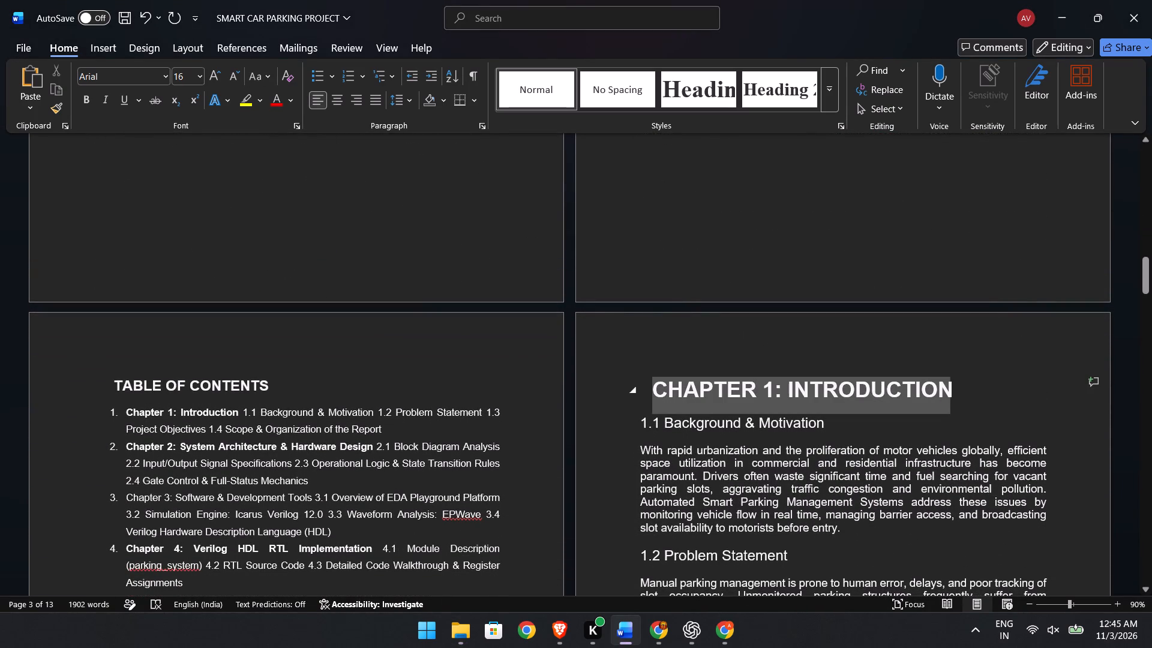
drag(908, 382, 910, 382)
click(998, 337)
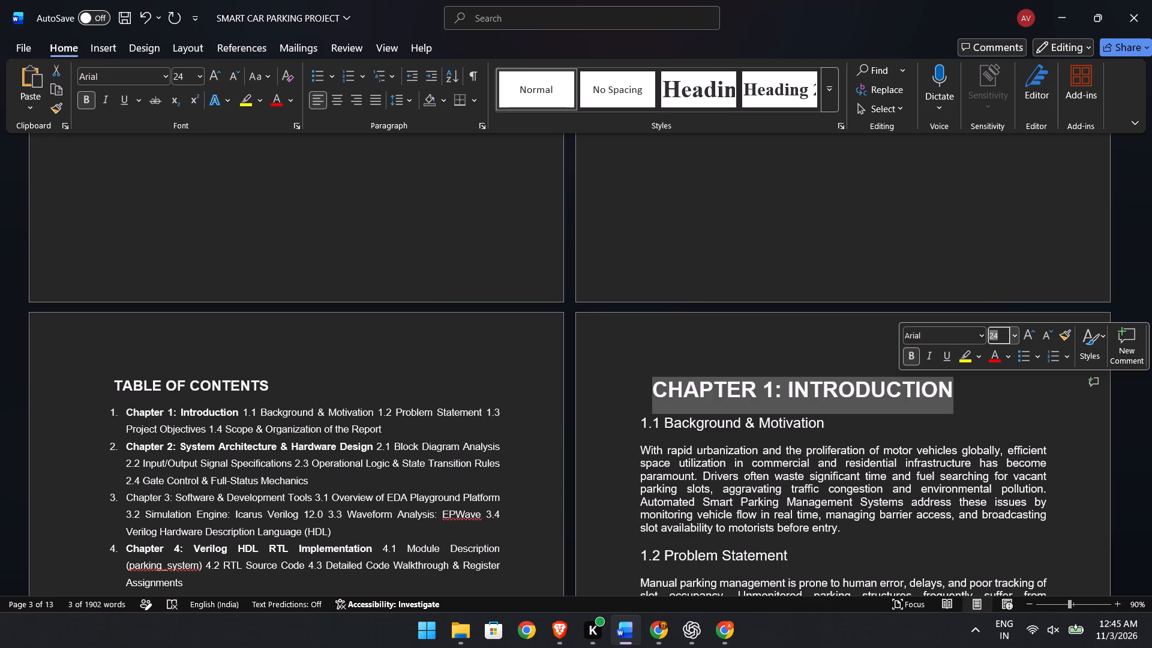
text(16)
key(Return)
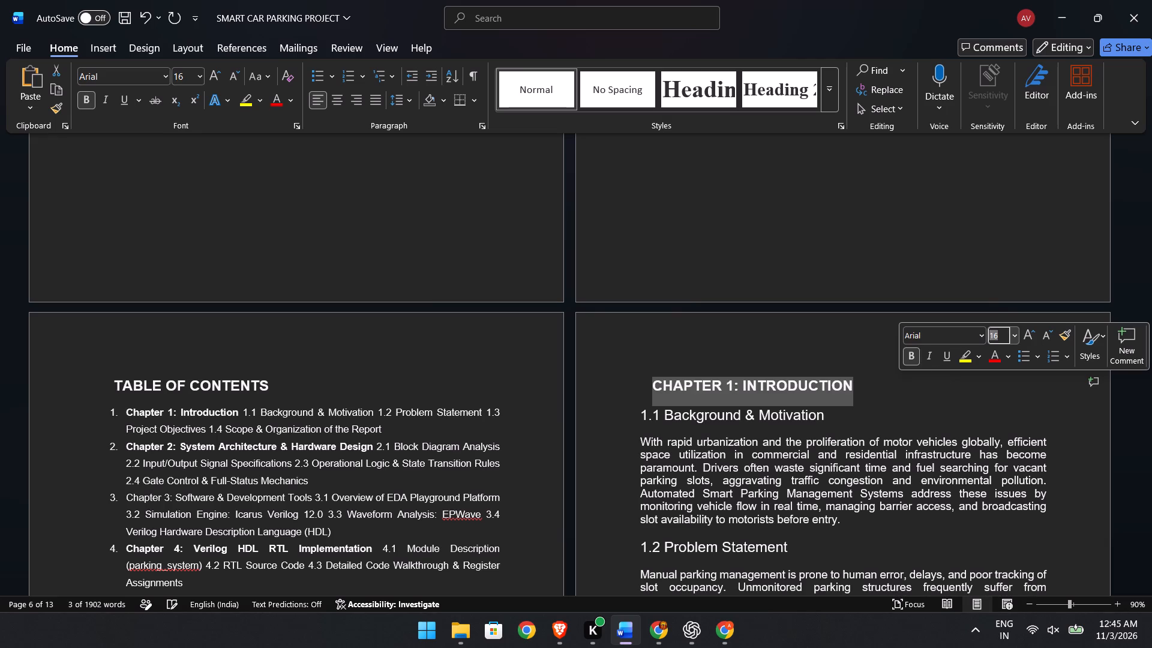
click(681, 356)
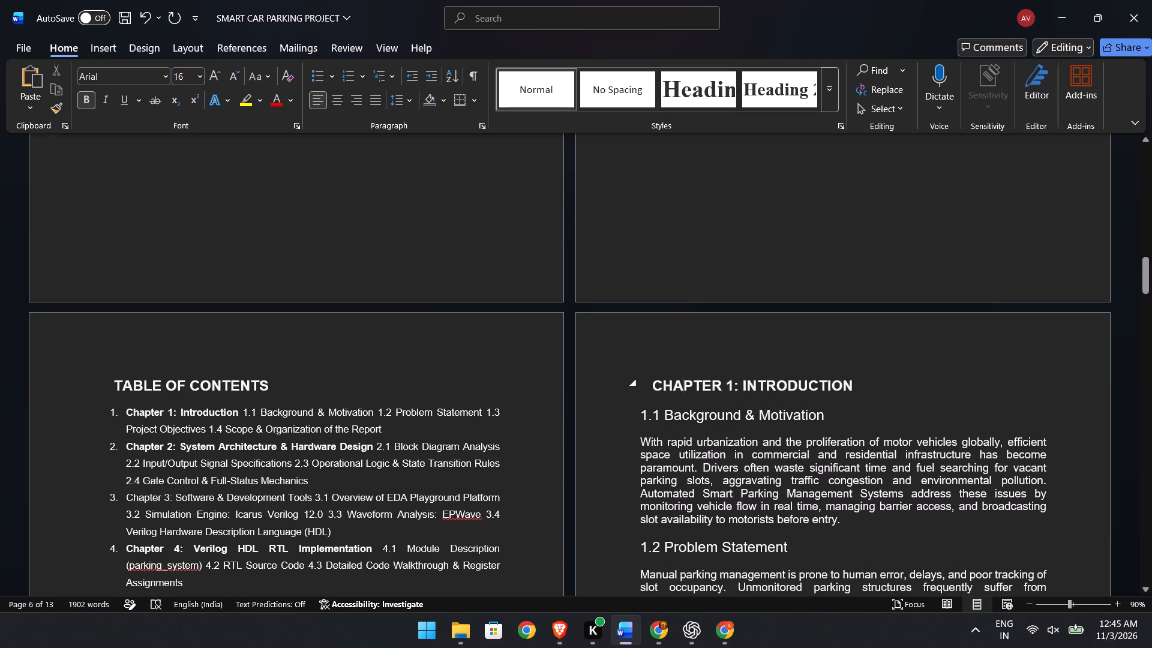
Remove the two leading spaces before the CHAPTER 1: INTRODUCTION heading so it aligns with the text below.
click(653, 386)
key(BackSpace)
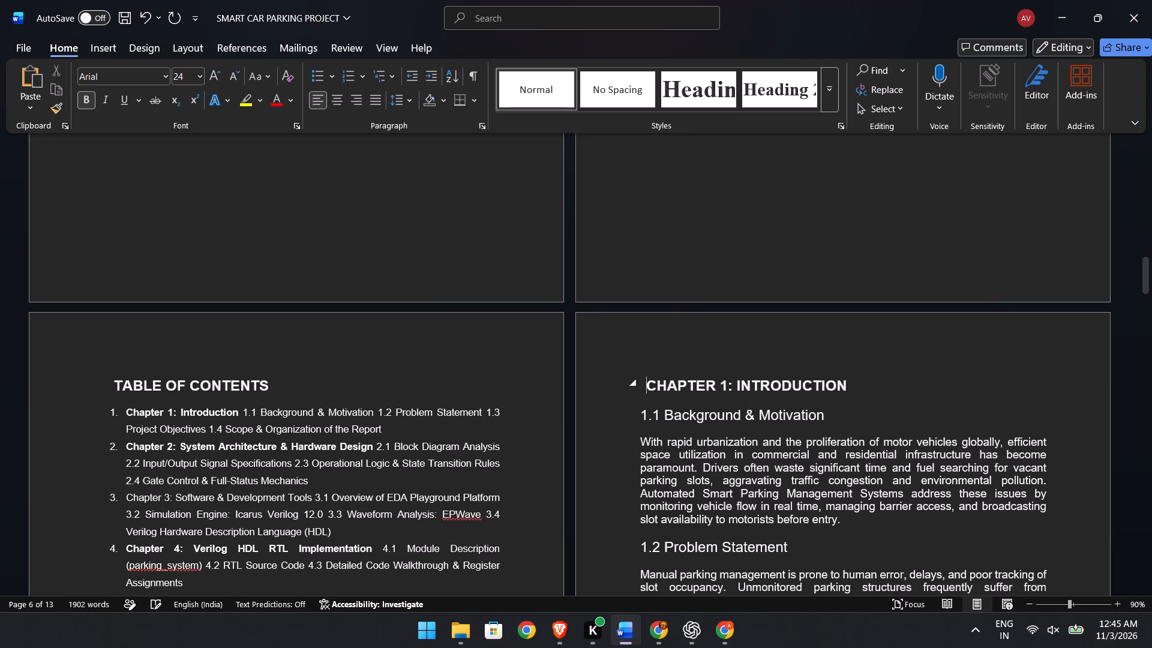
key(BackSpace)
Save a copy of the report as a PDF named DICD_PBL in the Downloads folder.
click(22, 53)
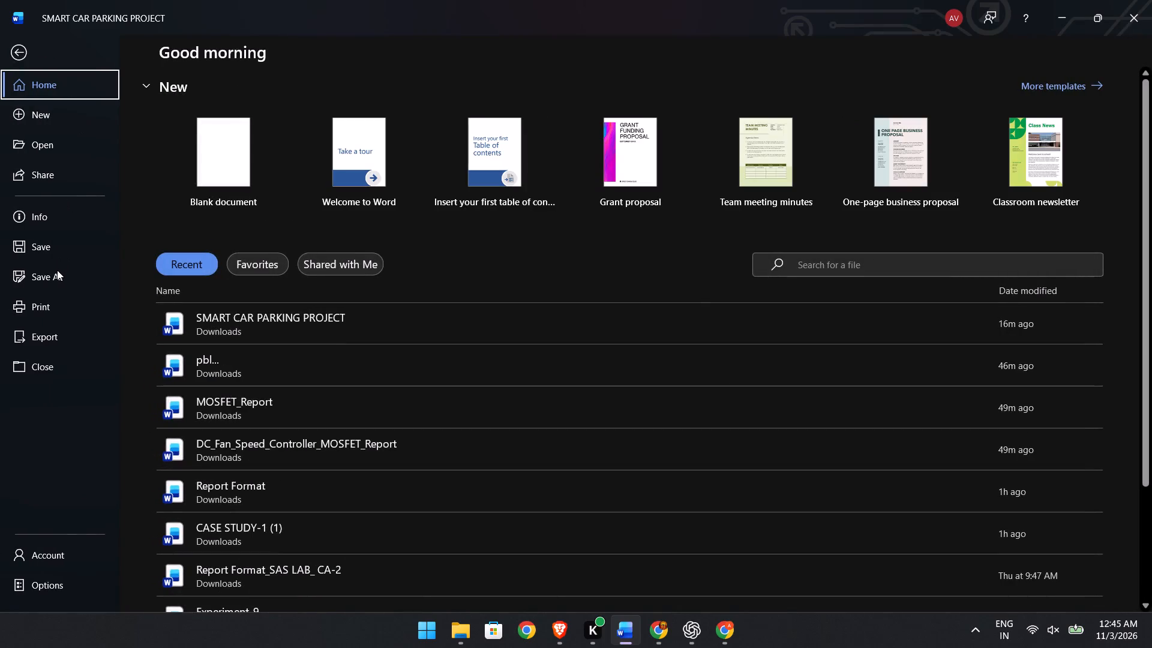
click(57, 270)
click(215, 362)
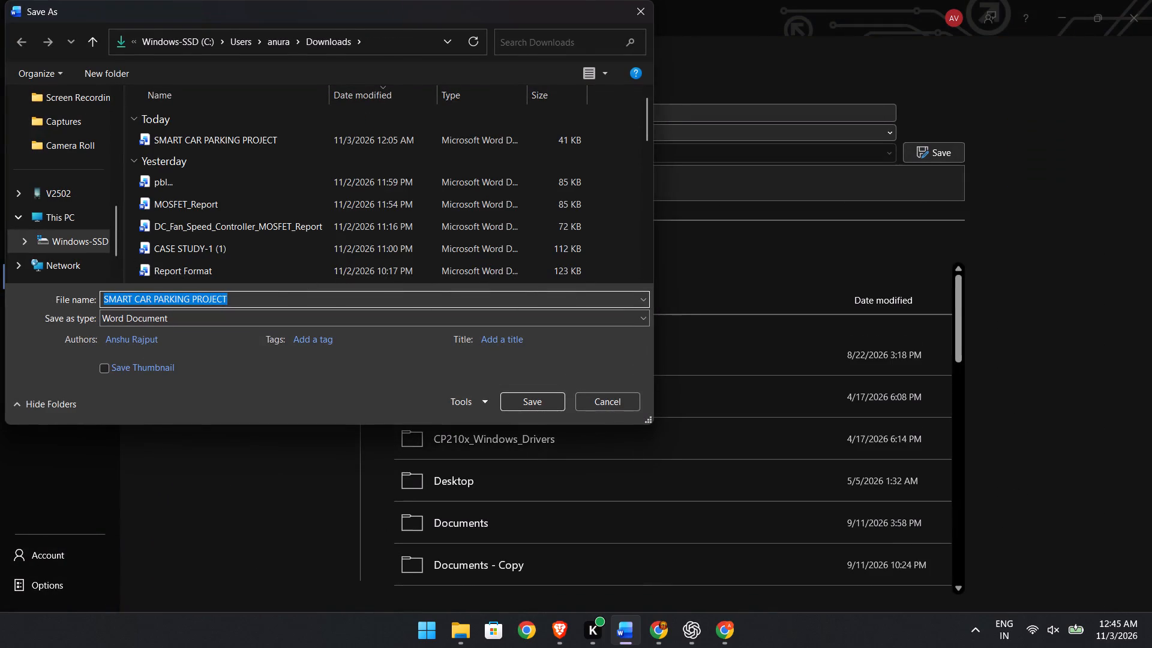
key(BackSpace)
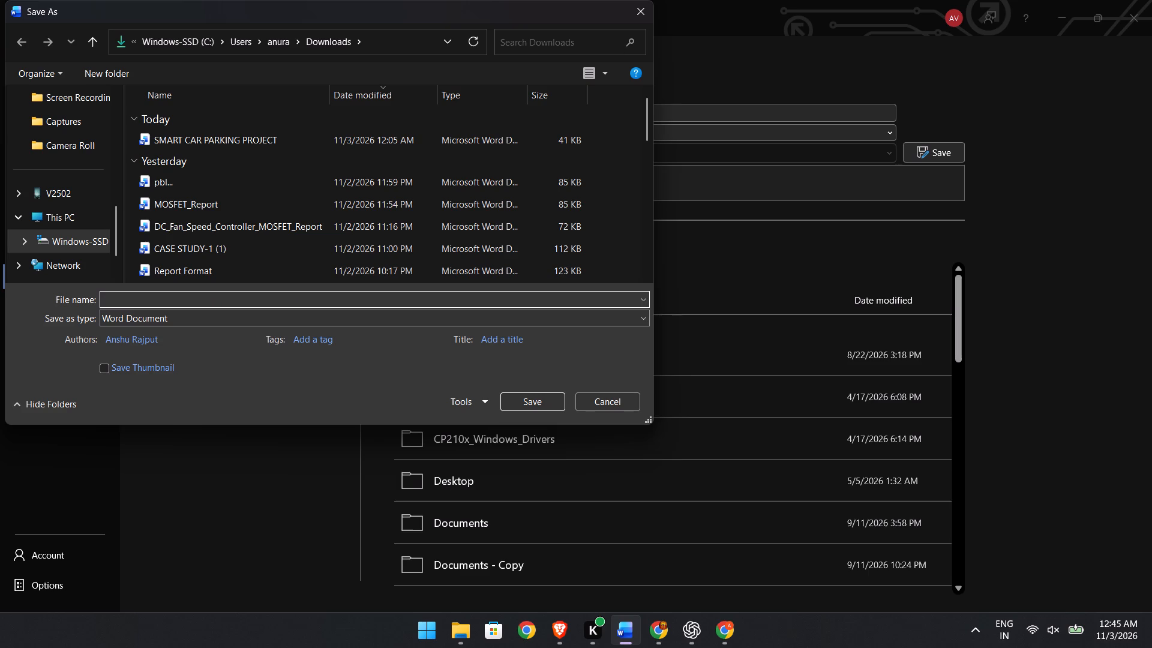
text(DICD)
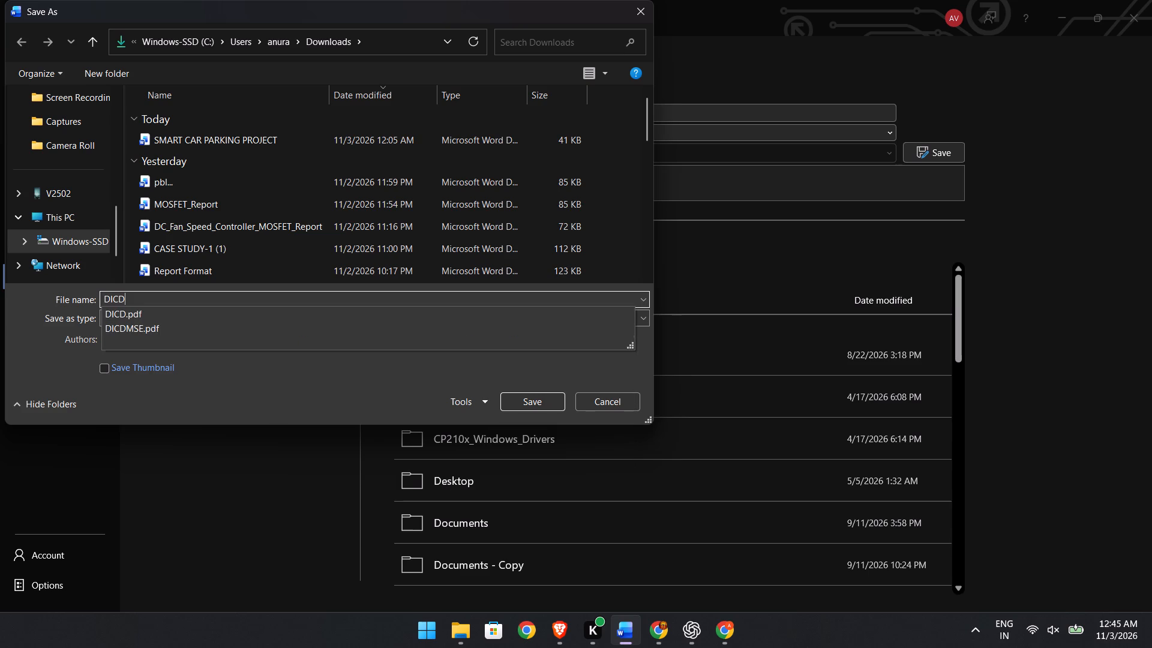
text(_PBL)
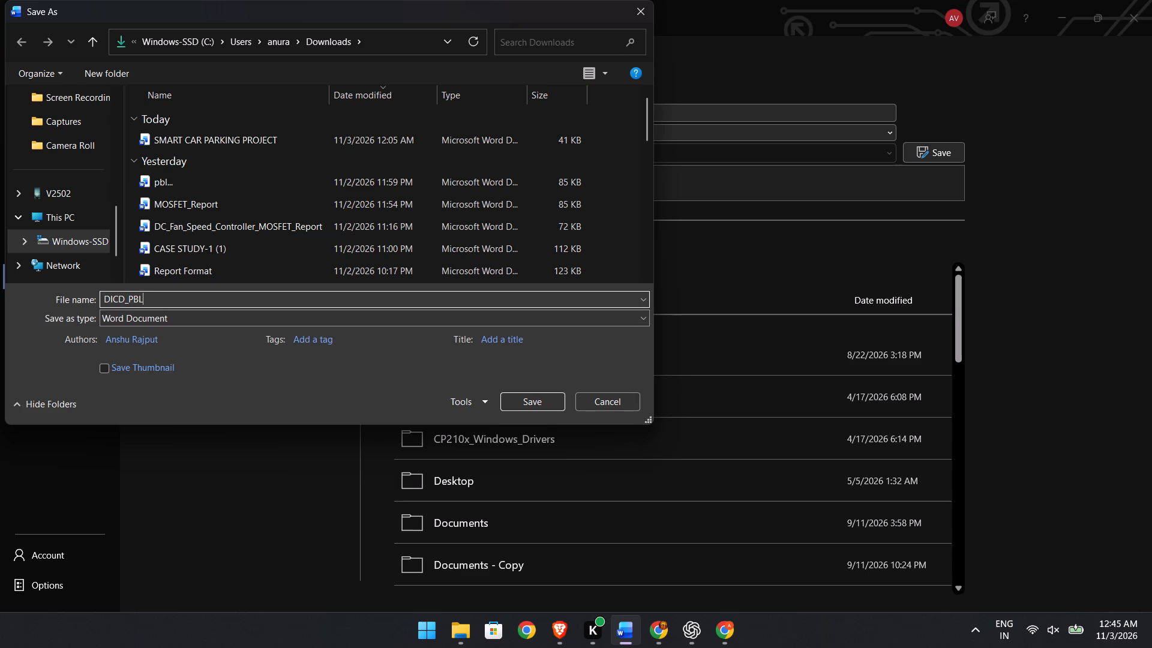
click(259, 319)
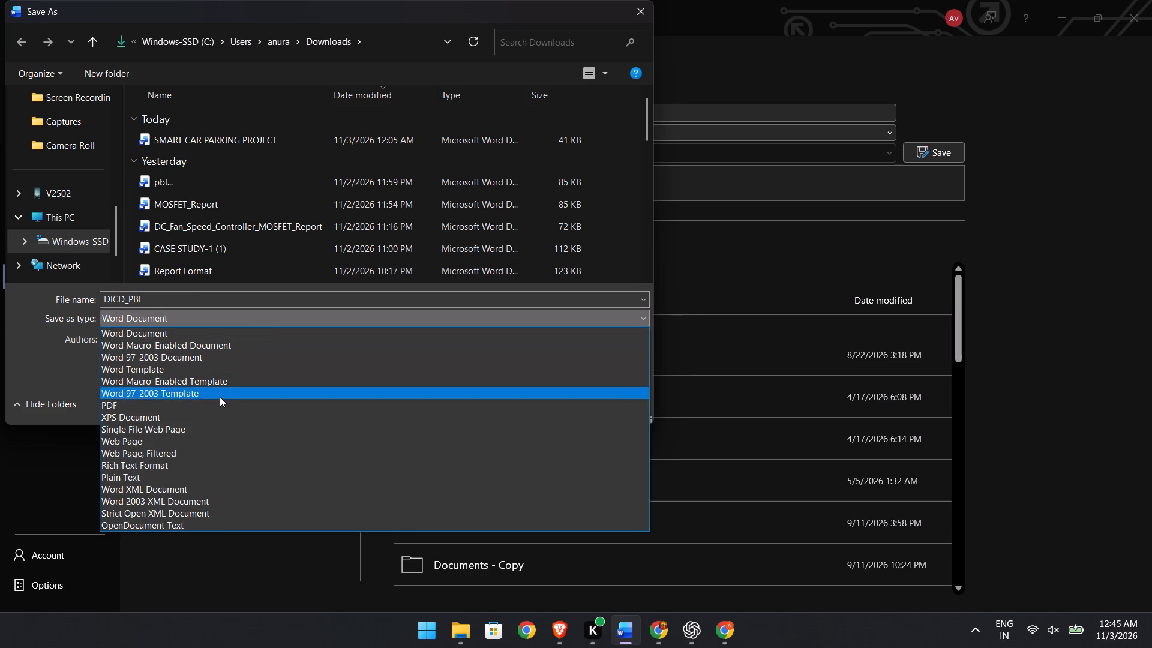
click(213, 404)
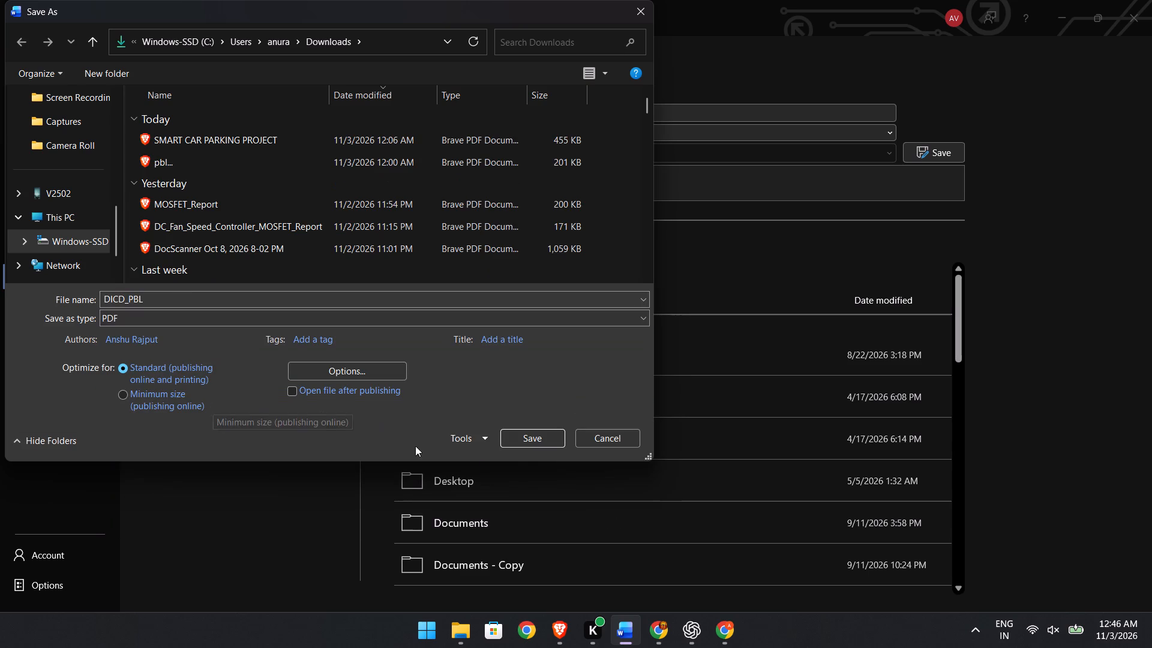
click(516, 434)
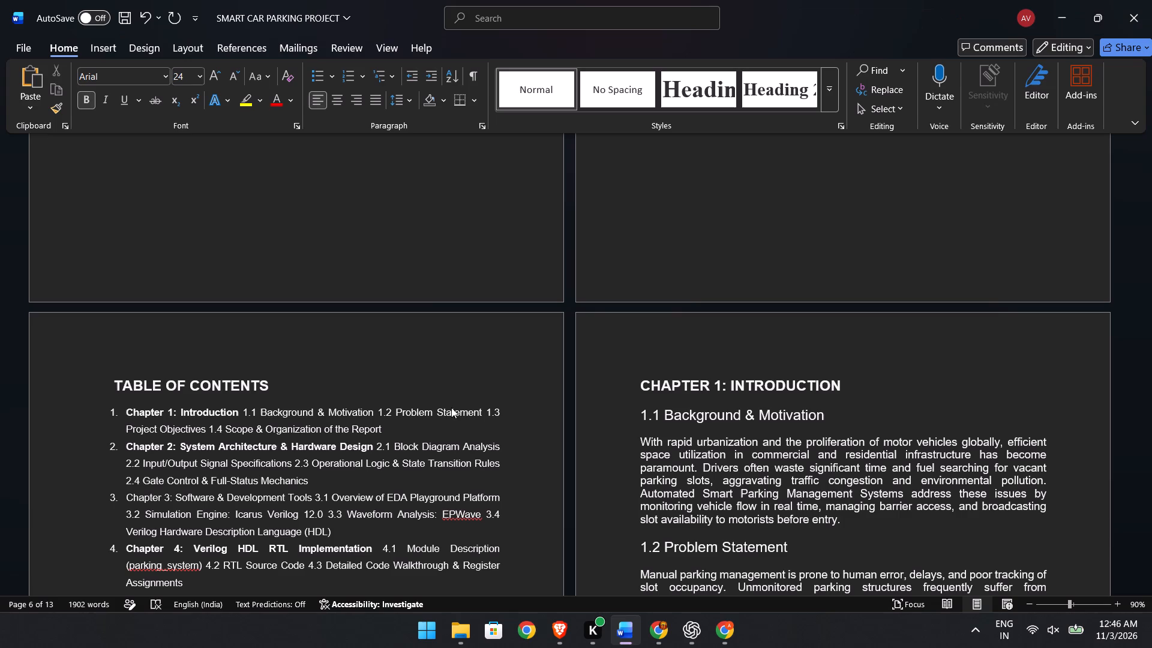
Switch to File Explorer, refresh the Downloads folder and open the sharing options for the new DICD_PBL PDF.
click(458, 645)
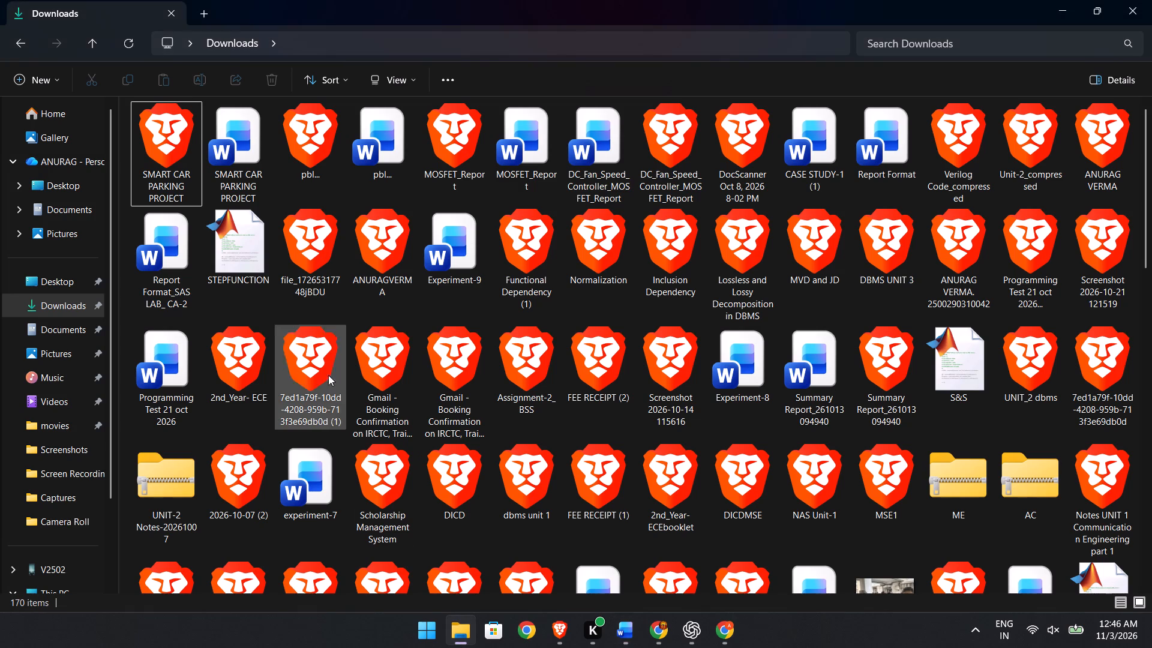
key(ctrl+r)
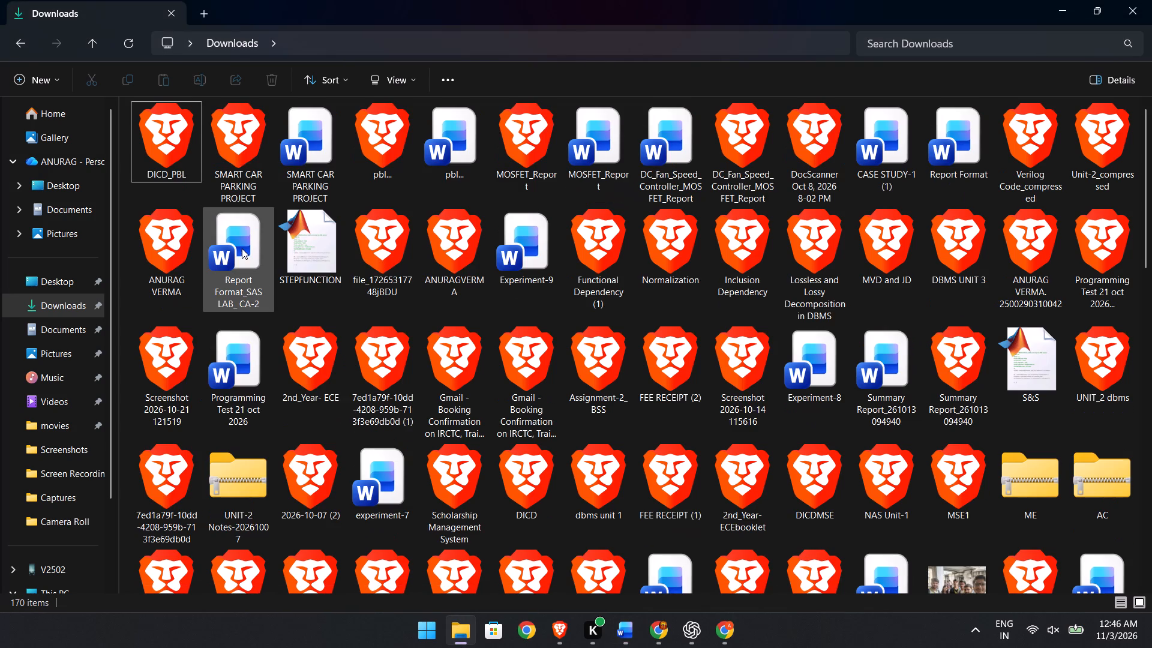
right_click(162, 140)
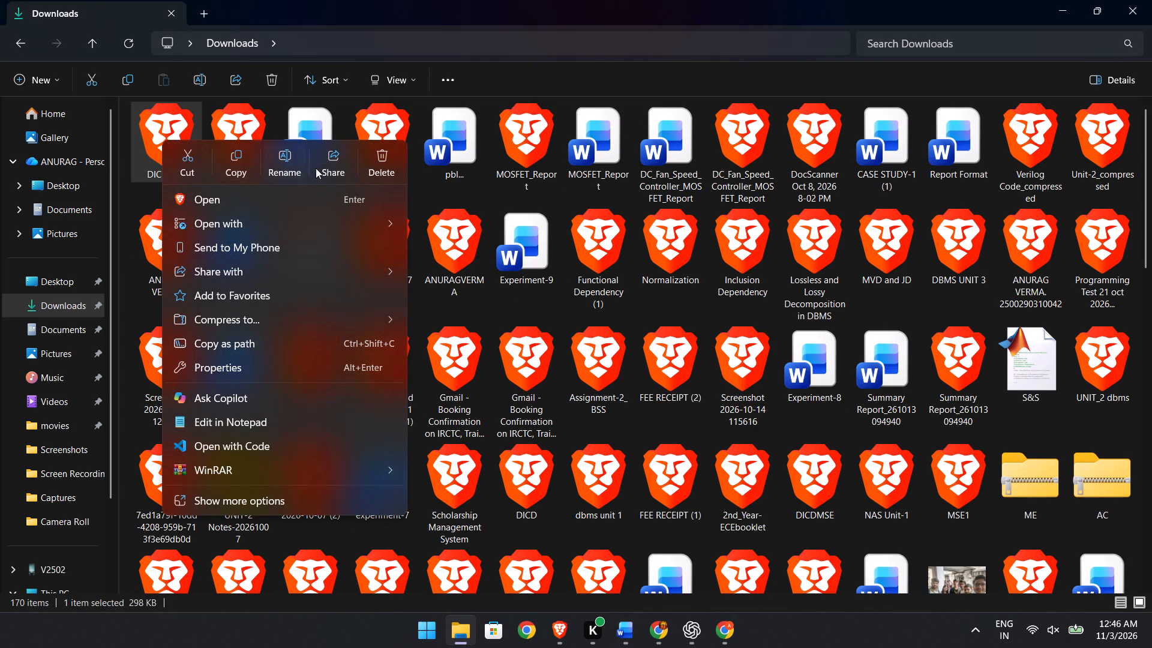
click(326, 166)
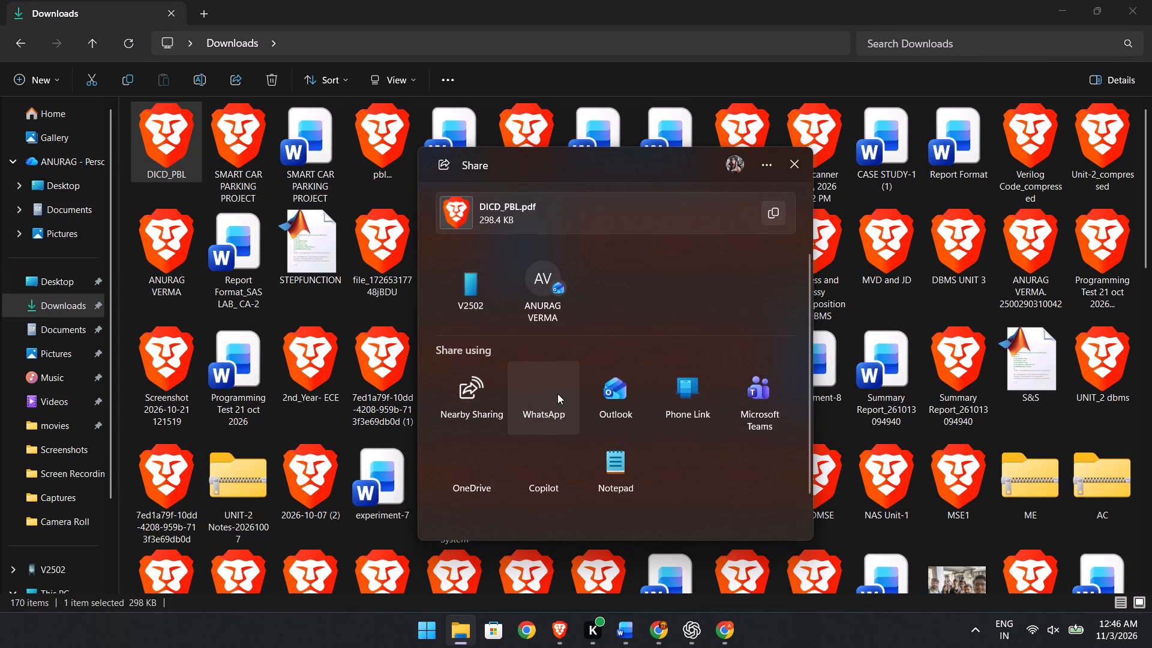
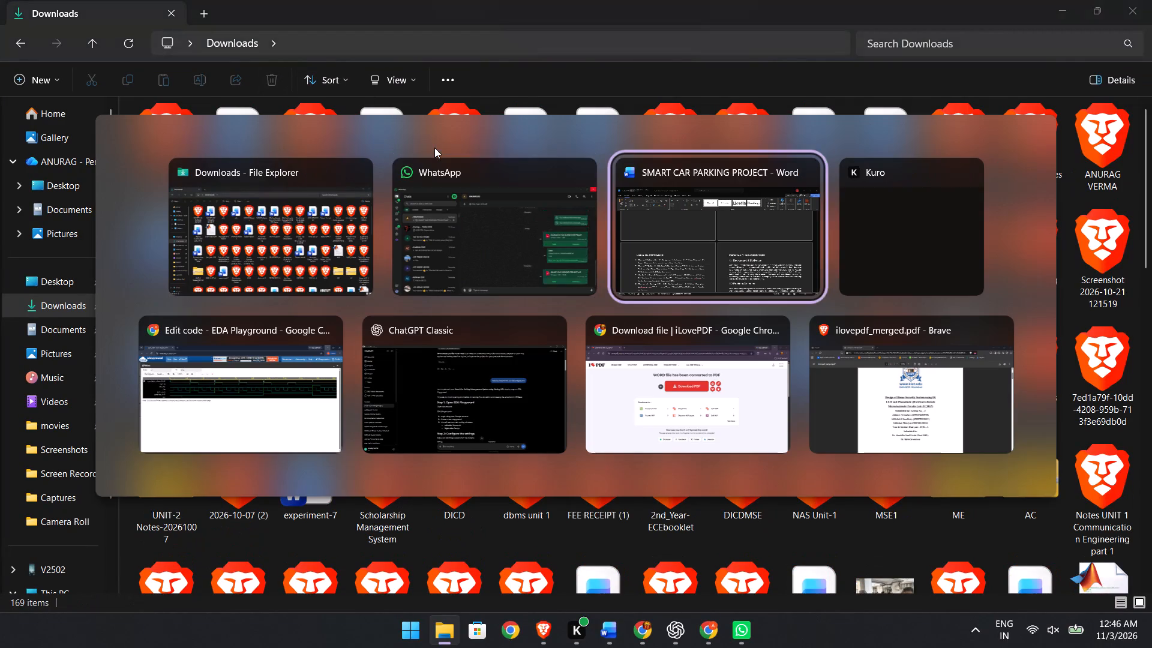
Switch to the Word report and delete the Chapter 6: Simulation Results & Waveform Analysis entry from the table of contents.
scroll(441, 359, up, 4)
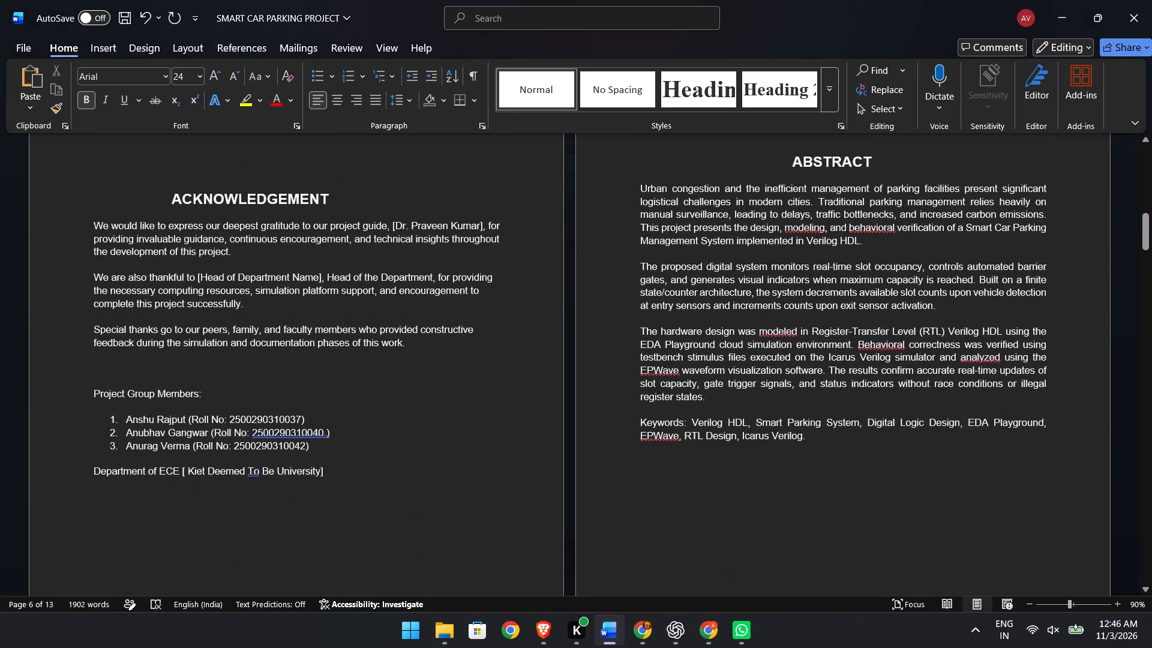
scroll(441, 359, up, 5)
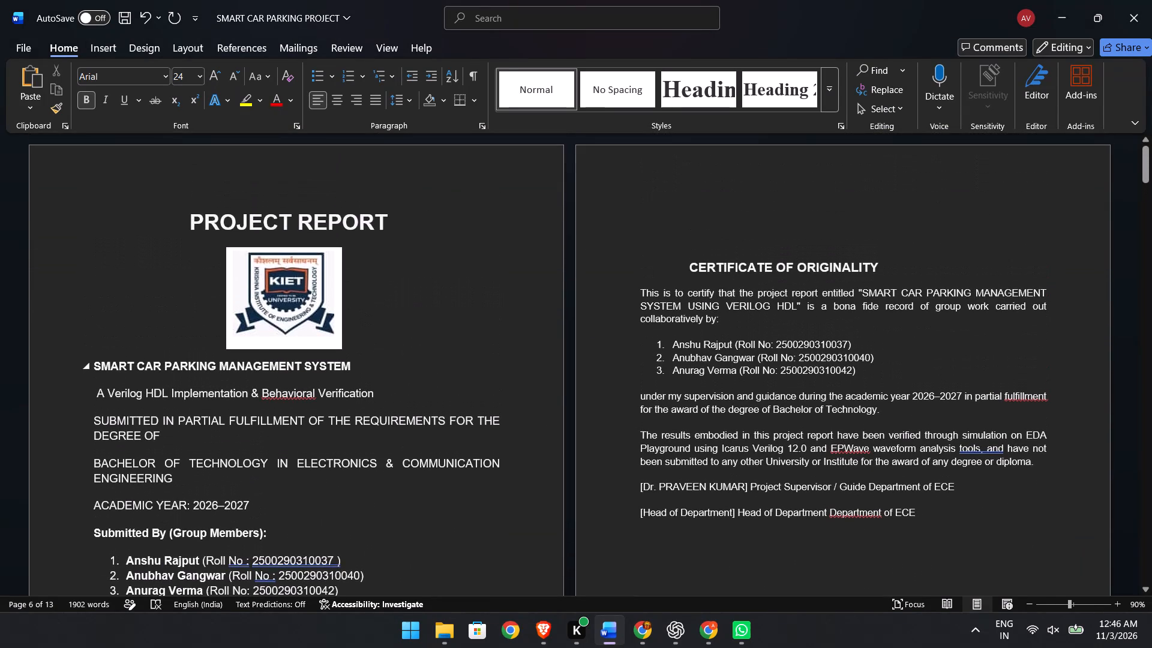
scroll(441, 359, up, 6)
scroll(441, 359, down, 4)
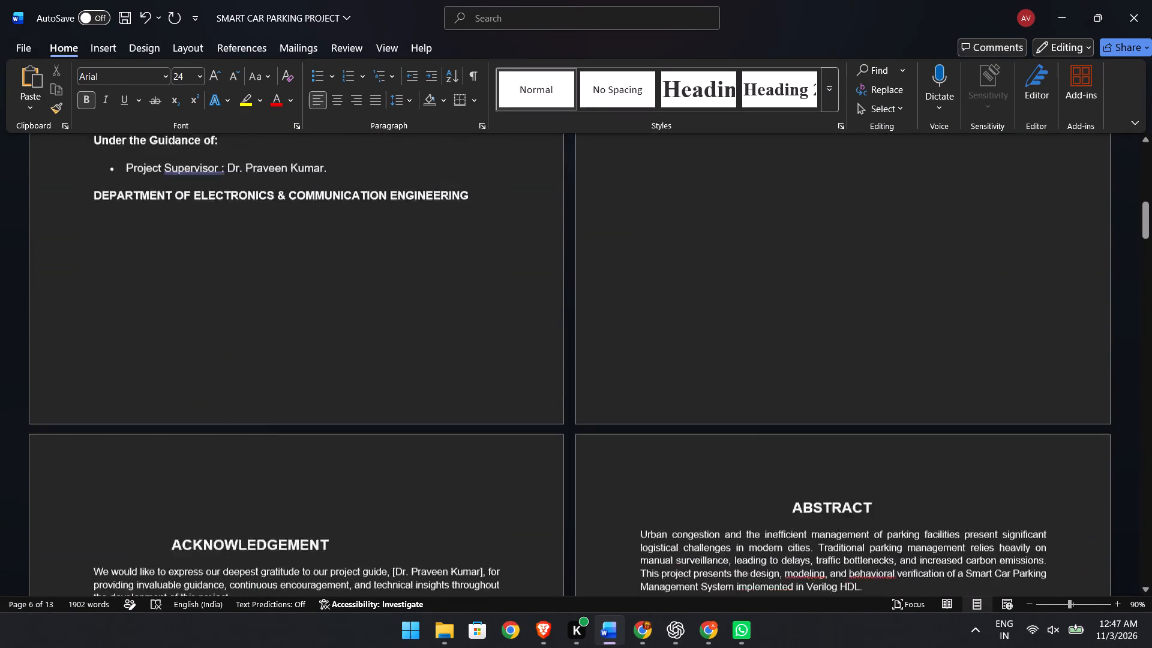
scroll(441, 359, down, 8)
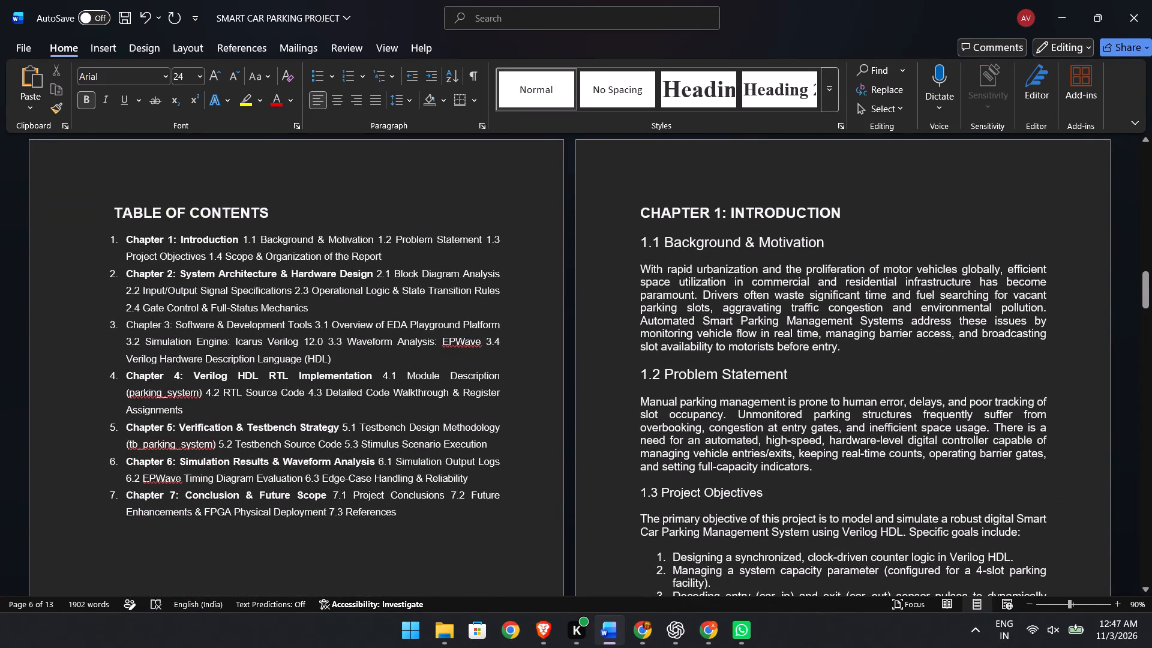
drag(123, 460, 358, 467)
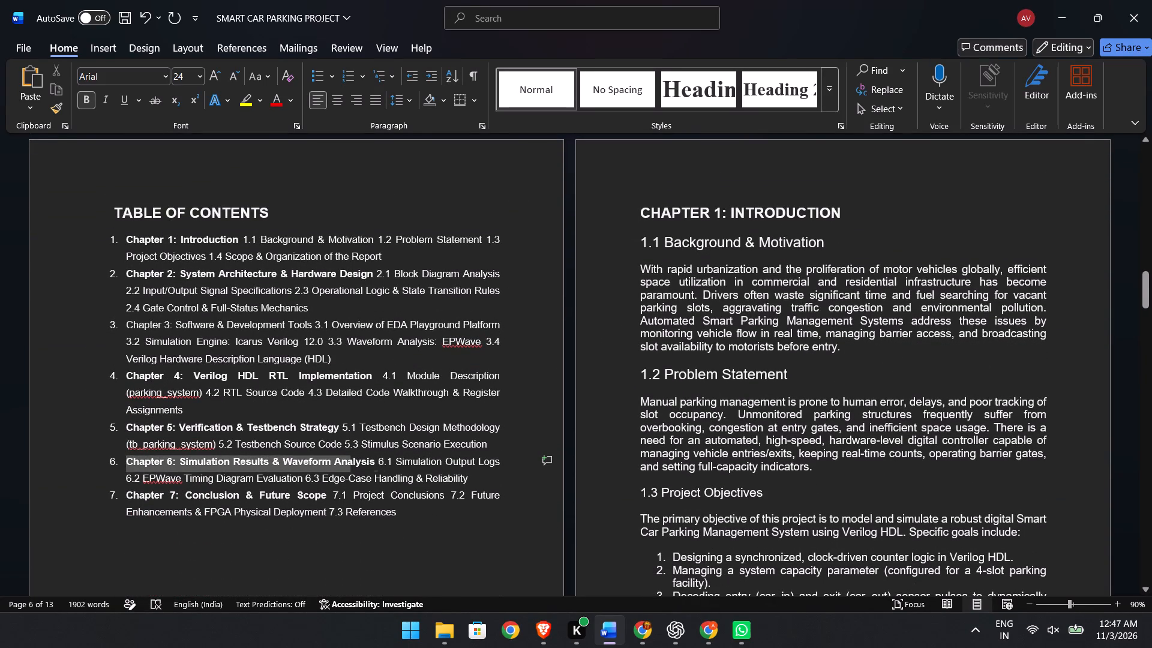
drag(358, 467, 469, 477)
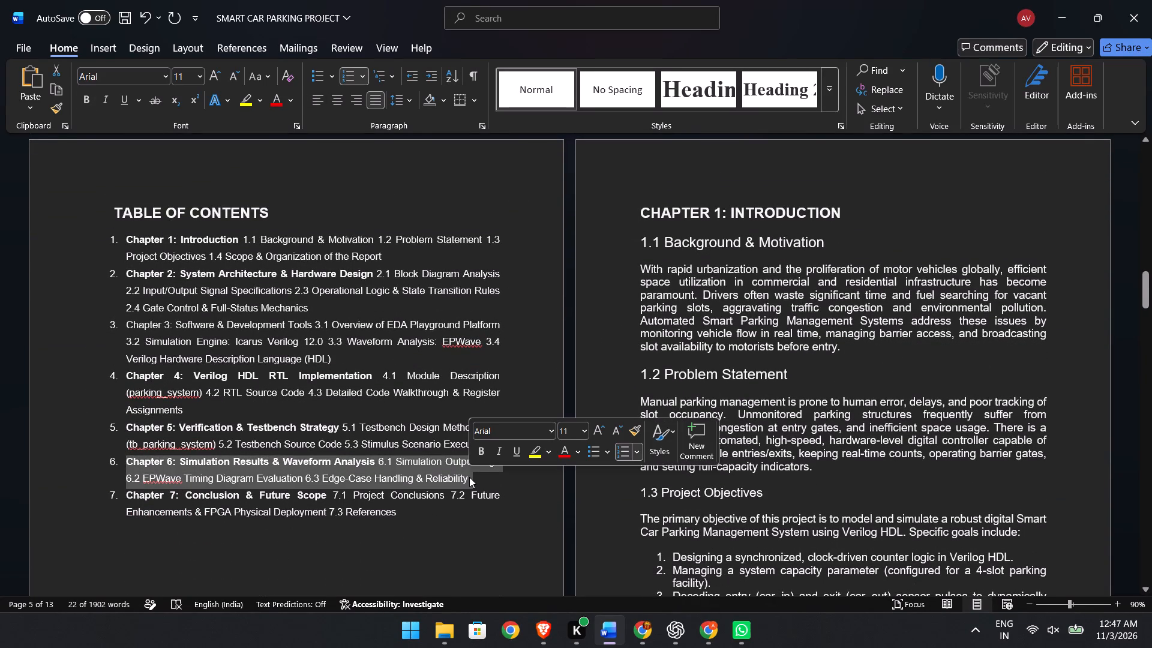
key(BackSpace)
Renumber the Conclusion & Future Scope entry in the table of contents as Chapter 6.
key(Right)
key(Right)
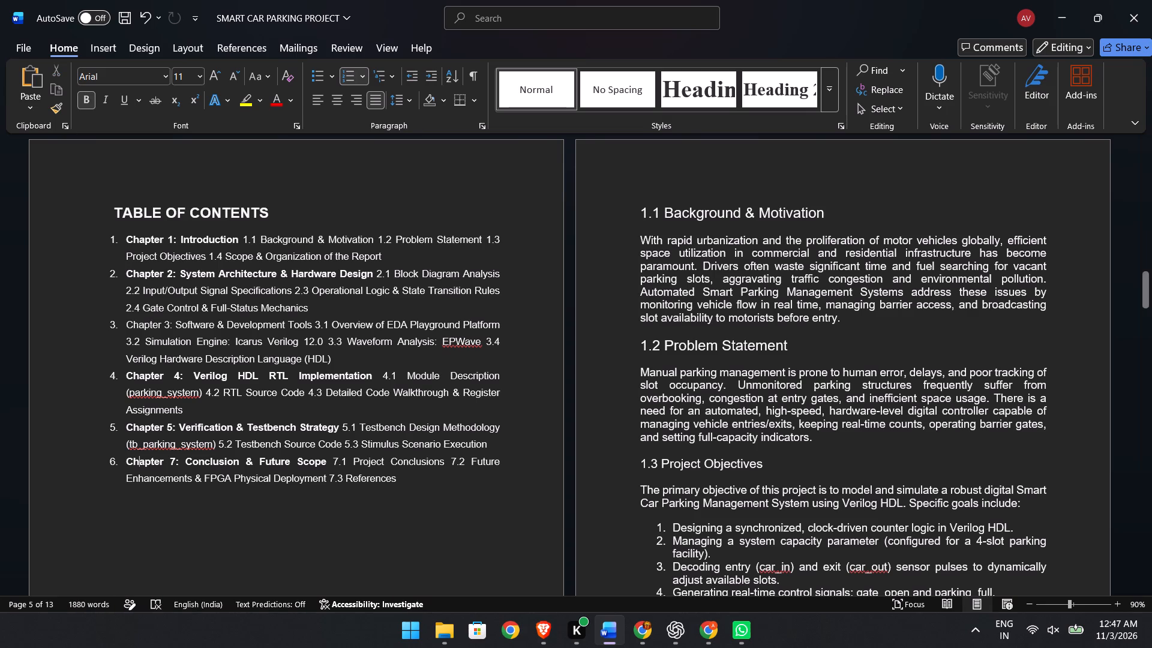
key(Right)
key(Right)
key(Right)
key(Right)
key(Right)
key(Right)
key(Right)
key(BackSpace)
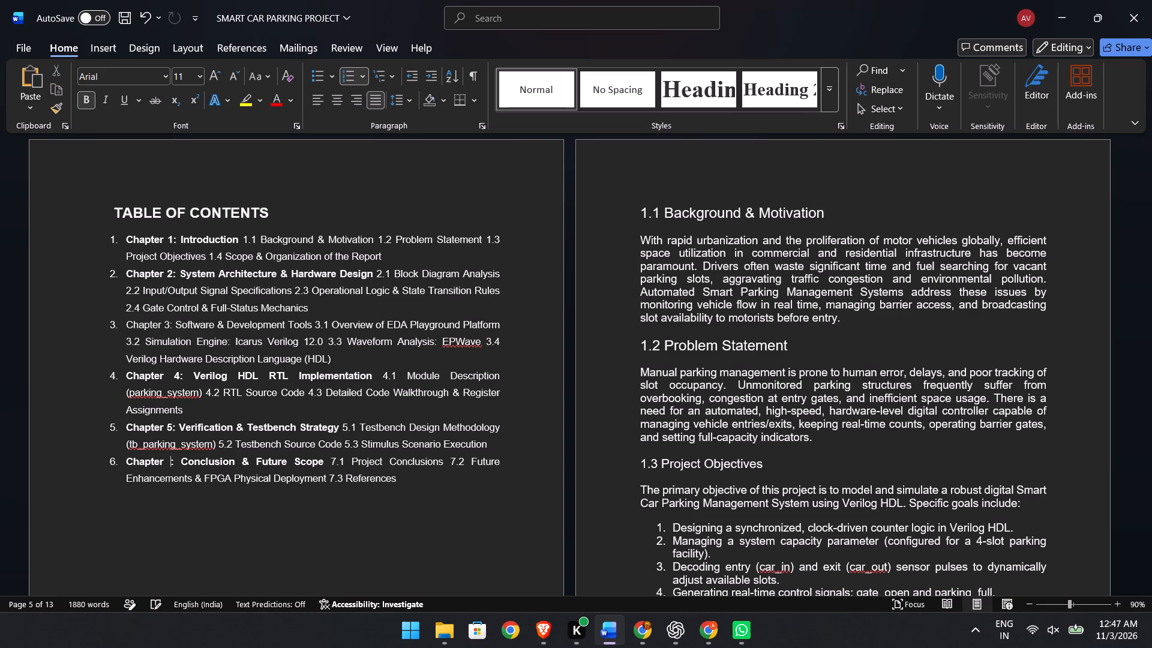
key(6)
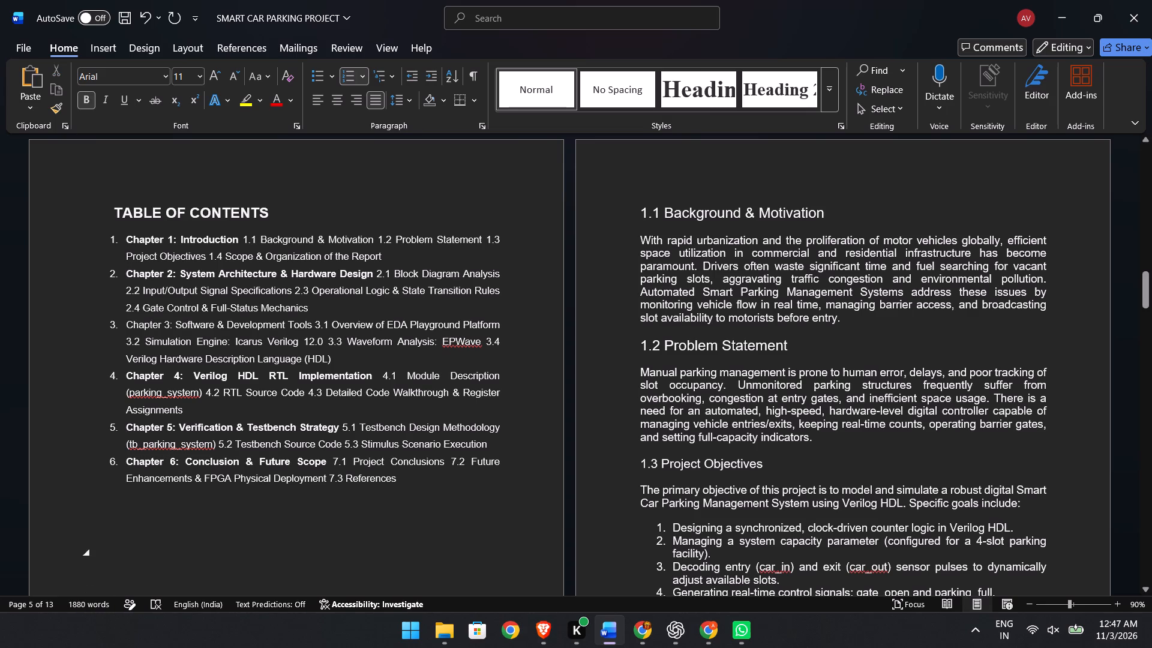
click(470, 535)
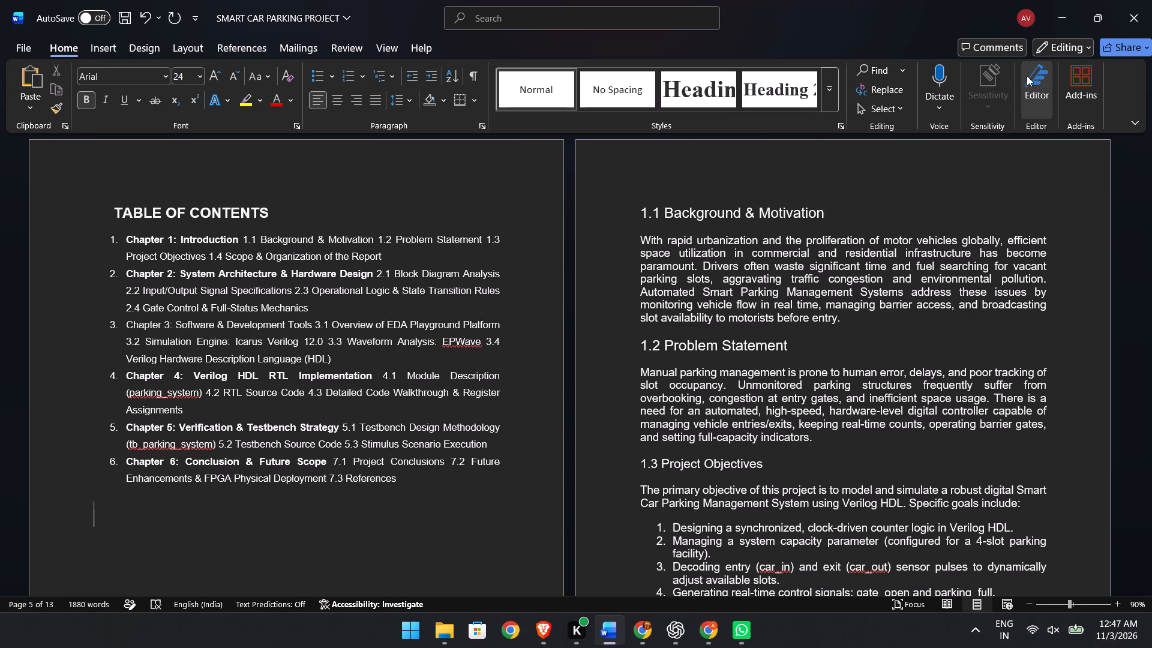
Save the report as a Word document named DICD_PBL in the Downloads folder.
click(24, 55)
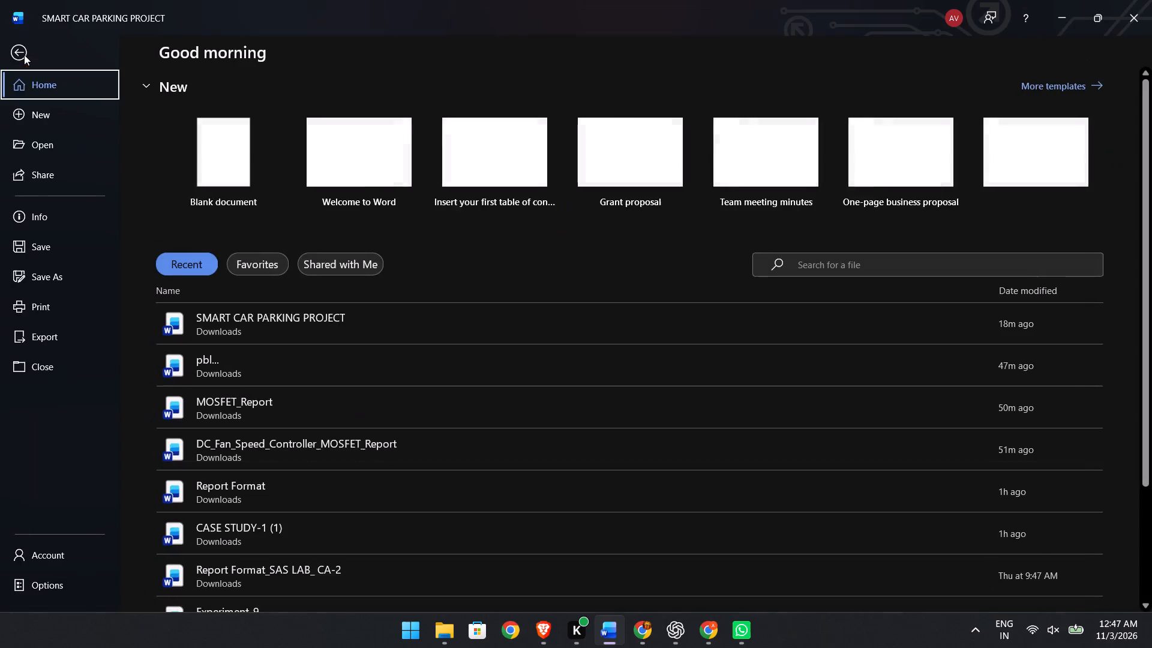
click(58, 274)
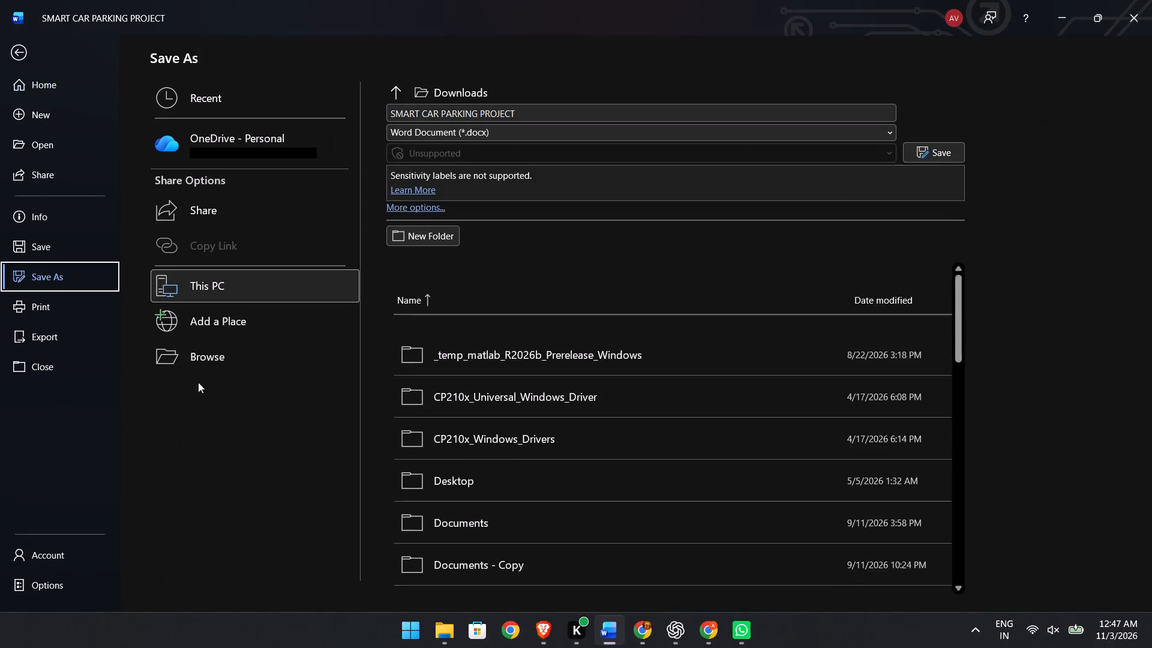
click(212, 362)
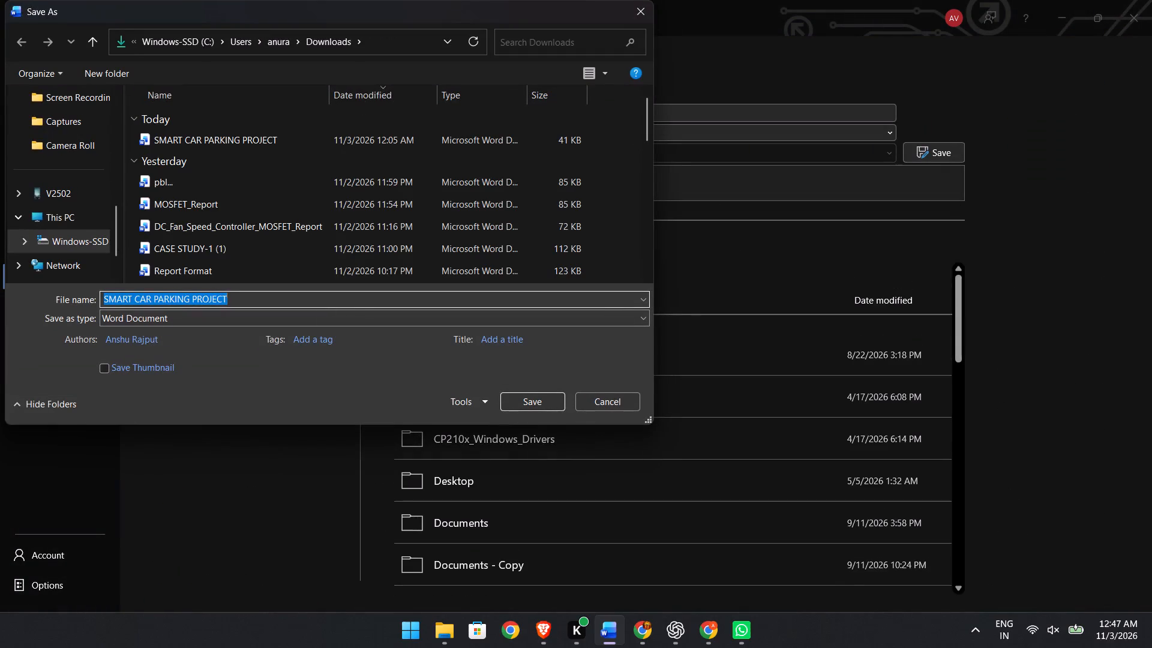
key(BackSpace)
text(DICD)
key(shift+underscore)
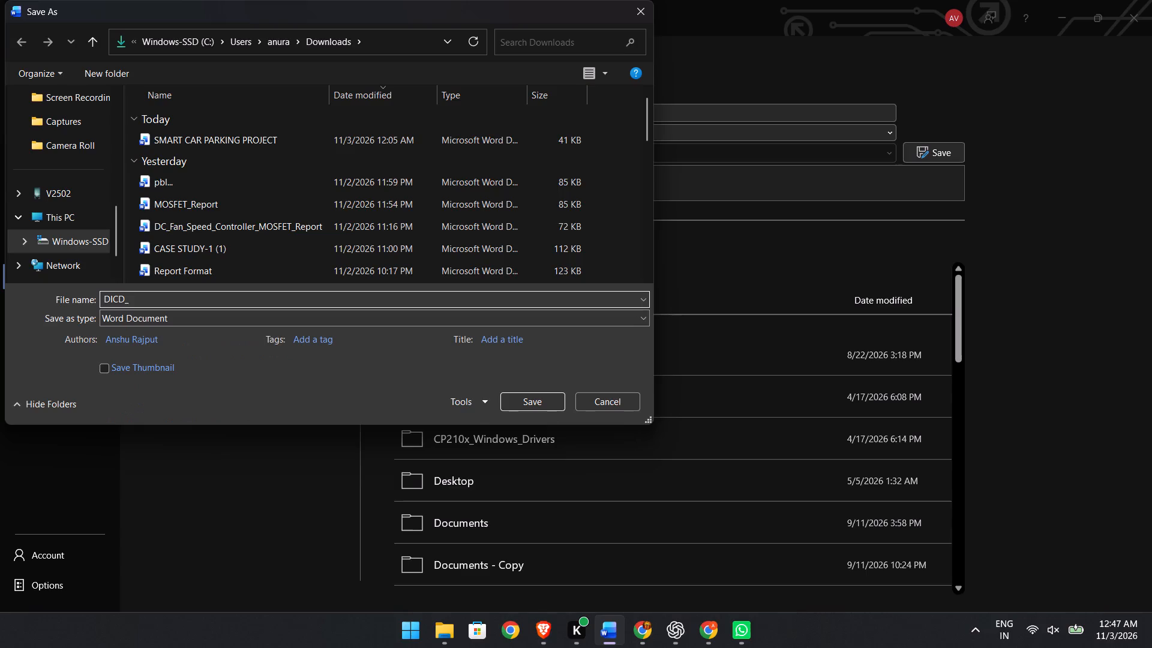
text(PBL)
key(Return)
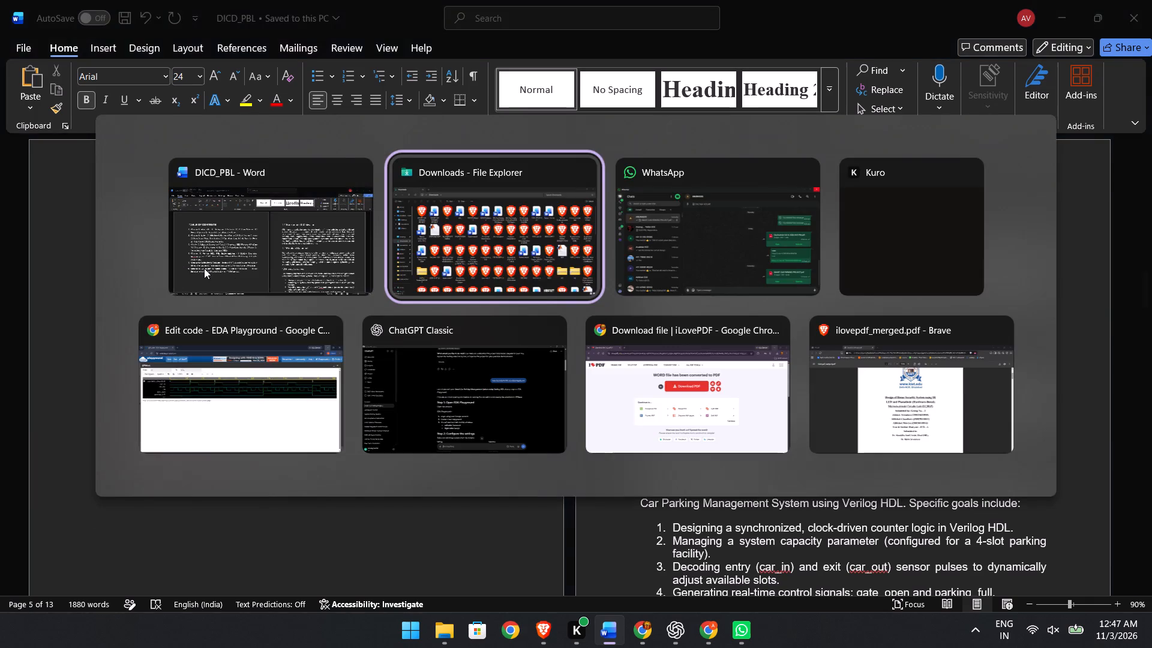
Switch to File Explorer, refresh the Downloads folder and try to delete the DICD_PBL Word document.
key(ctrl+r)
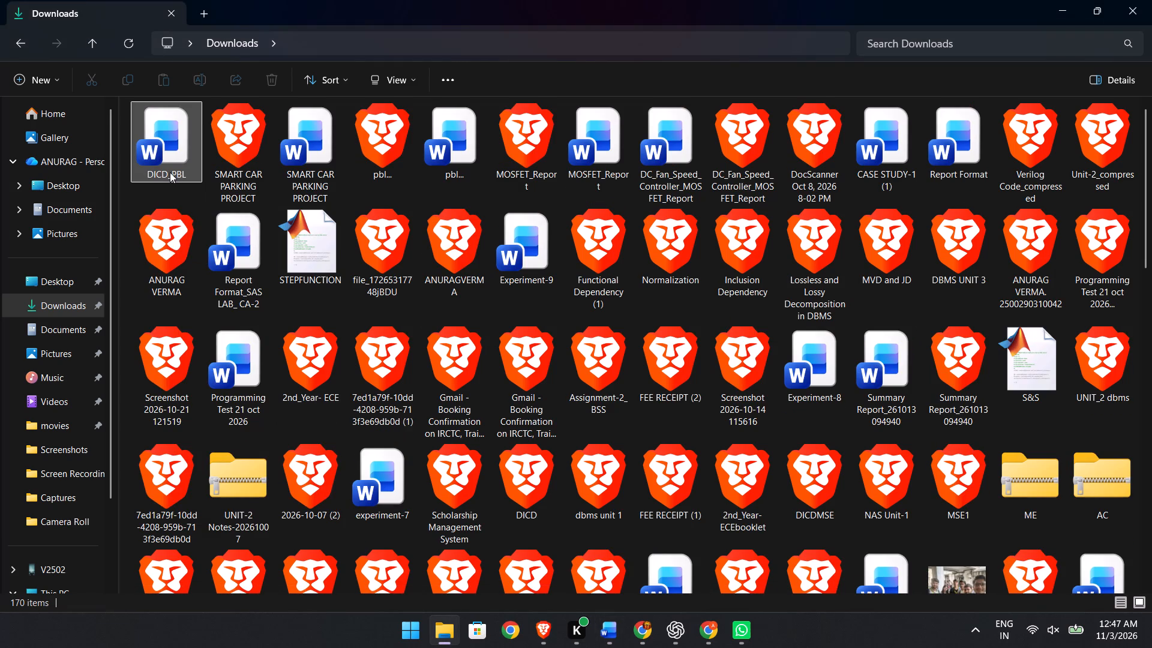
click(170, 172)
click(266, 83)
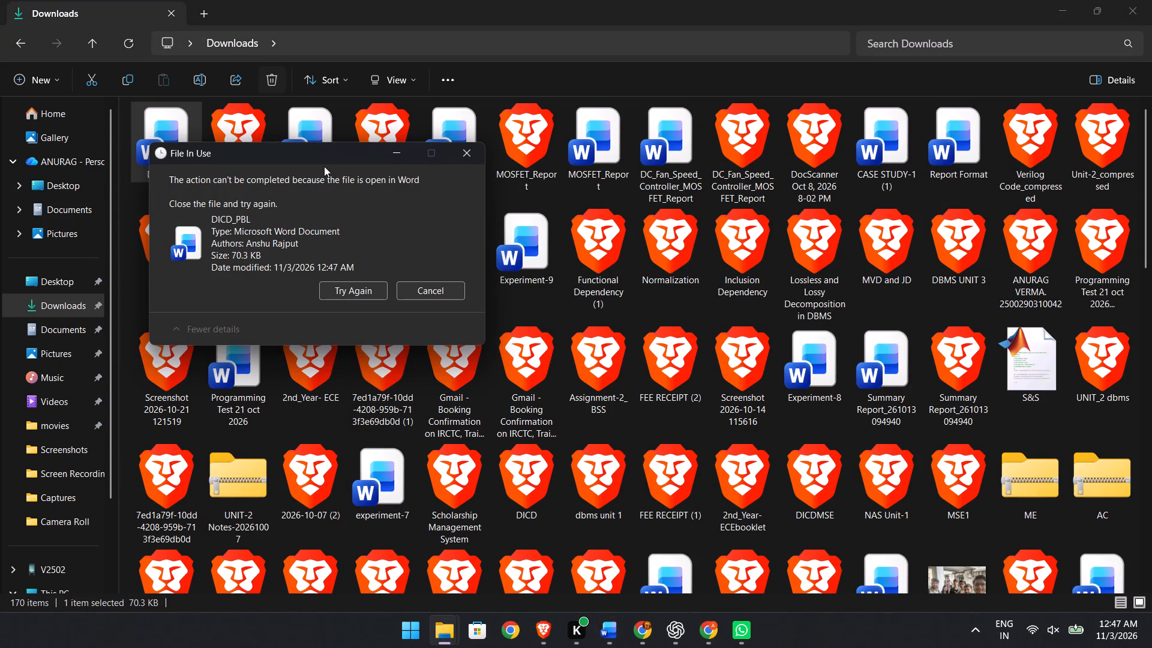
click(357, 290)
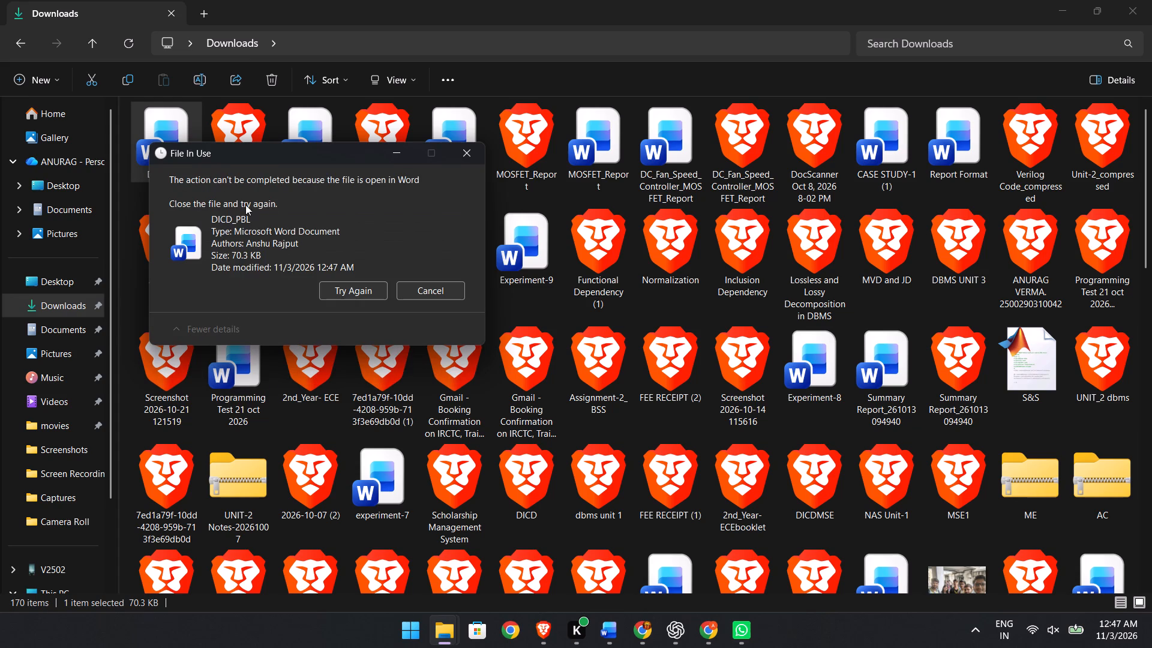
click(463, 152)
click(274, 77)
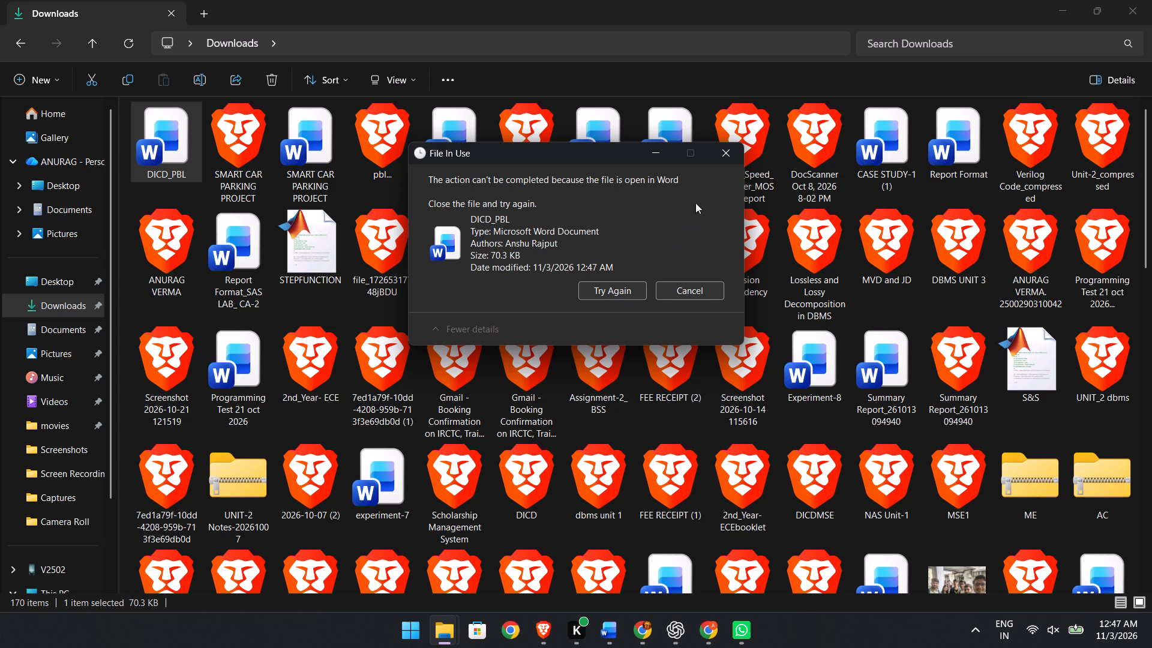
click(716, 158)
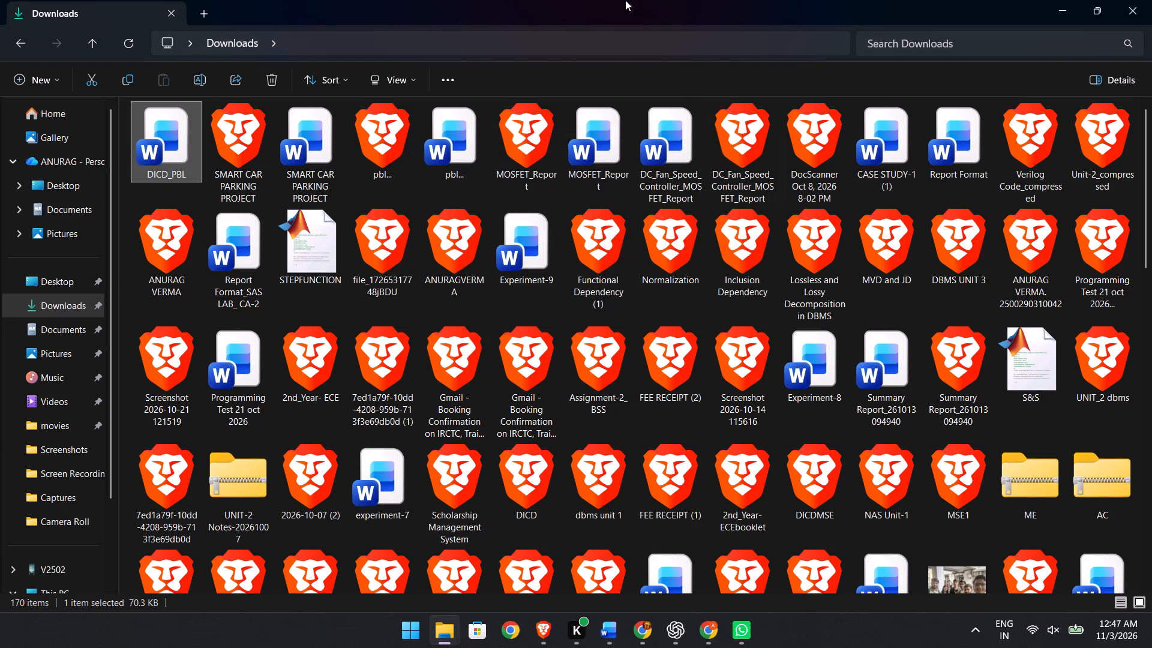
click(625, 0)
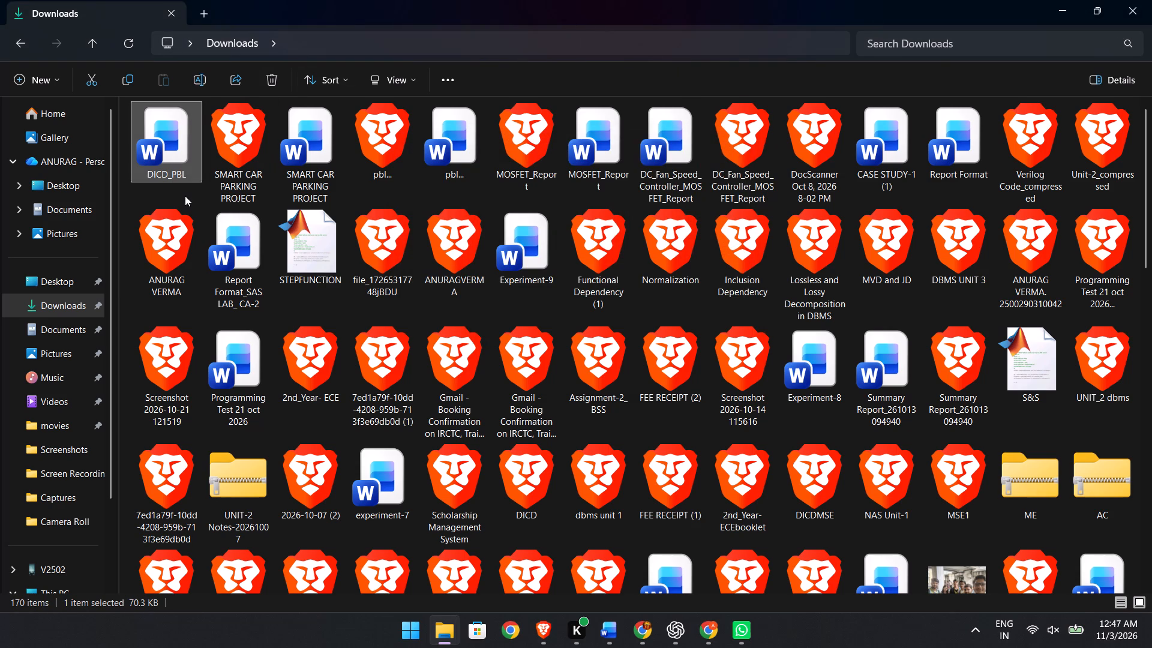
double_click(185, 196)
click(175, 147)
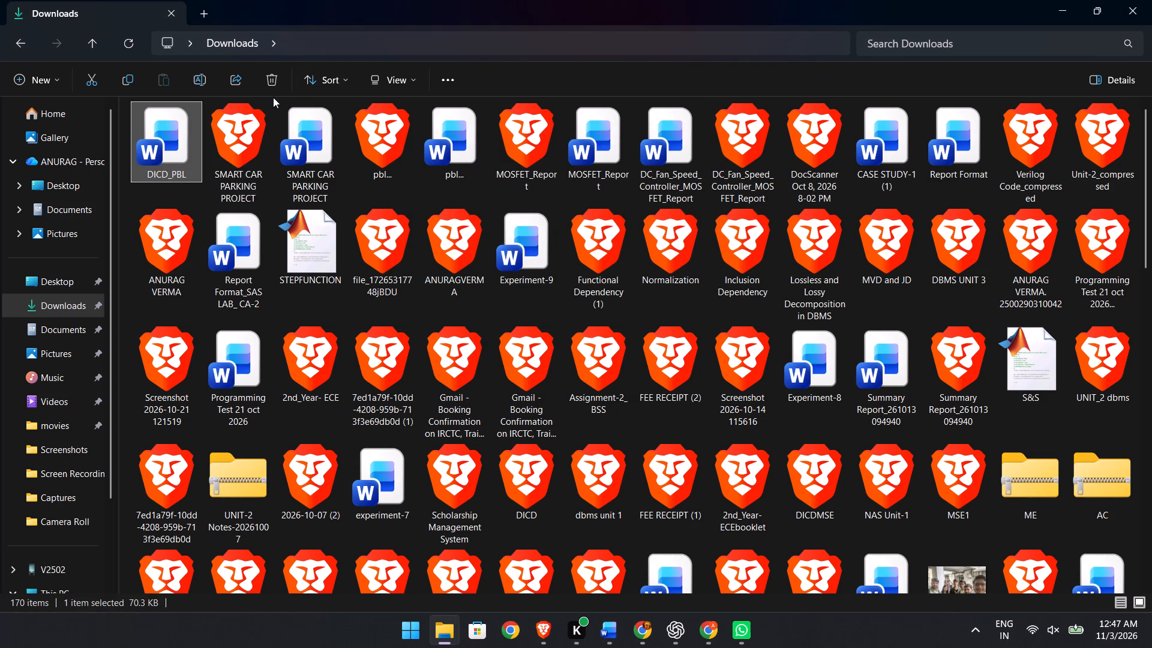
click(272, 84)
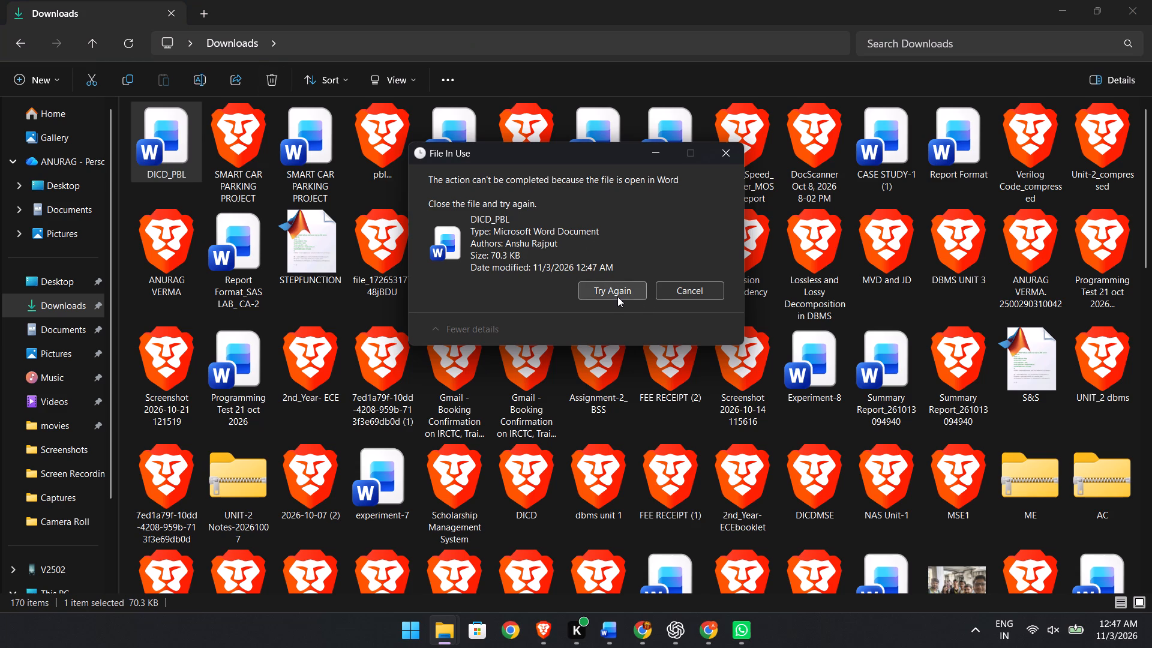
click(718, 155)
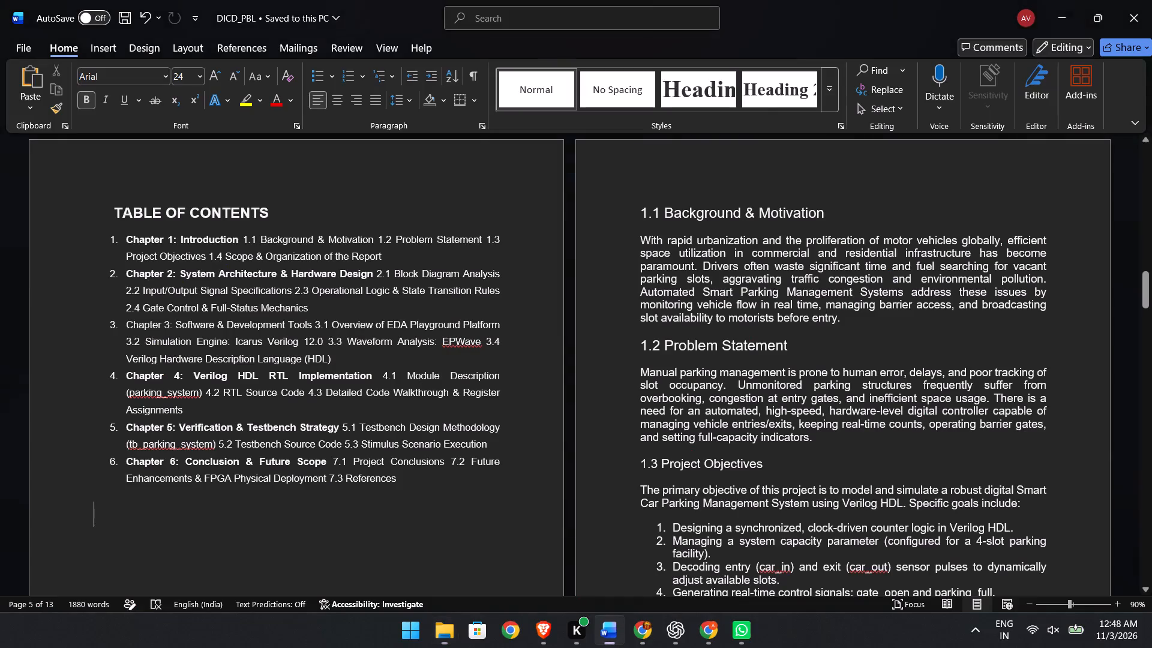
Switch back to Word and save a PDF copy of the report as DICD_PBL in the Downloads folder.
click(10, 49)
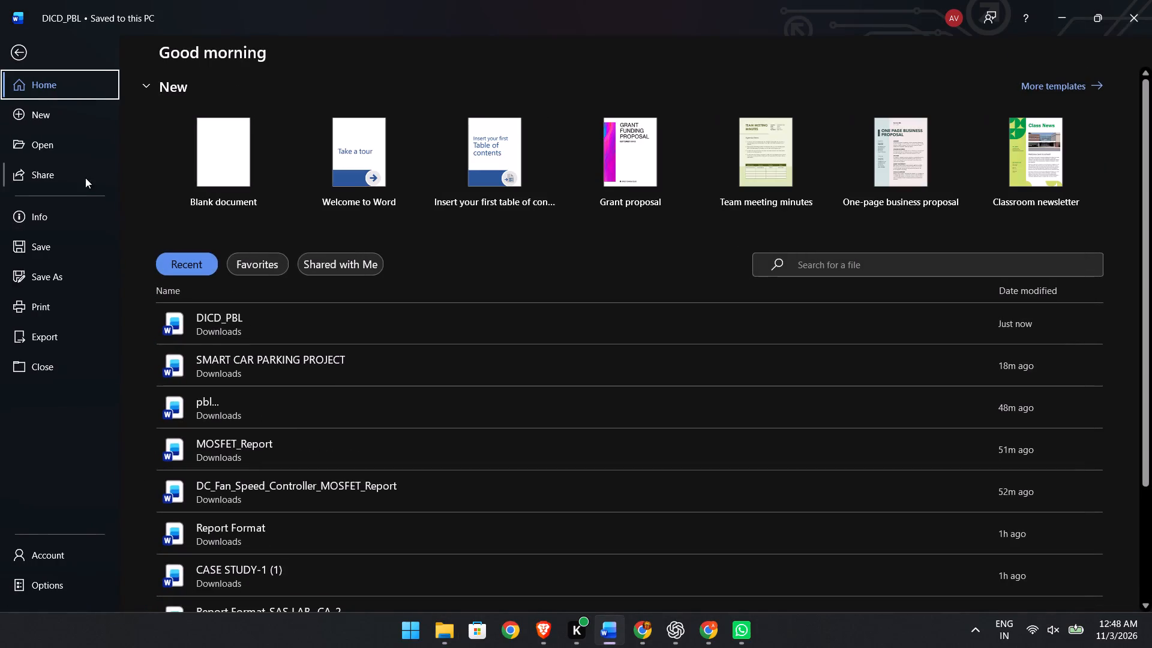
click(64, 281)
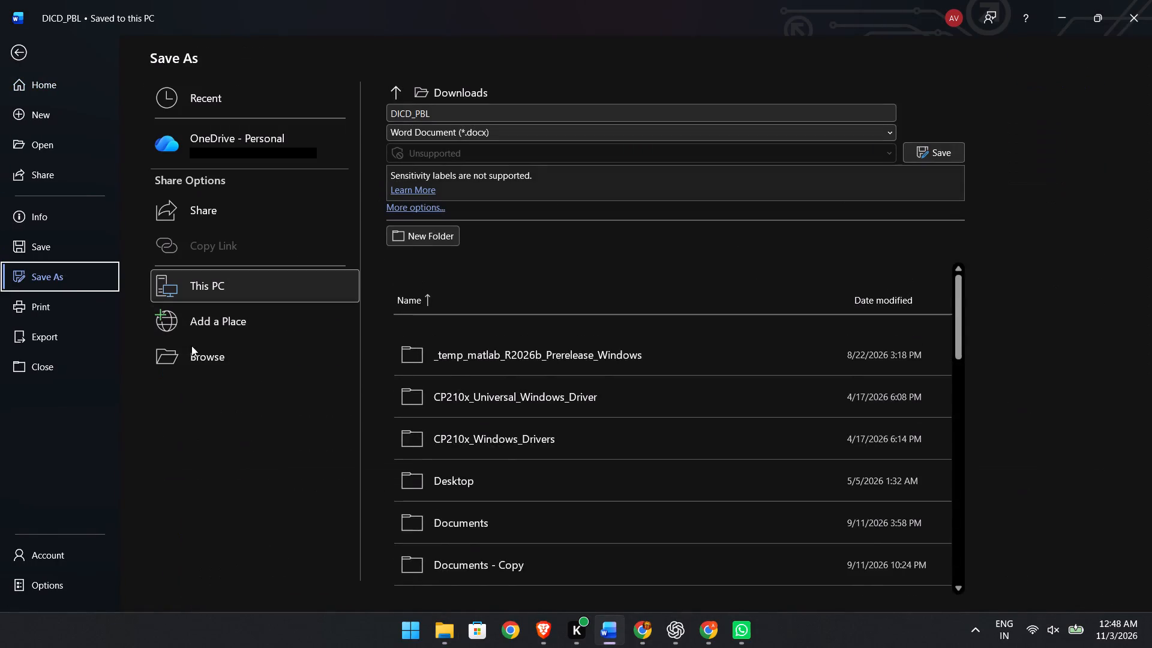
click(195, 349)
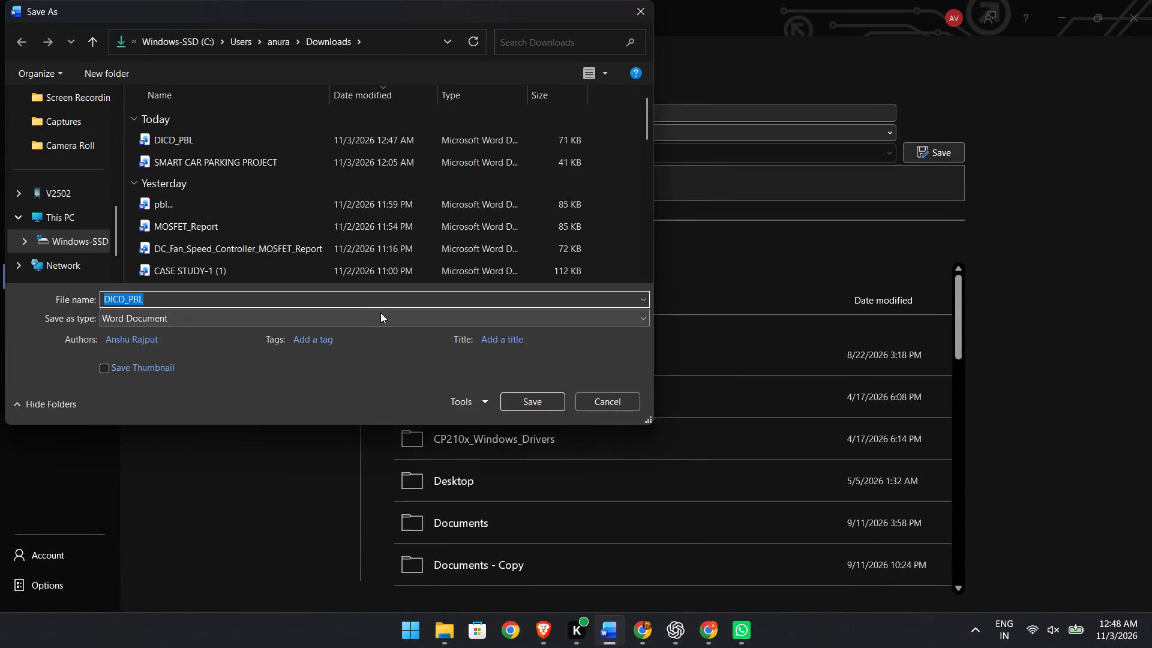
click(381, 313)
click(323, 406)
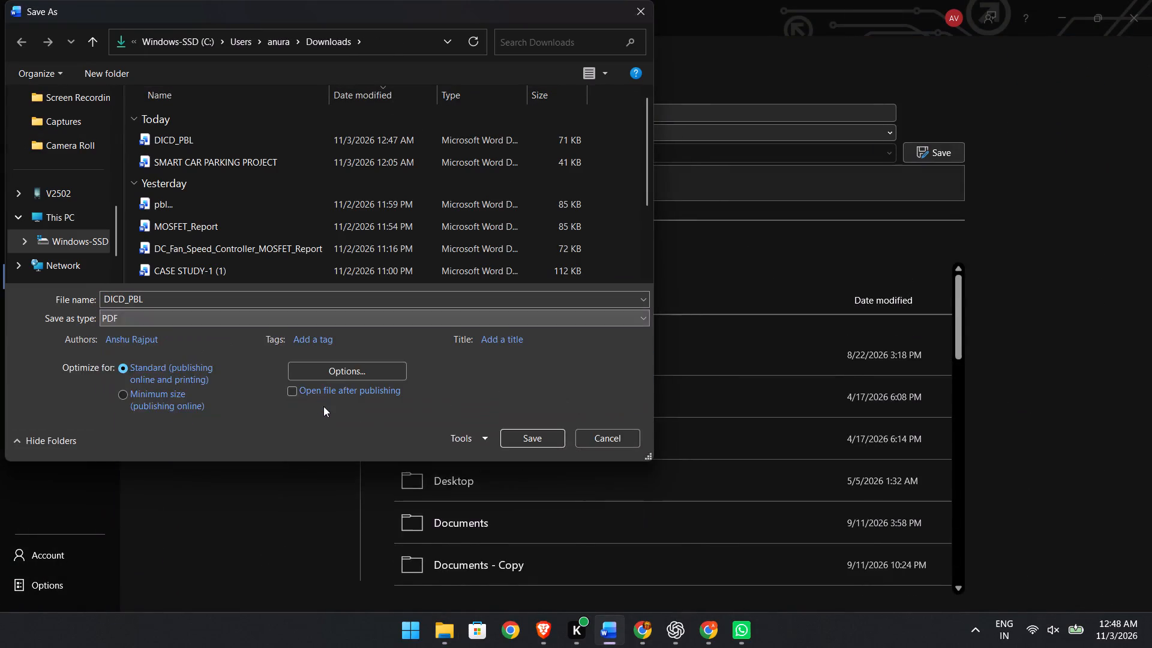
key(Return)
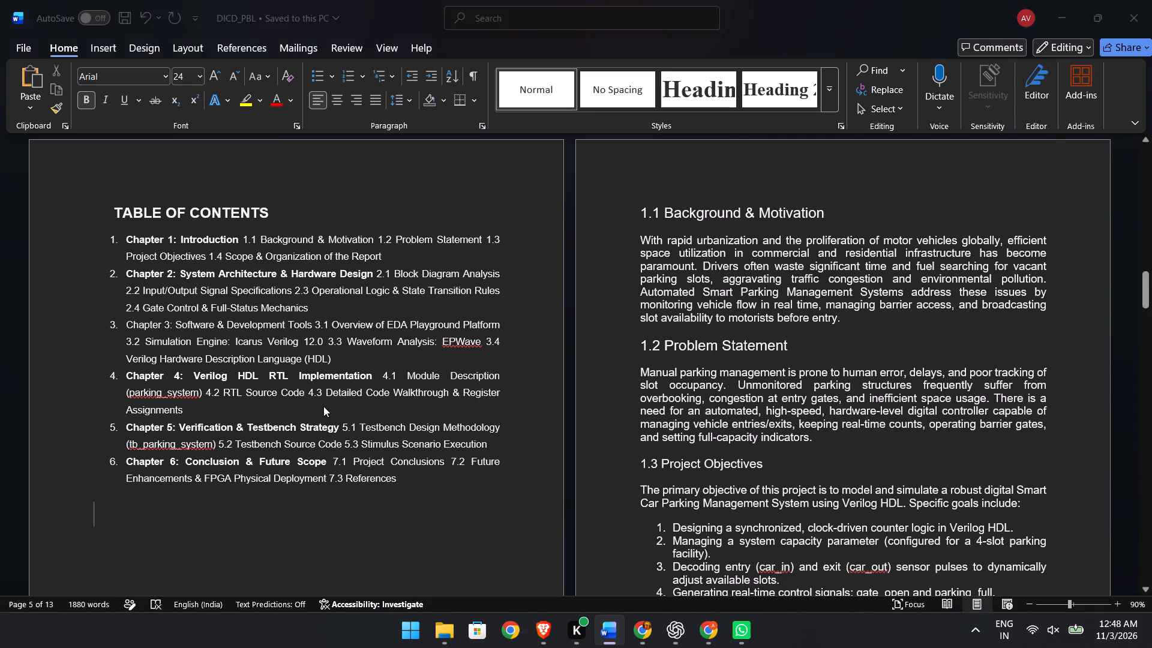
Switch to File Explorer, refresh the Downloads folder and open the sharing options for the DICD_PBL PDF.
key(ctrl+r)
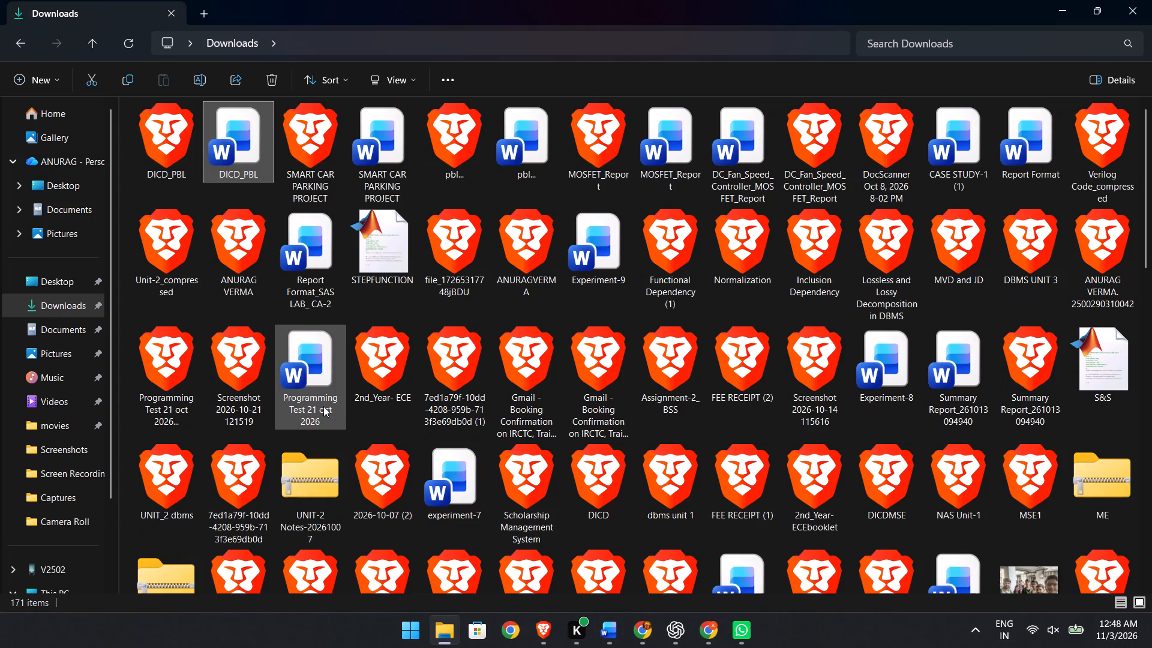
right_click(171, 149)
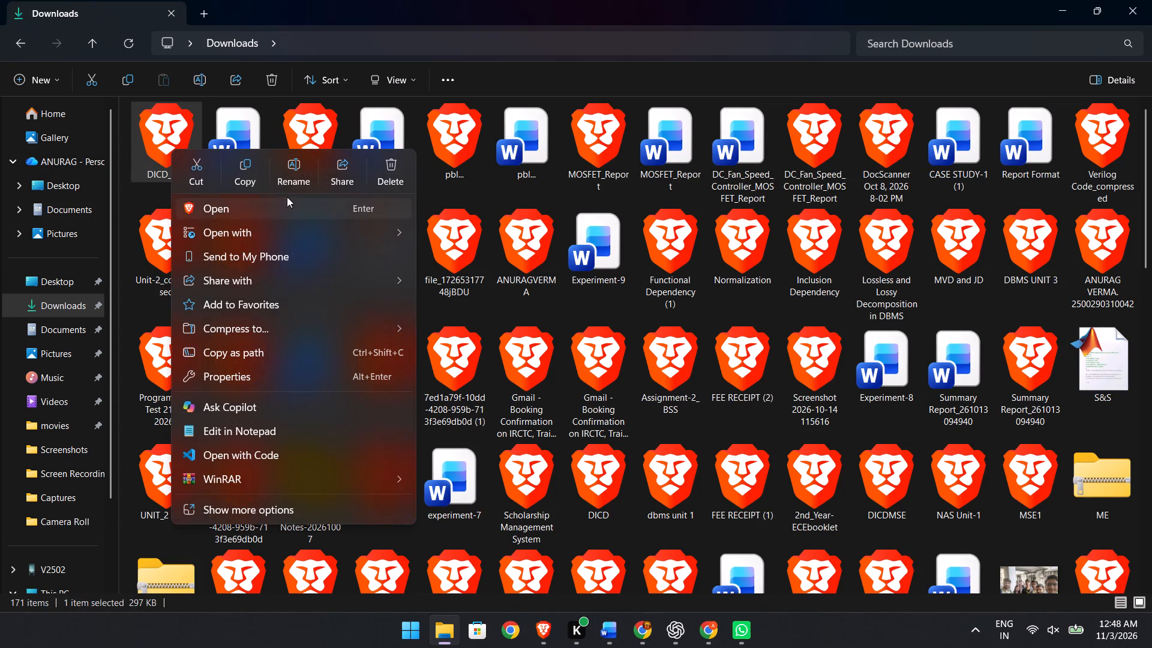
click(328, 170)
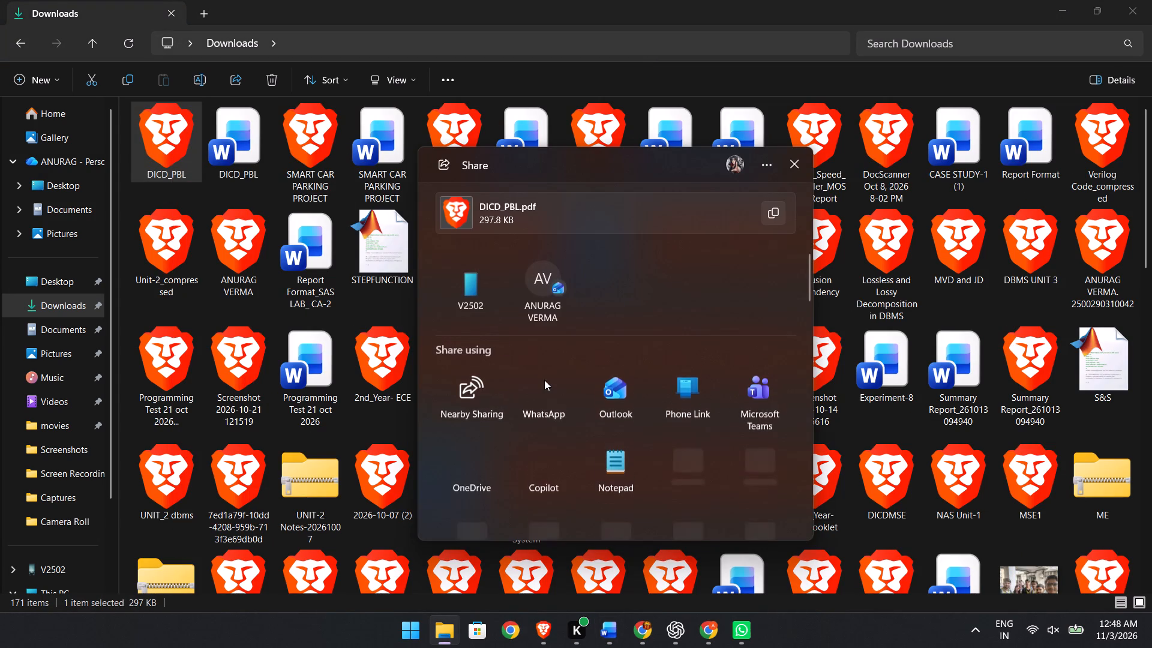
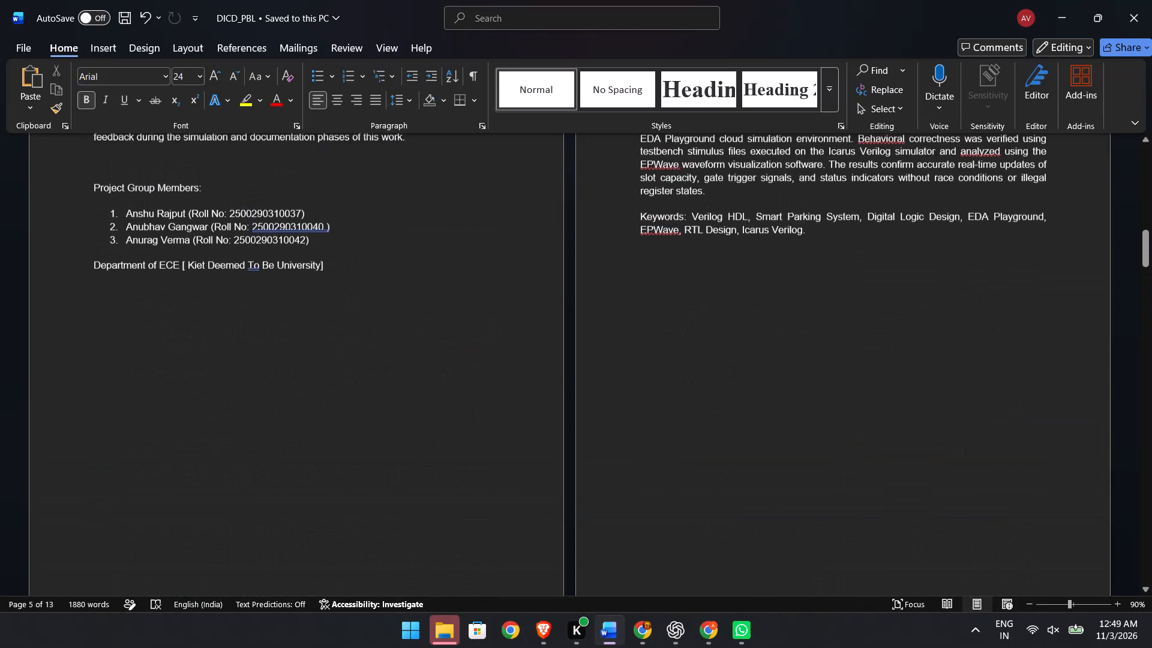
Insert a blank line between the CHAPTER 1: INTRODUCTION heading and section 1.1 Background & Motivation.
scroll(503, 483, down, 1)
scroll(503, 483, up, 1)
scroll(503, 483, down, 3)
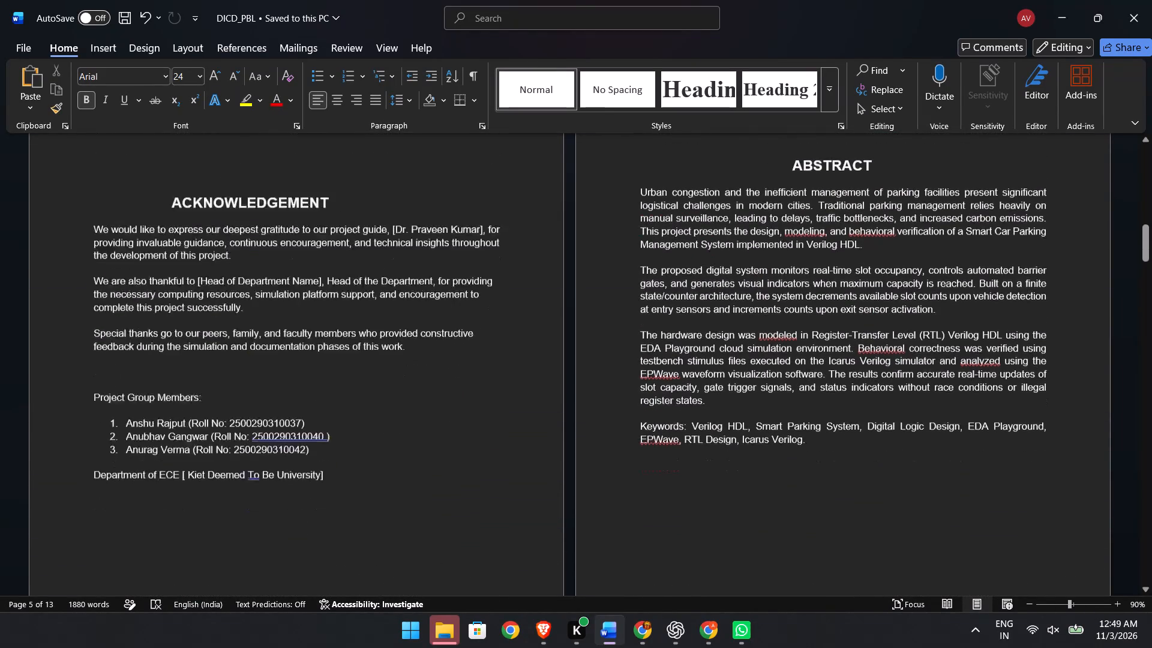
scroll(503, 483, down, 4)
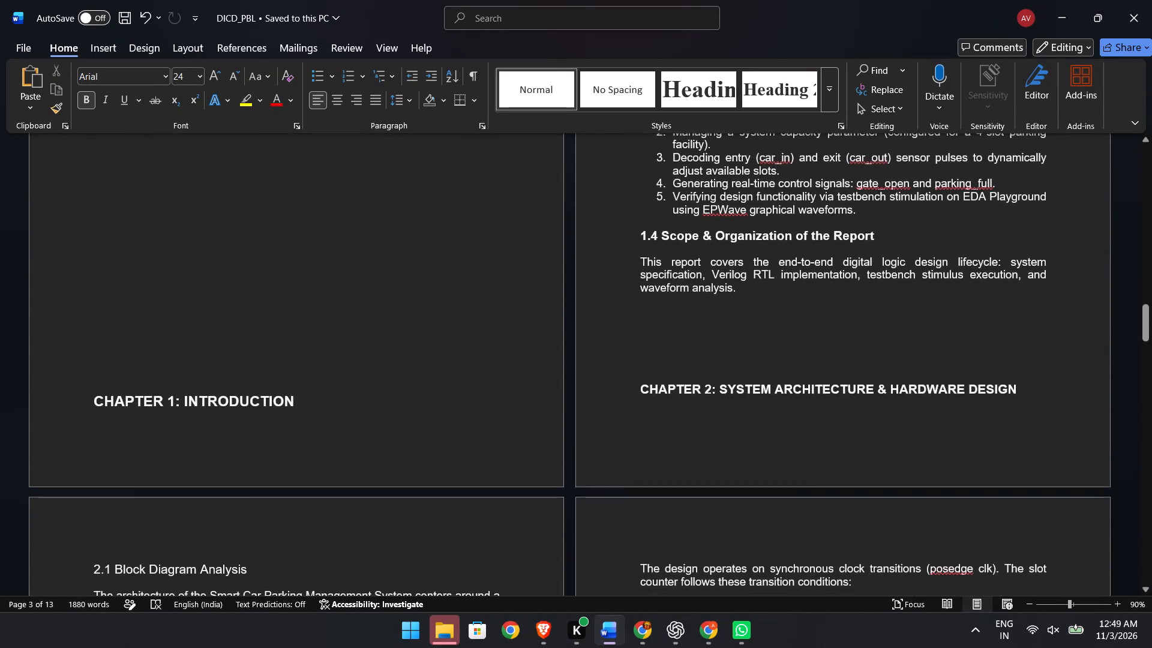
right_click(503, 483)
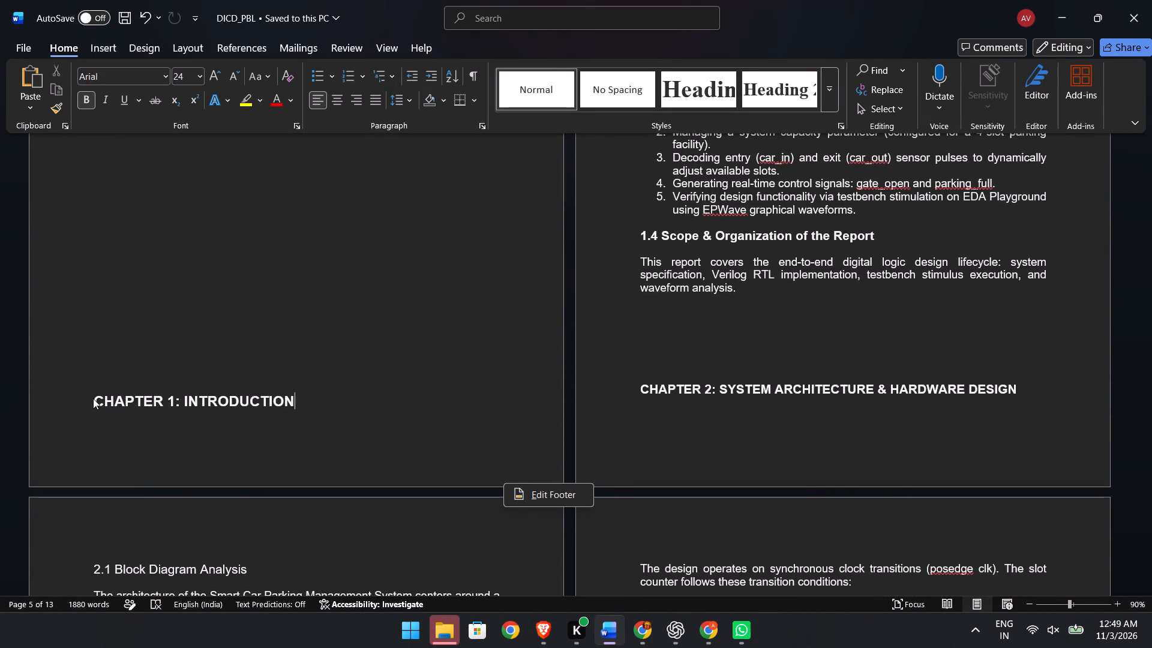
click(93, 398)
key(Return)
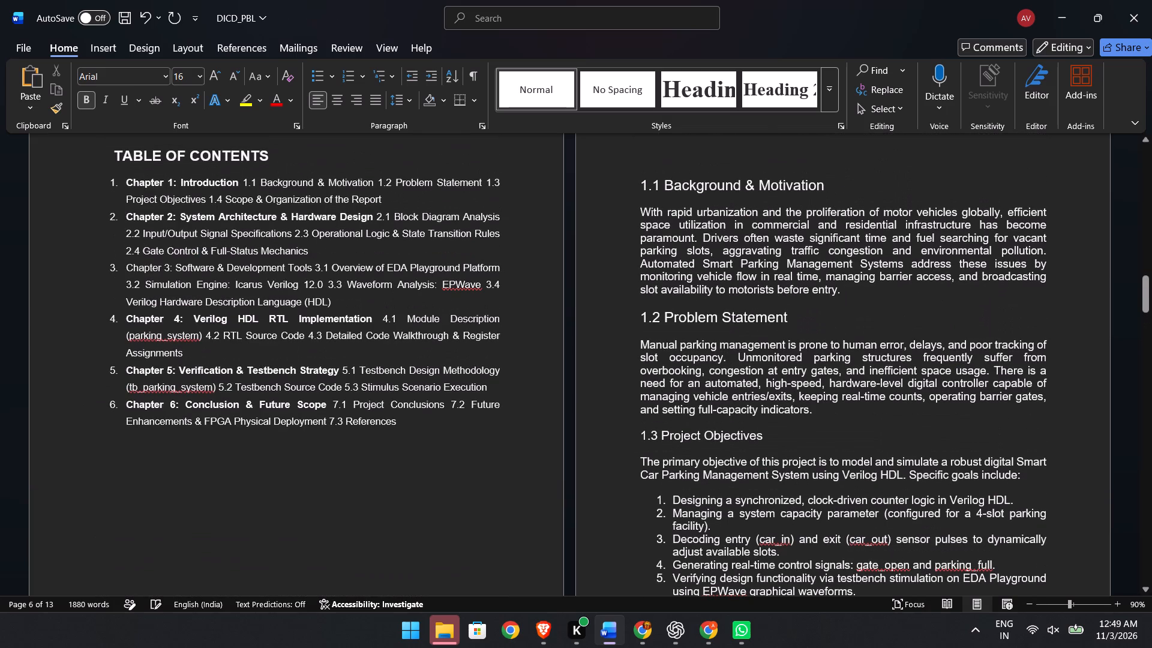
Insert two blank lines above the CHAPTER 1: INTRODUCTION heading to push it from the table of contents page onto the following page.
scroll(89, 388, down, 1)
scroll(89, 388, up, 1)
scroll(89, 388, right, 1)
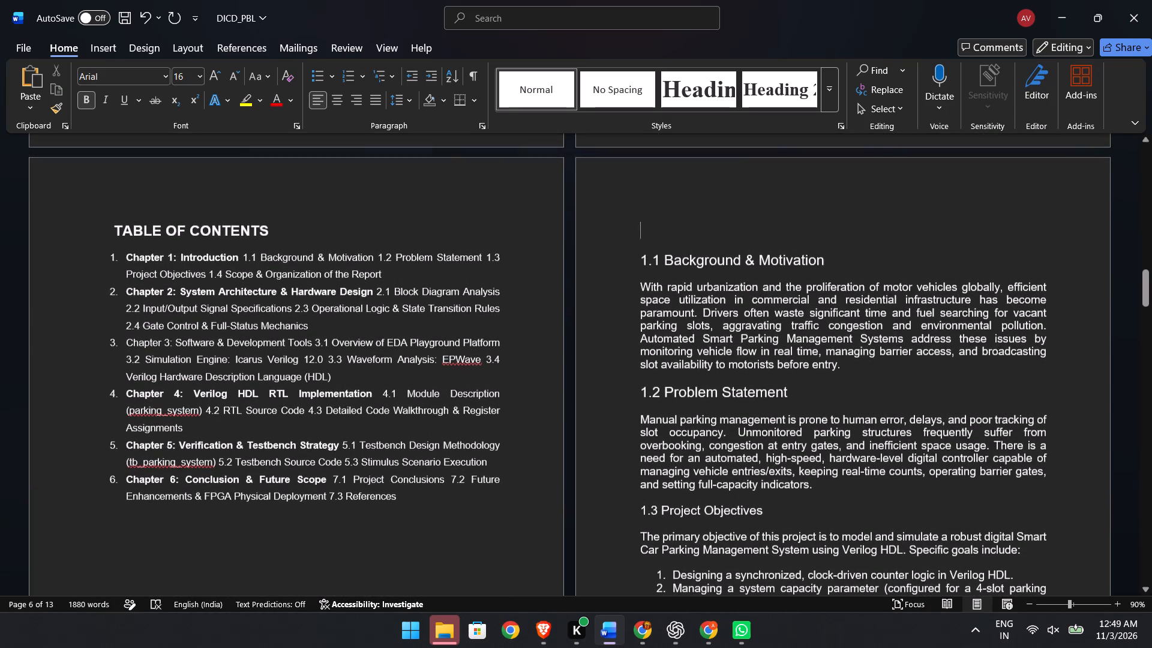
scroll(89, 388, right, 1)
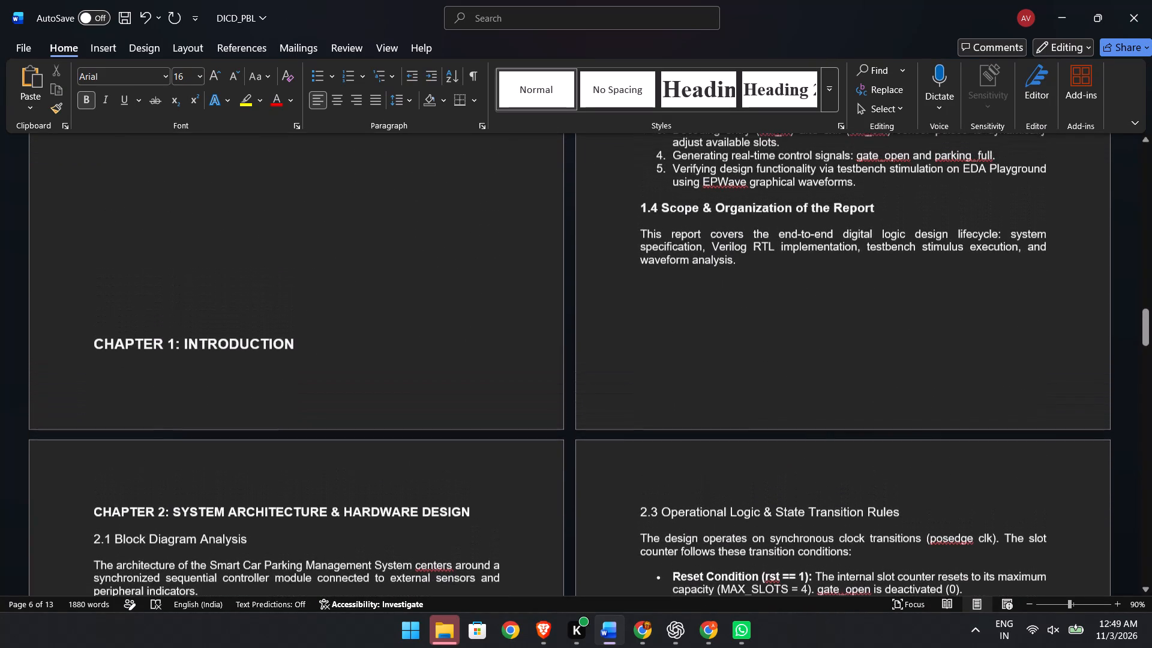
scroll(89, 388, right, 1)
ctrl+scroll(89, 388, up, 4)
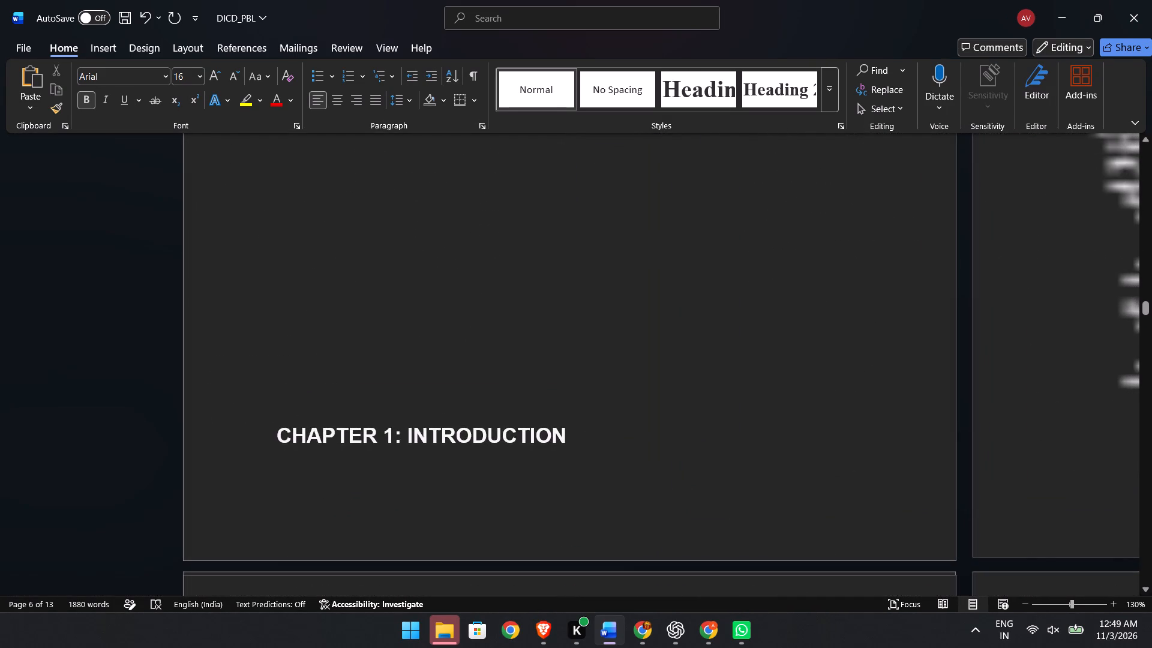
ctrl+scroll(89, 388, up, 2)
scroll(89, 388, right, 1)
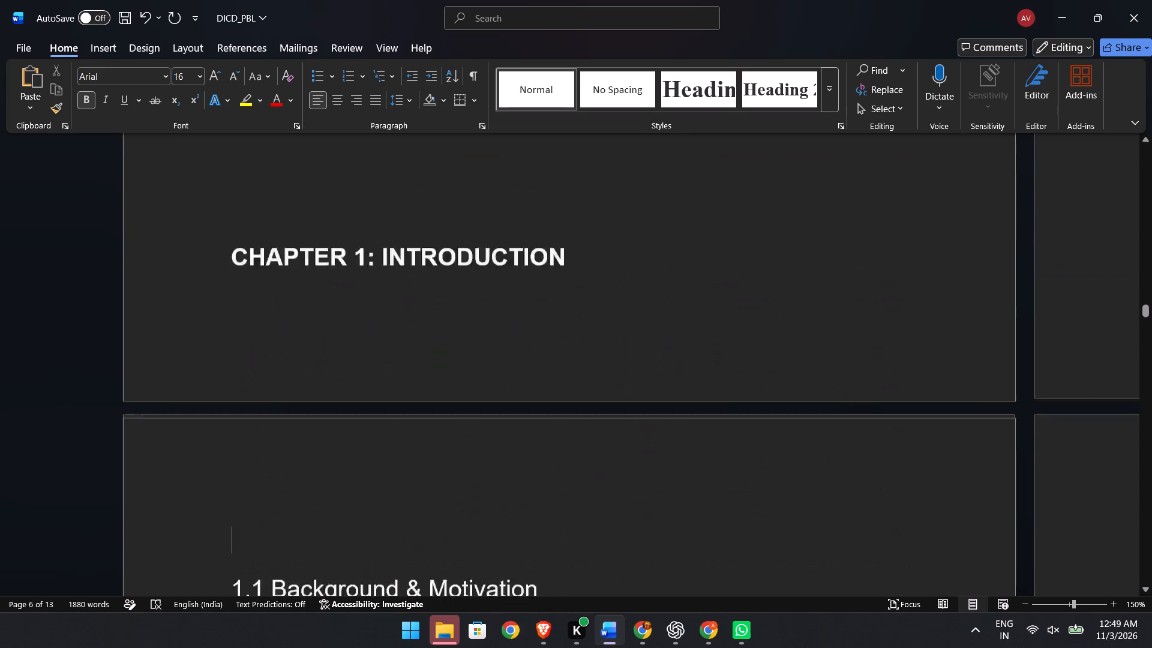
click(168, 362)
click(208, 352)
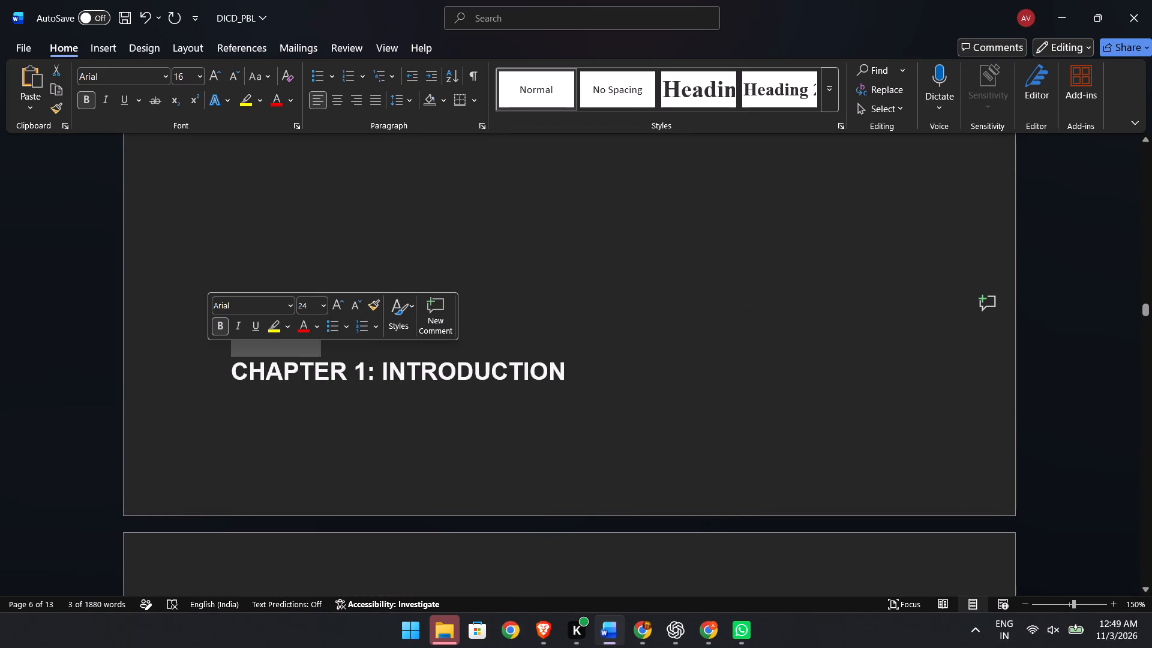
click(188, 278)
click(231, 299)
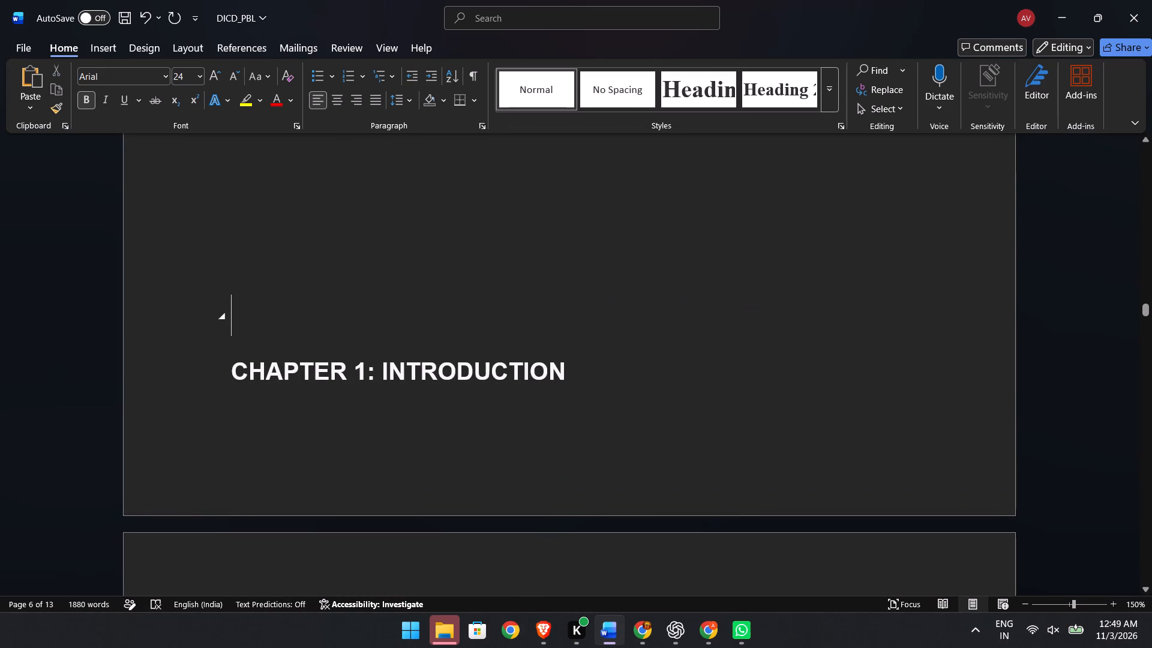
key(Return)
key(Return)
Delete the extra blank line above CHAPTER 1: INTRODUCTION so the heading starts at the top of its page.
scroll(231, 299, left, 1)
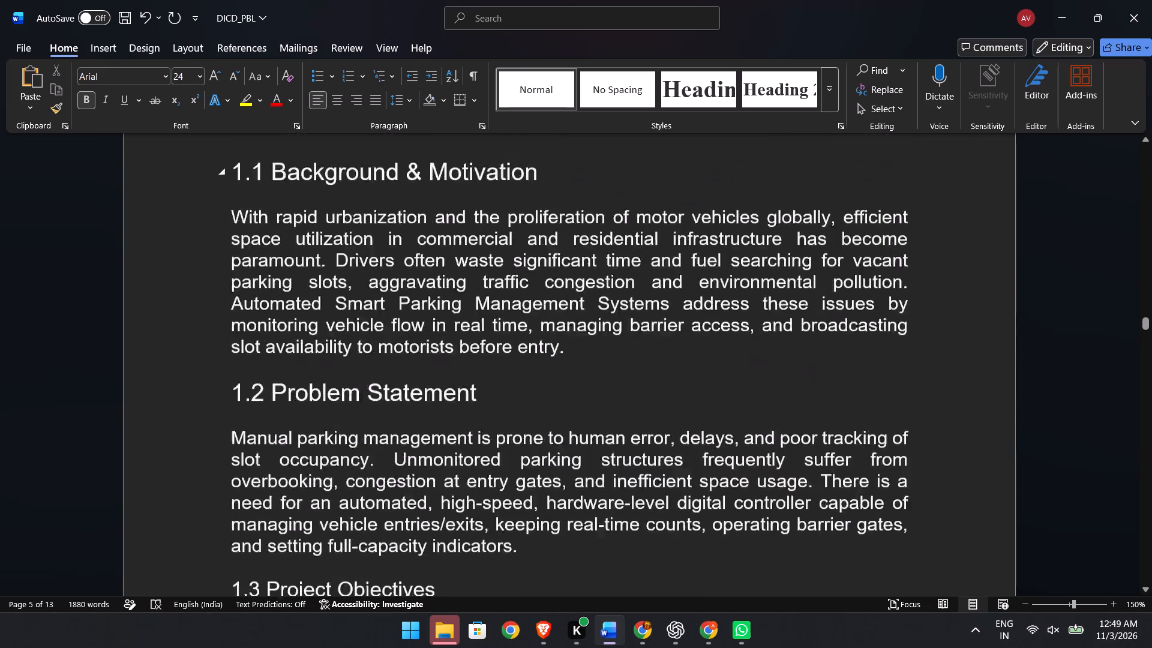
scroll(231, 299, left, 2)
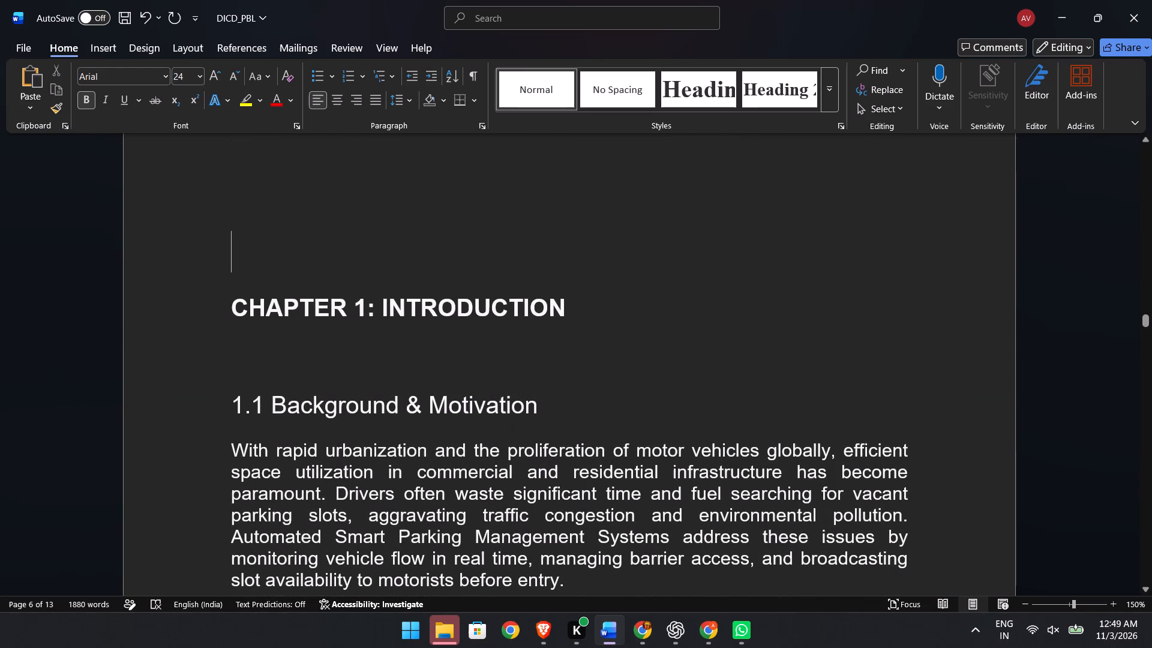
key(BackSpace)
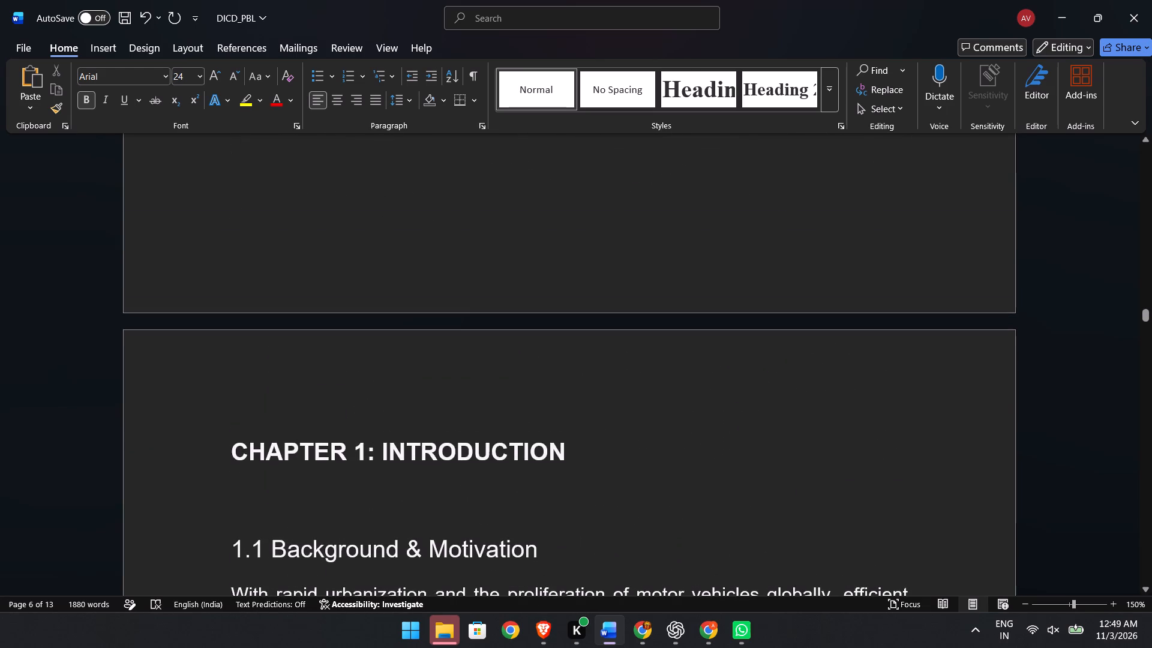
scroll(184, 481, down, 1)
ctrl+scroll(184, 481, down, 3)
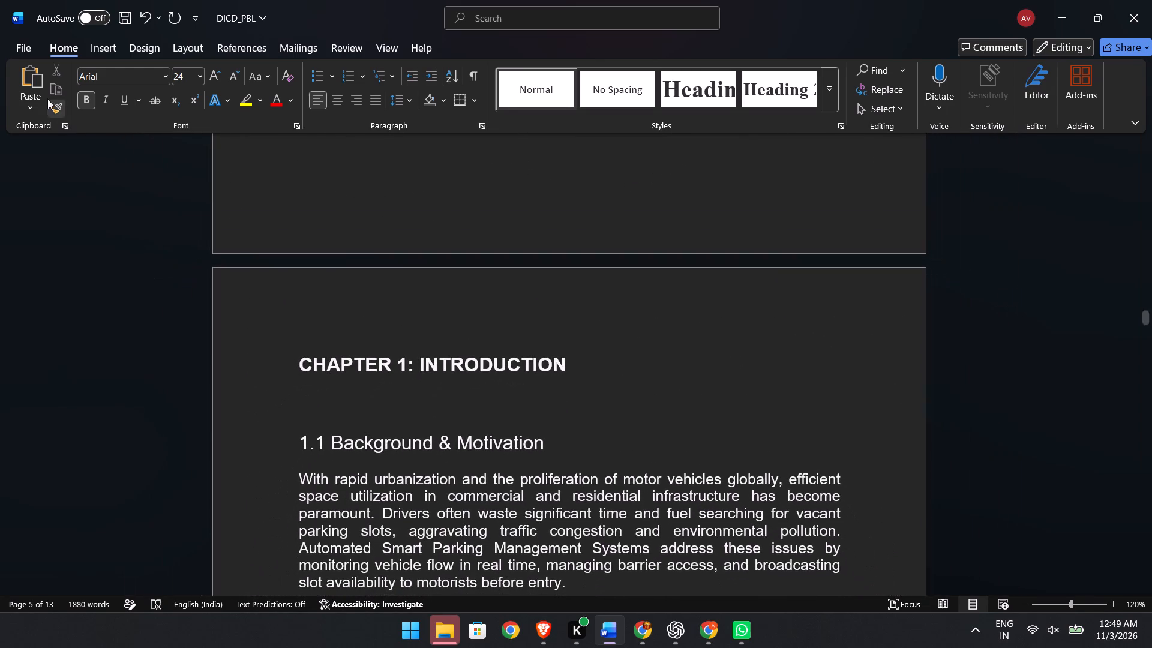
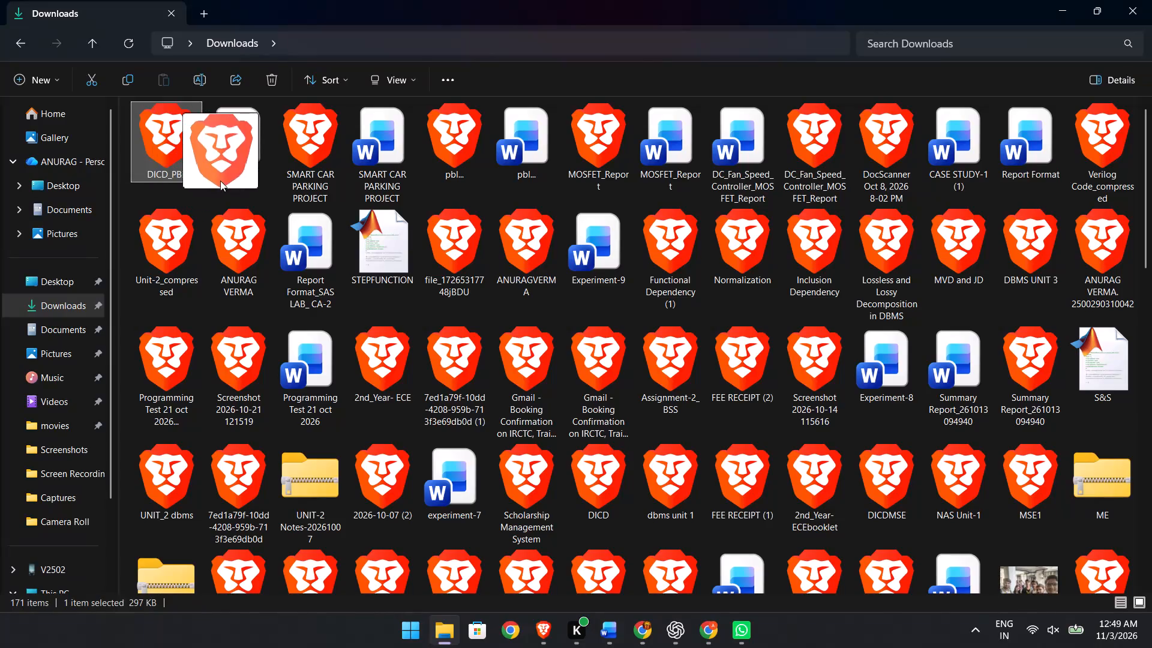
Delete the DICD_PBL PDF and Word document from Downloads together, retrying the Word document's deletion before skipping that file.
drag(265, 187, 254, 175)
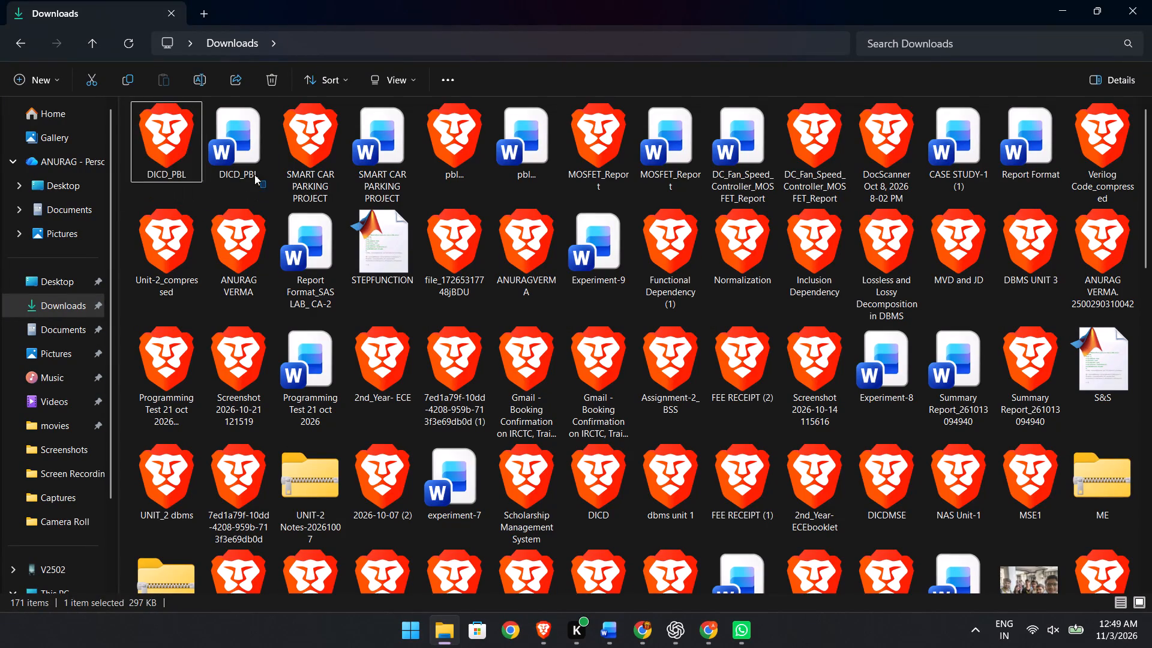
drag(254, 175, 175, 157)
click(265, 74)
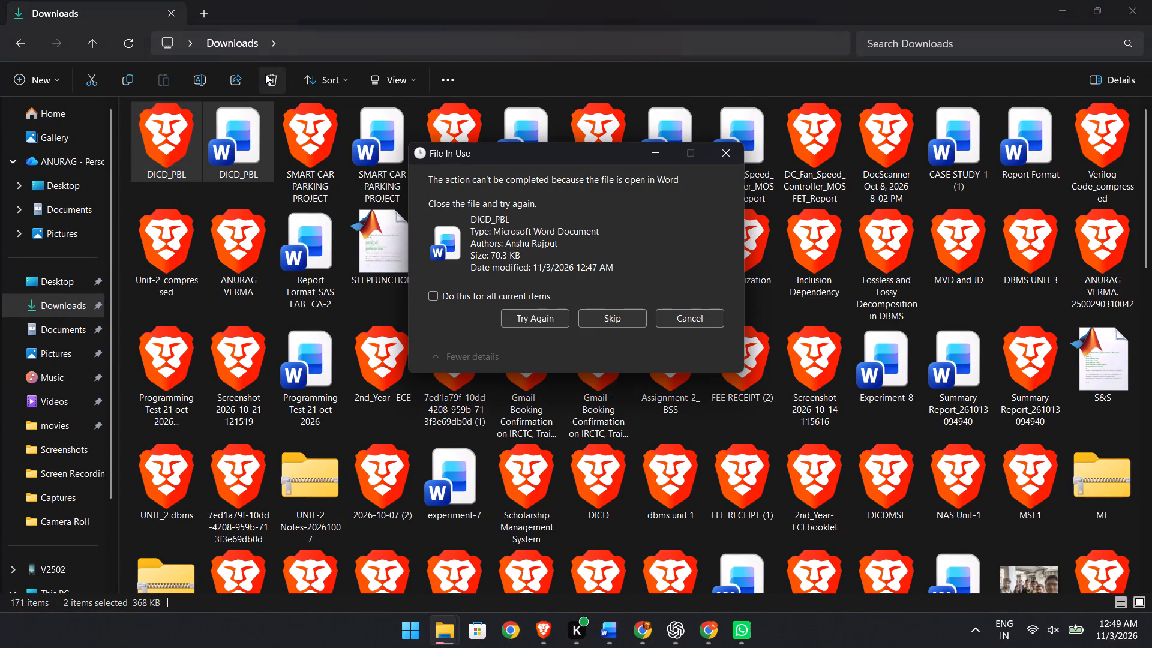
click(542, 322)
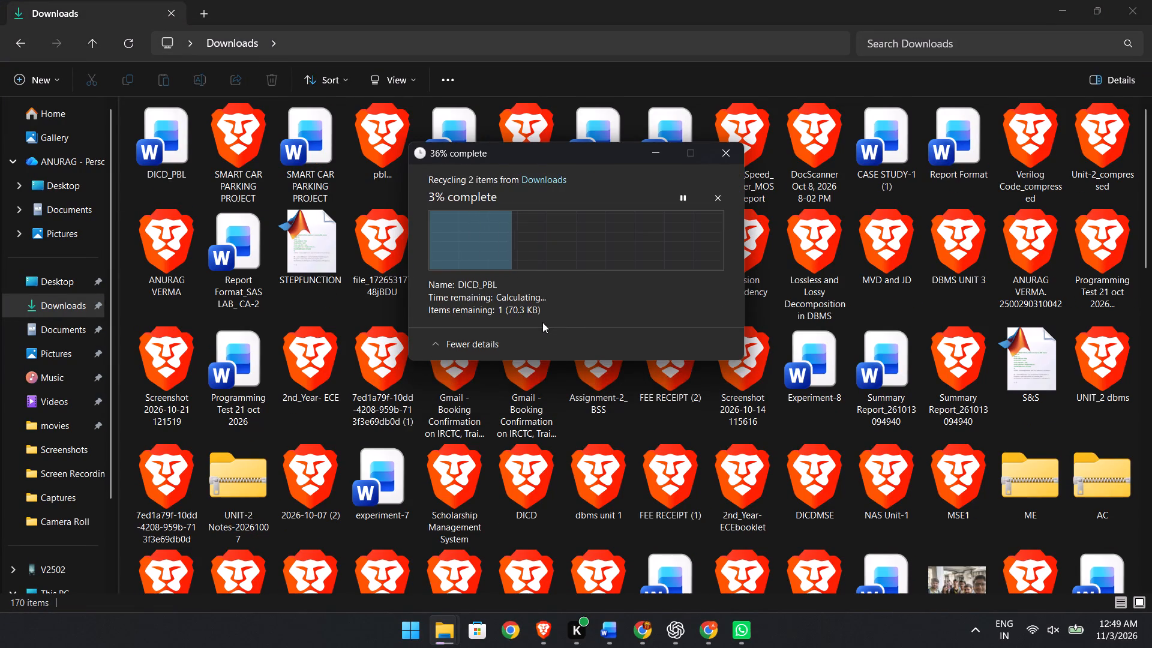
triple_click(542, 322)
double_click(542, 322)
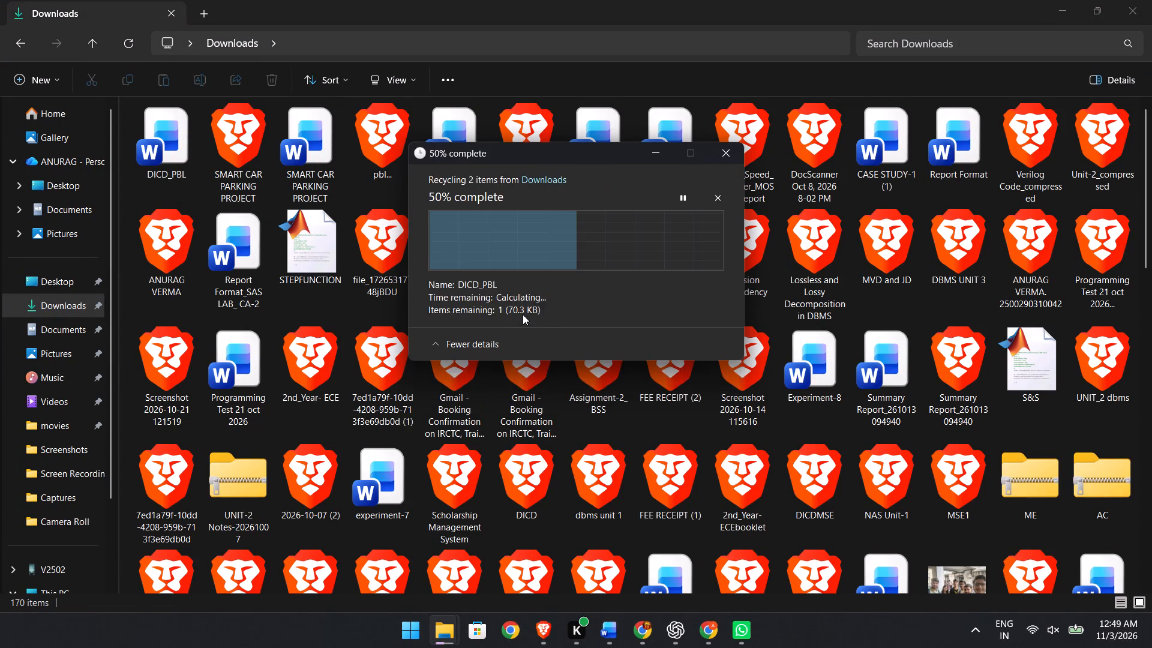
click(491, 298)
click(528, 316)
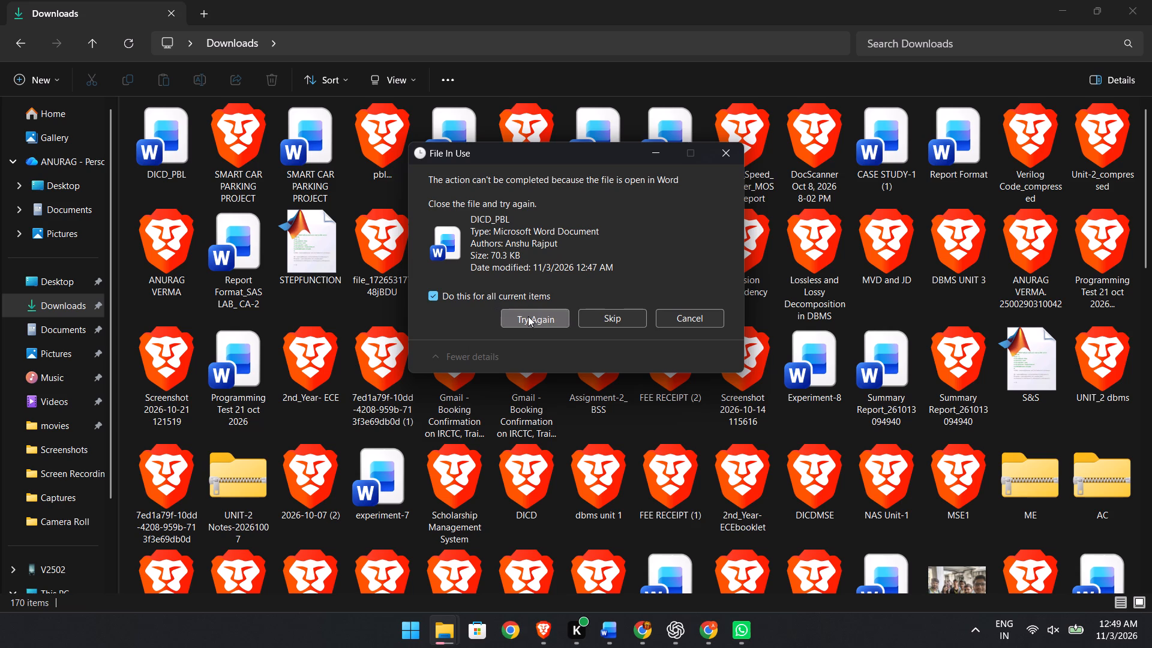
click(532, 316)
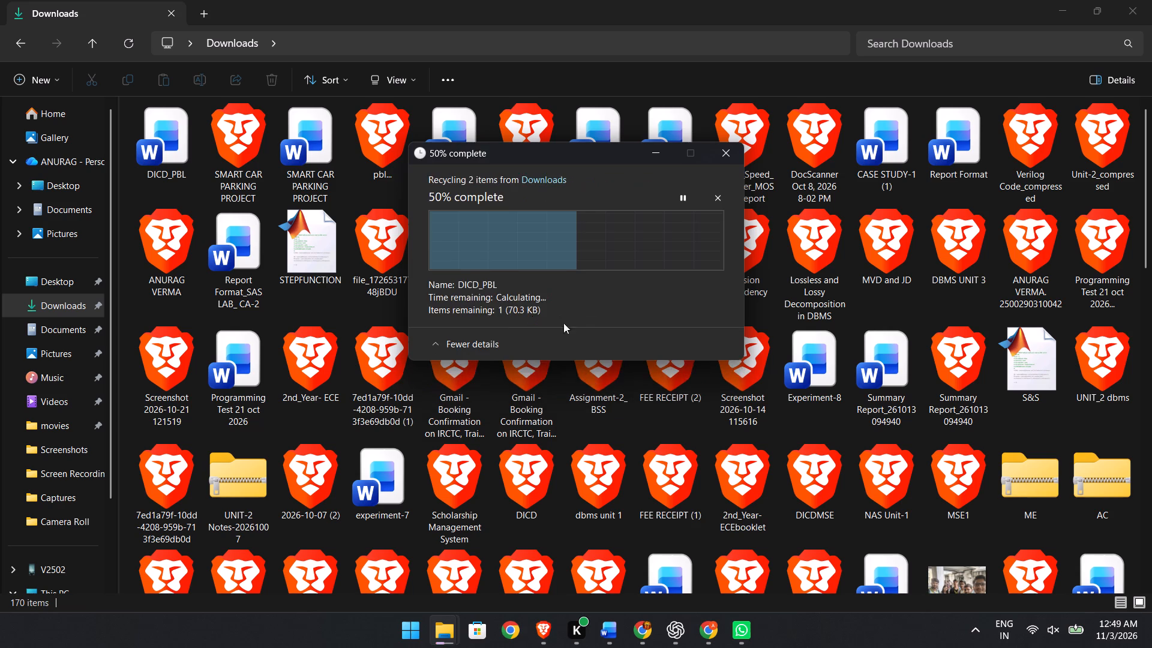
click(625, 319)
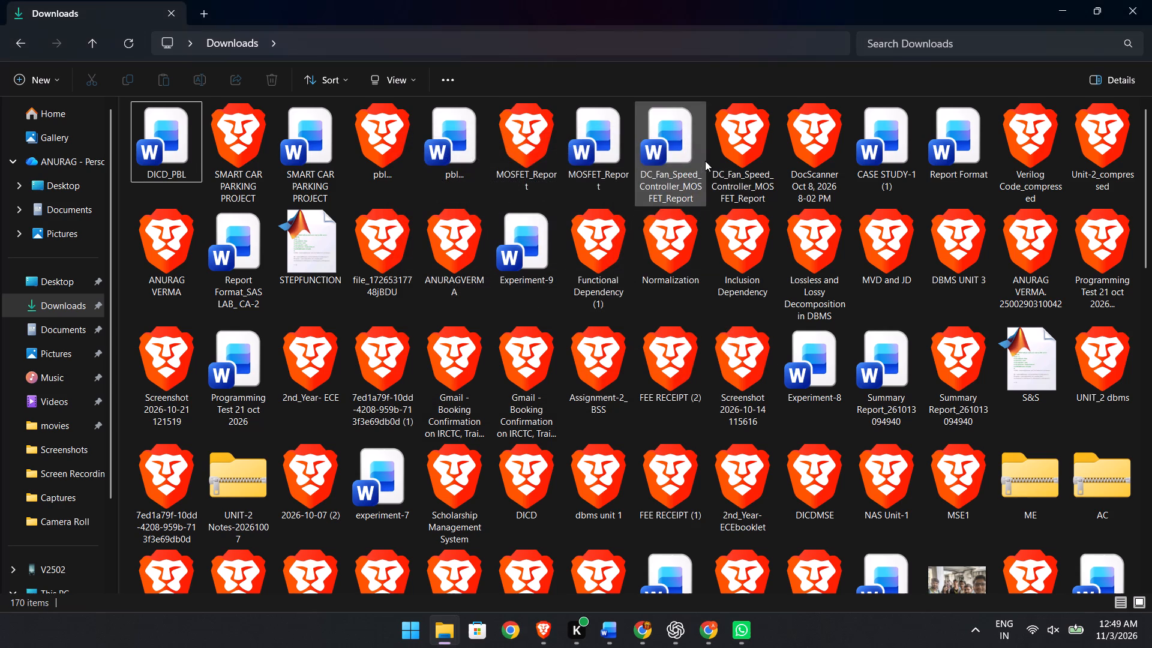
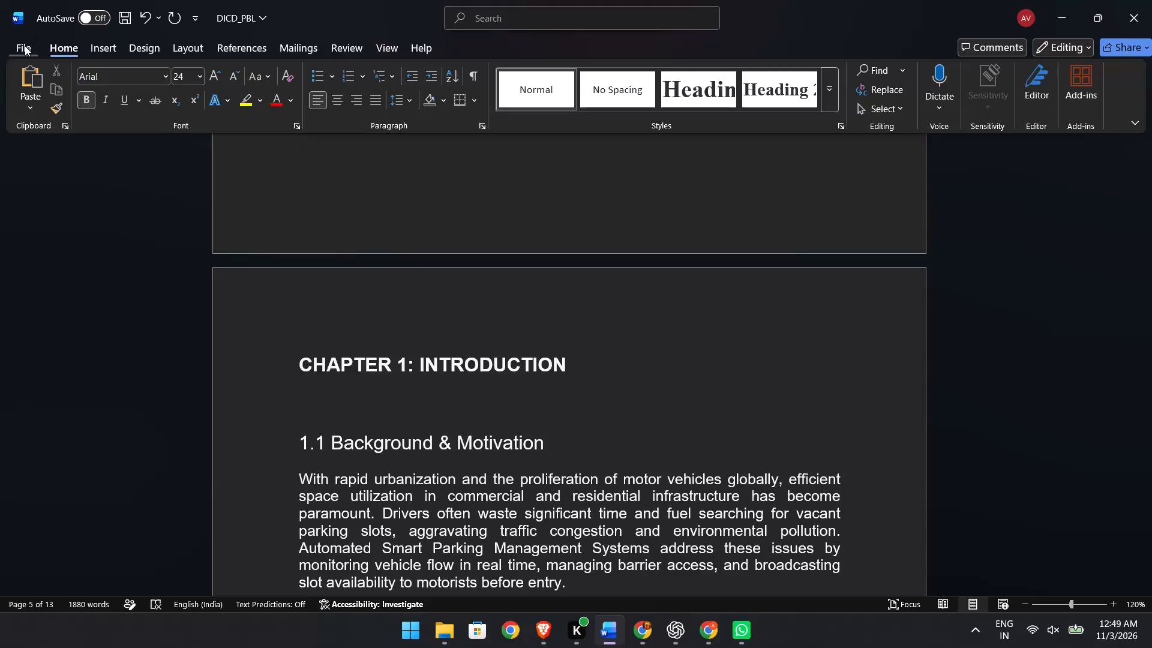
Save a copy of the report in the Downloads folder as DICD_PBL with PDF as the file type.
click(59, 273)
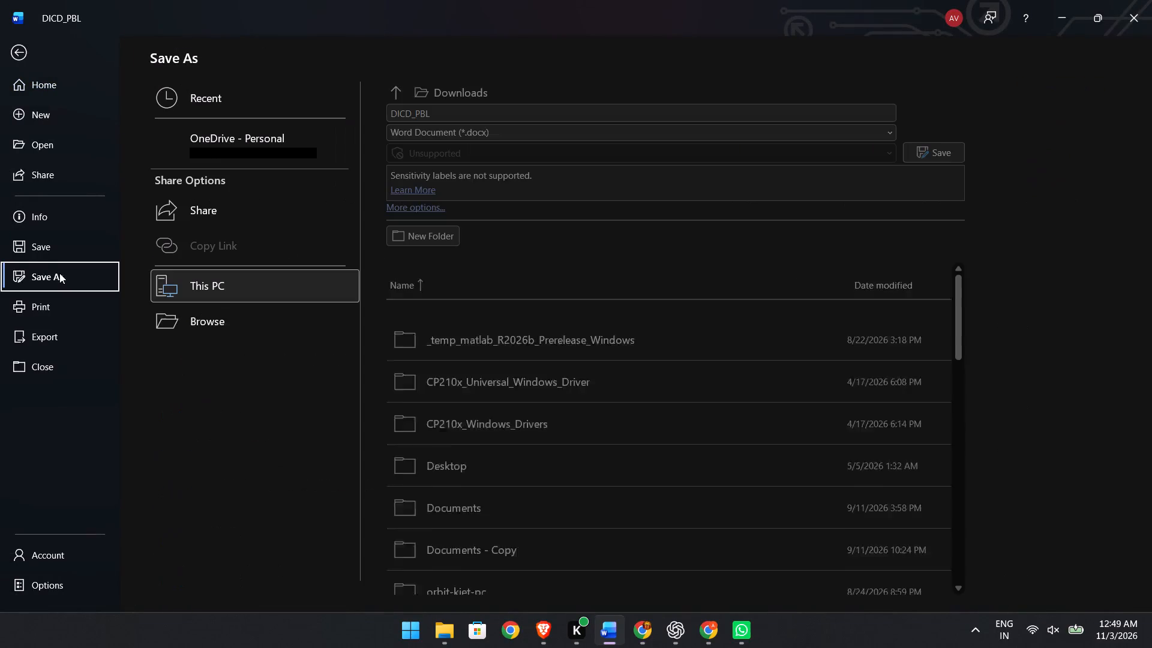
click(198, 370)
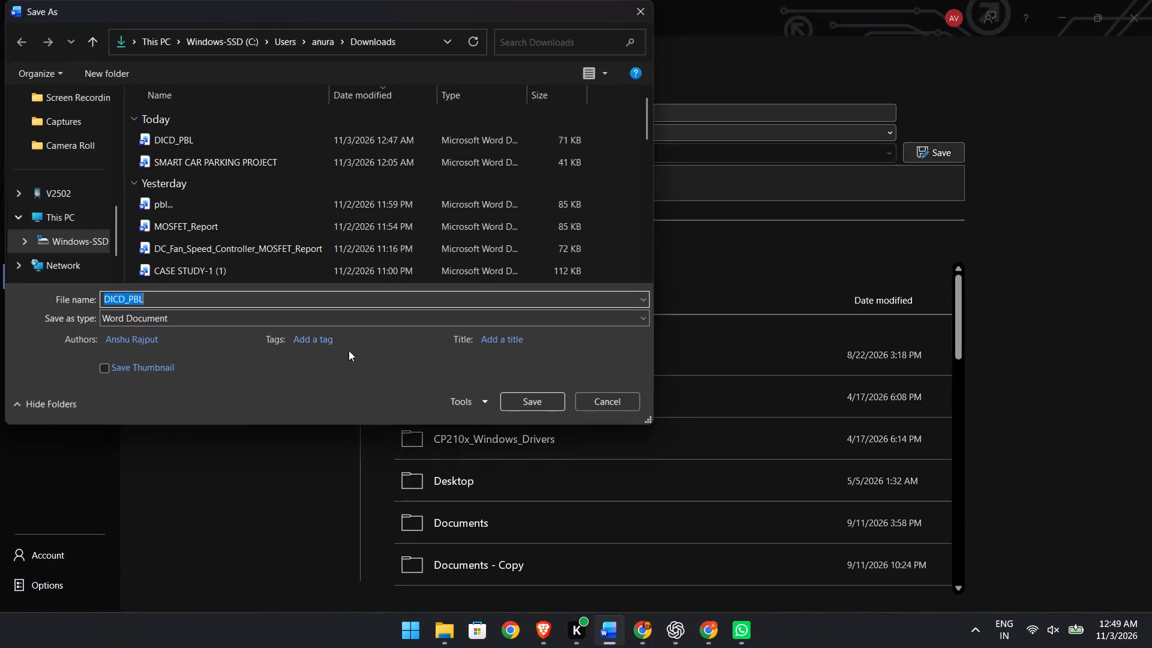
click(272, 317)
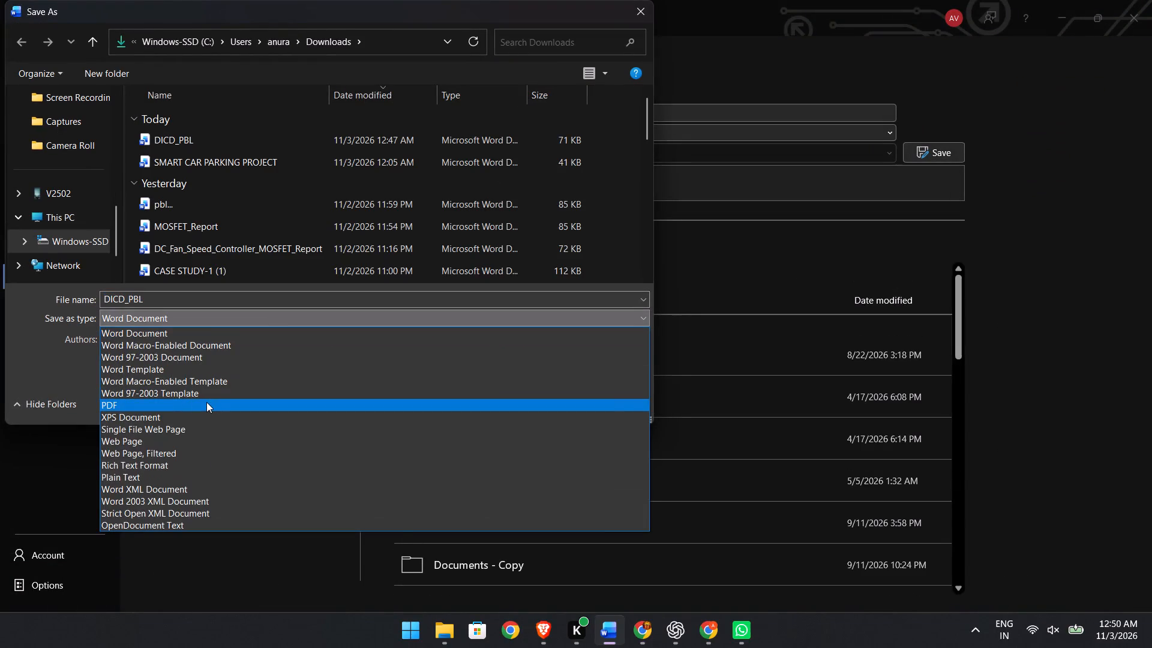
Choose PDF as the file type and save the DICD_PBL report in the Downloads folder.
click(206, 402)
key(Return)
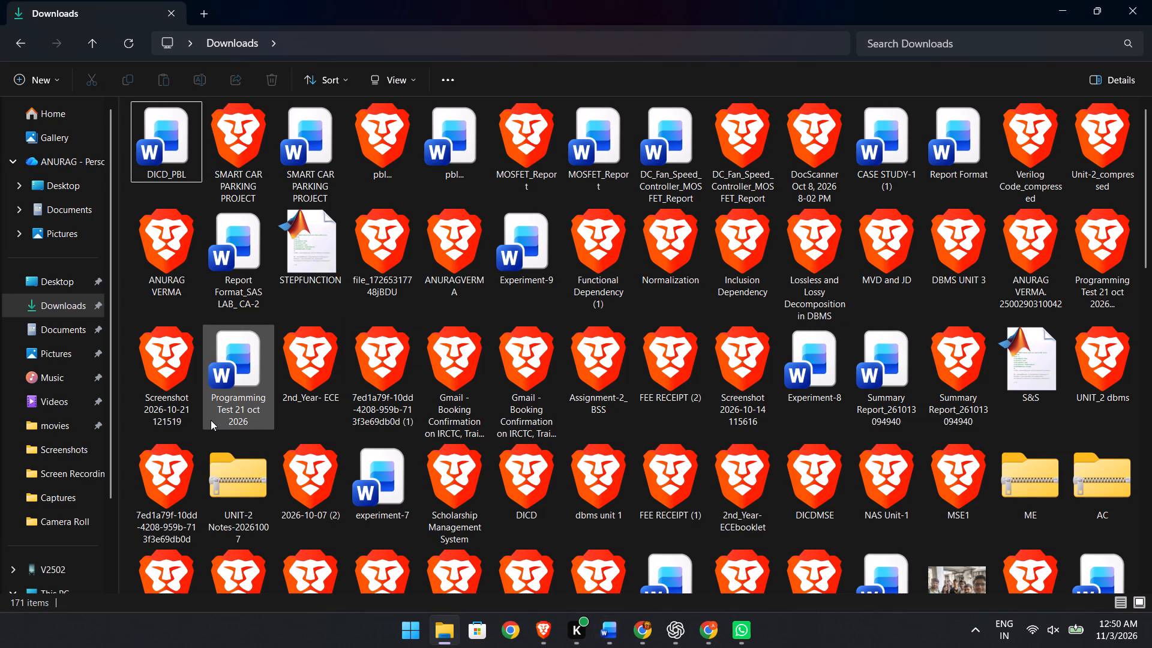
Refresh the Downloads folder in File Explorer and start sharing the DICD_PBL PDF.
key(ctrl+r)
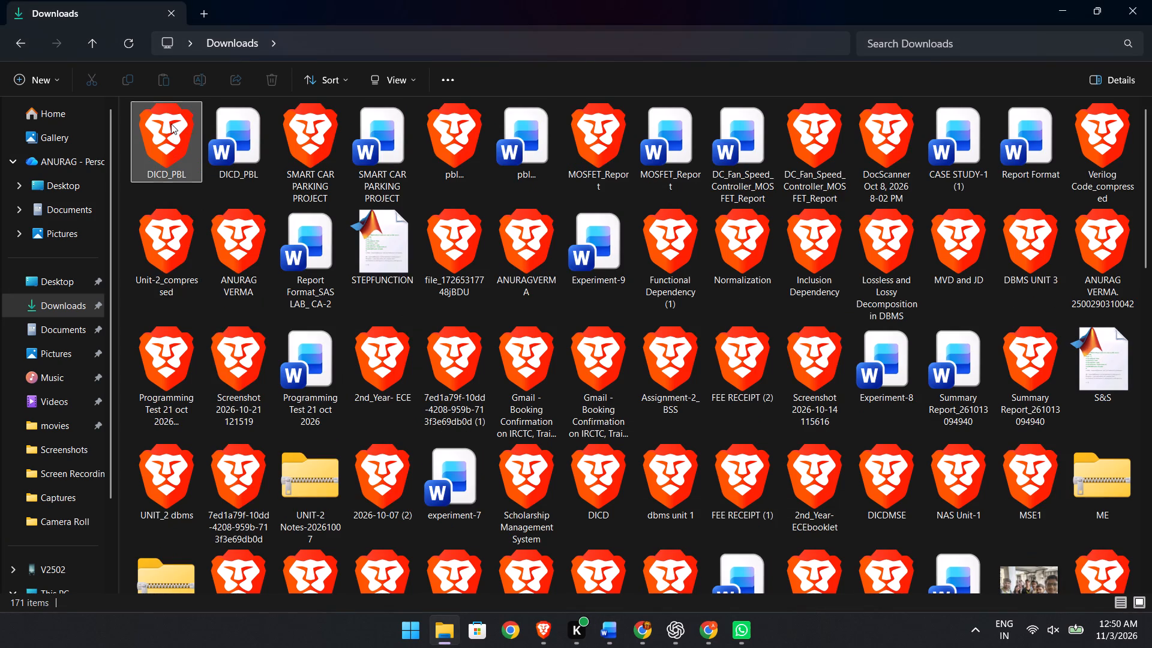
click(171, 124)
click(228, 91)
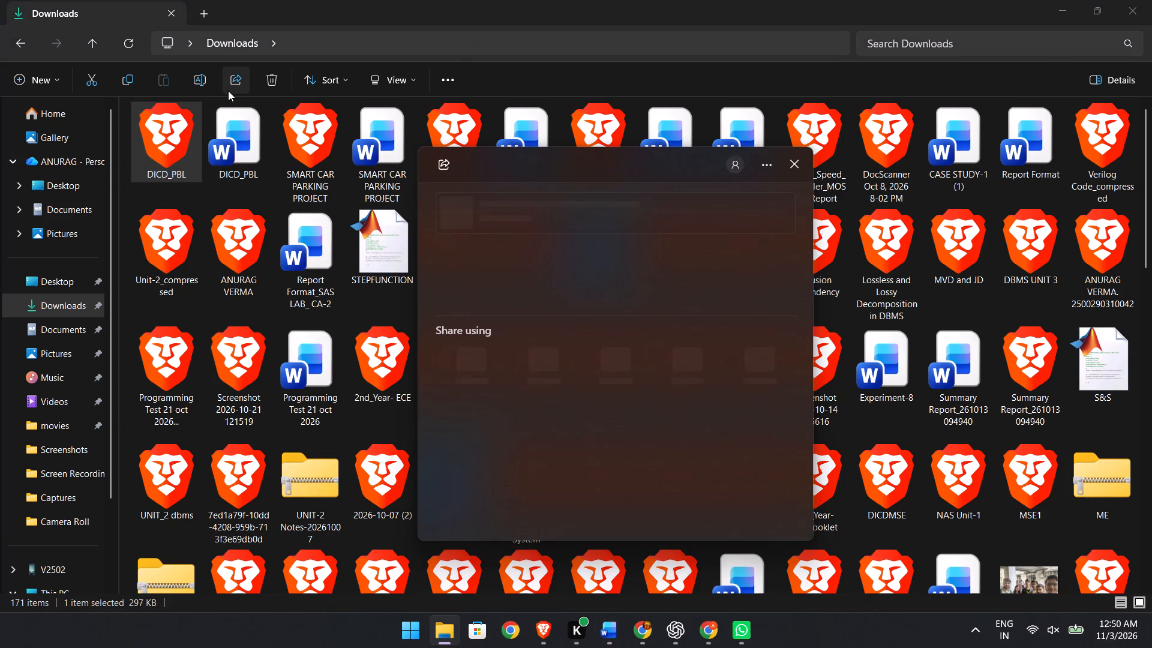
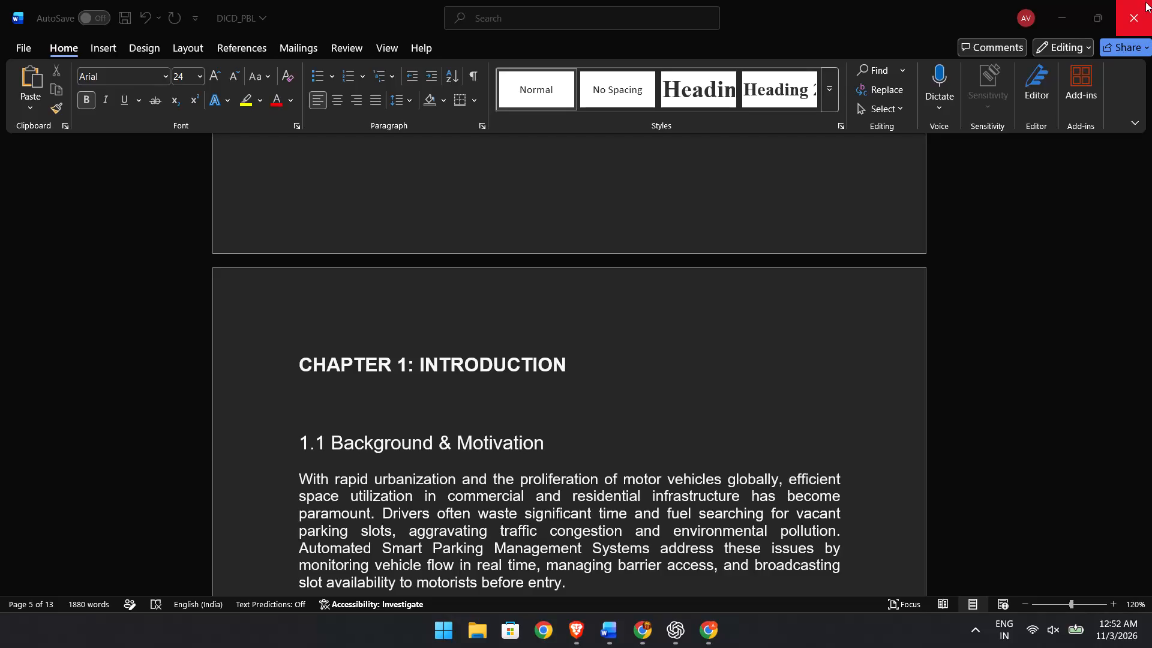
Close the DICD_PBL report in Word without saving its changes, and close the Chrome window with the iLovePDF download page.
click(1151, 0)
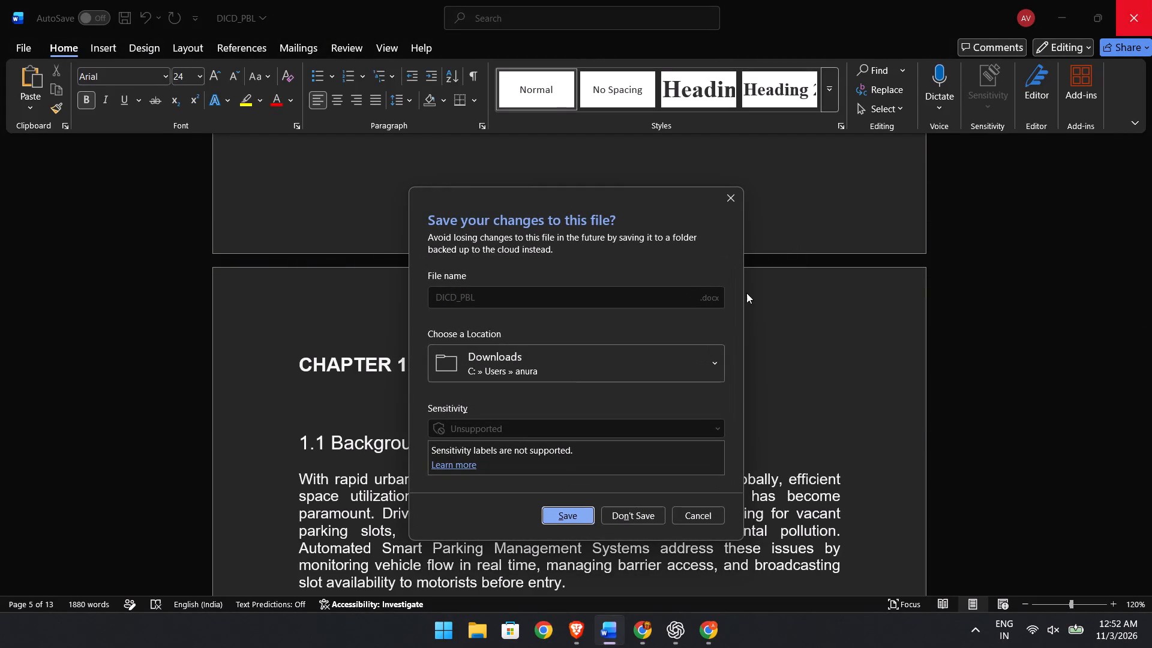
click(616, 518)
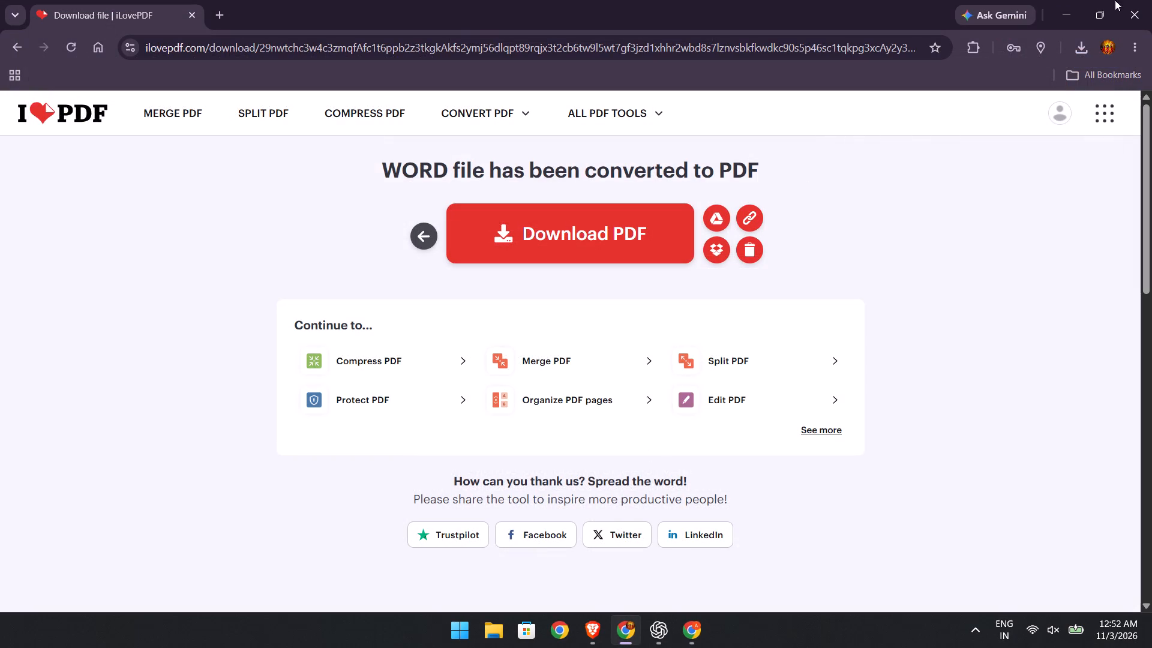
click(1151, 0)
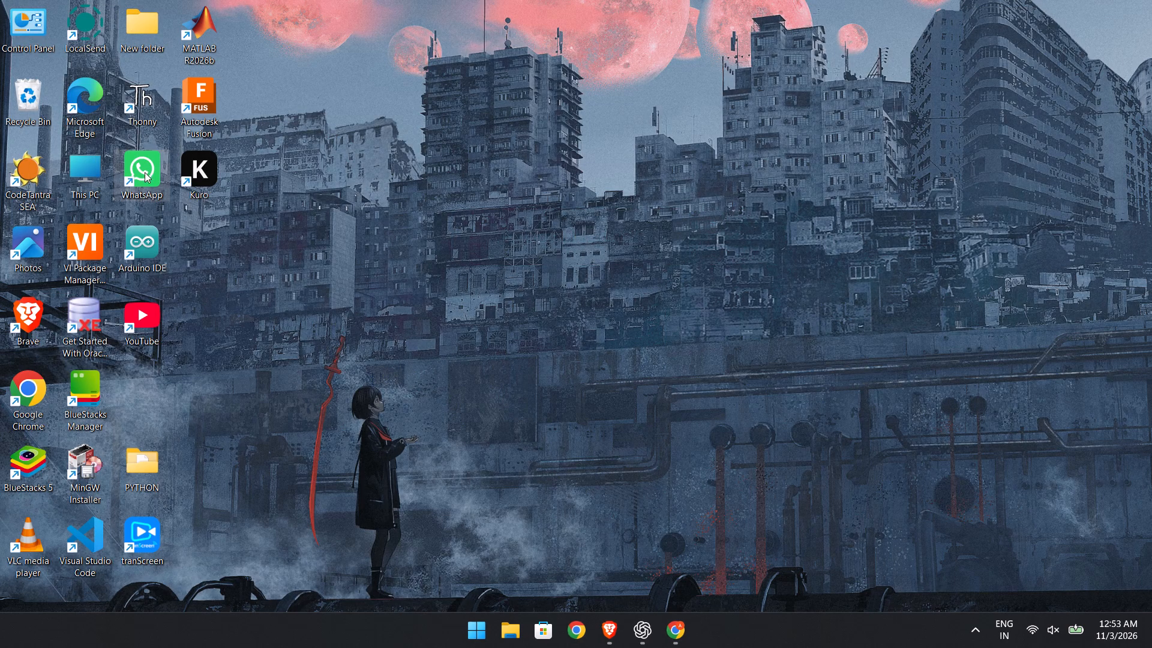
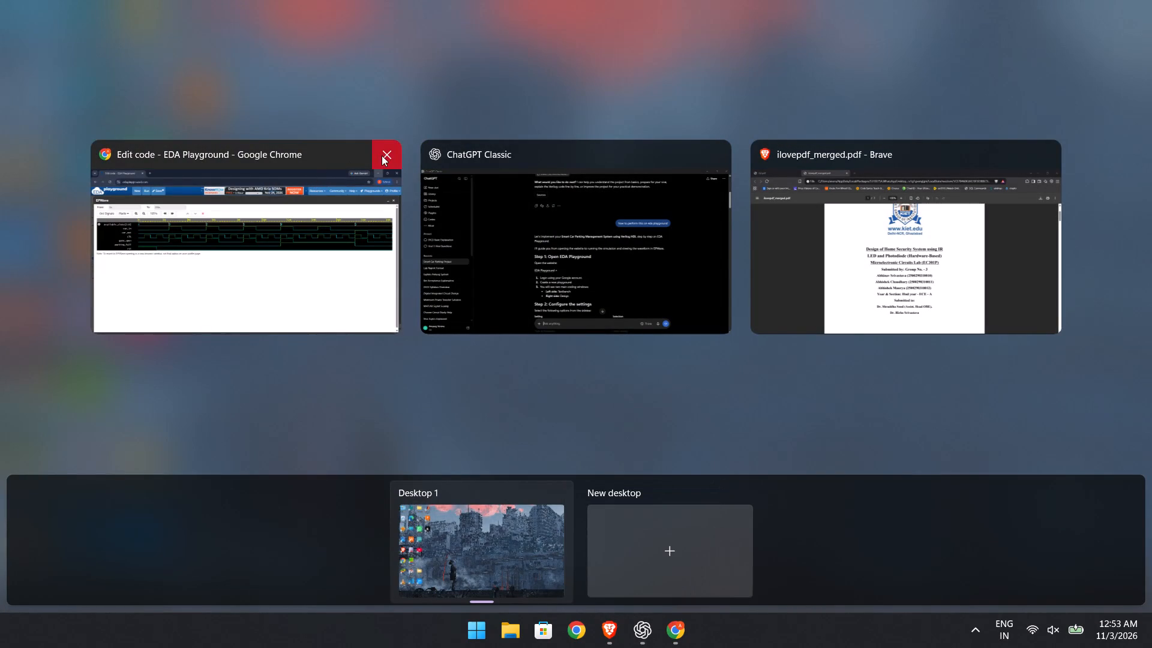
Close the leftover ChatGPT Classic window and the Brave window showing ilovepdf_merged.pdf.
click(716, 159)
click(880, 154)
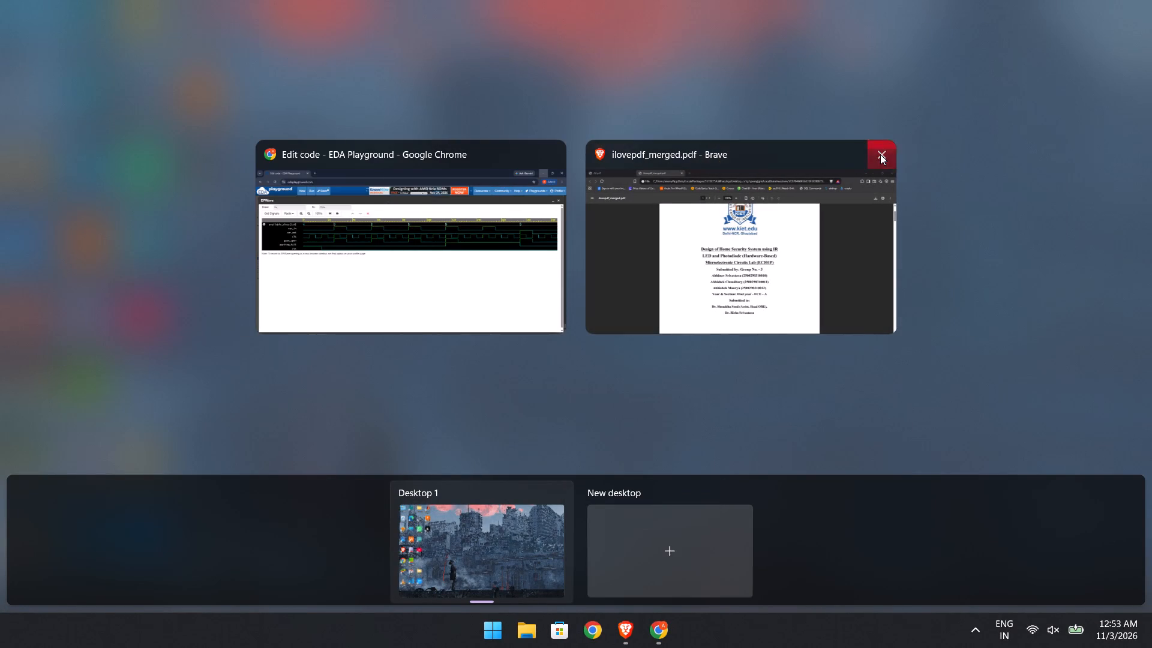